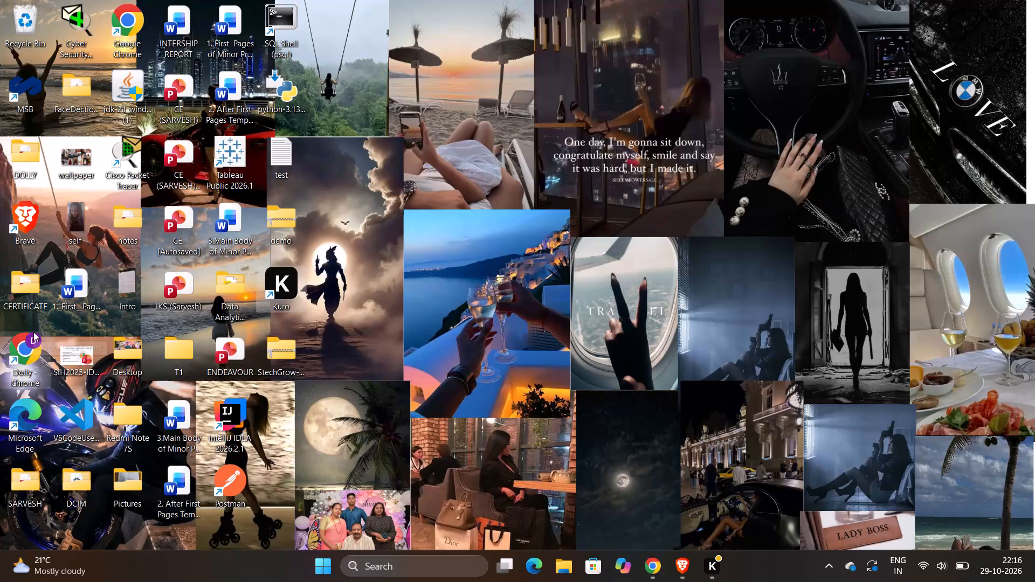
Launch Chrome in a maximized window, search Google for trailhead, and open the Salesforce Trailhead site.
double_click(28, 348)
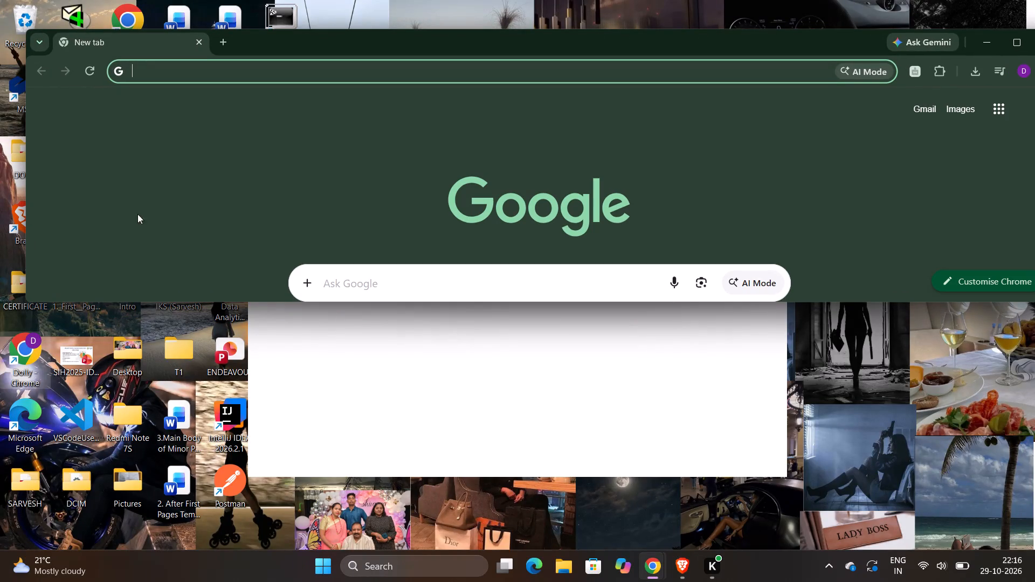
left_click(1021, 47)
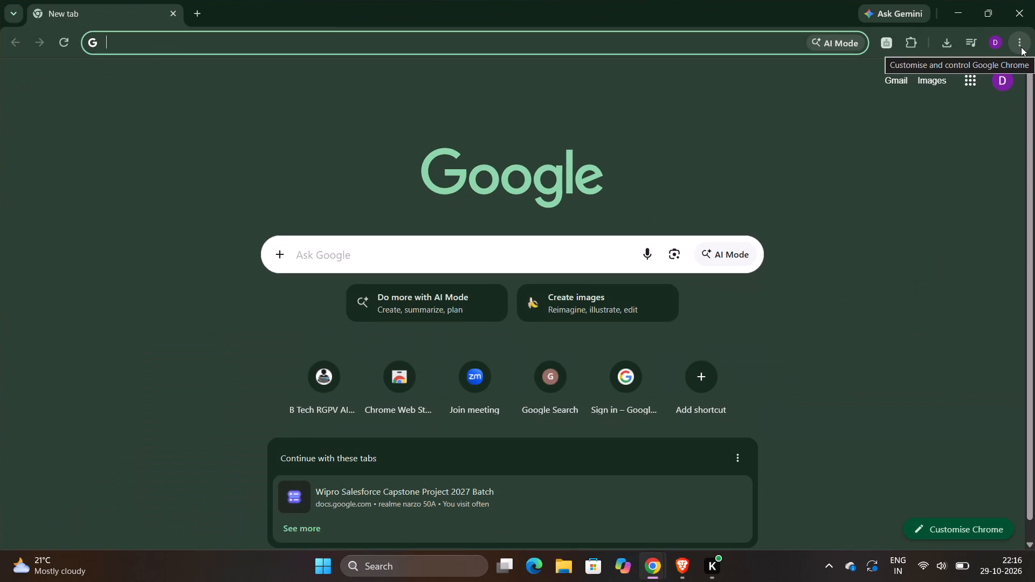
left_click(527, 252)
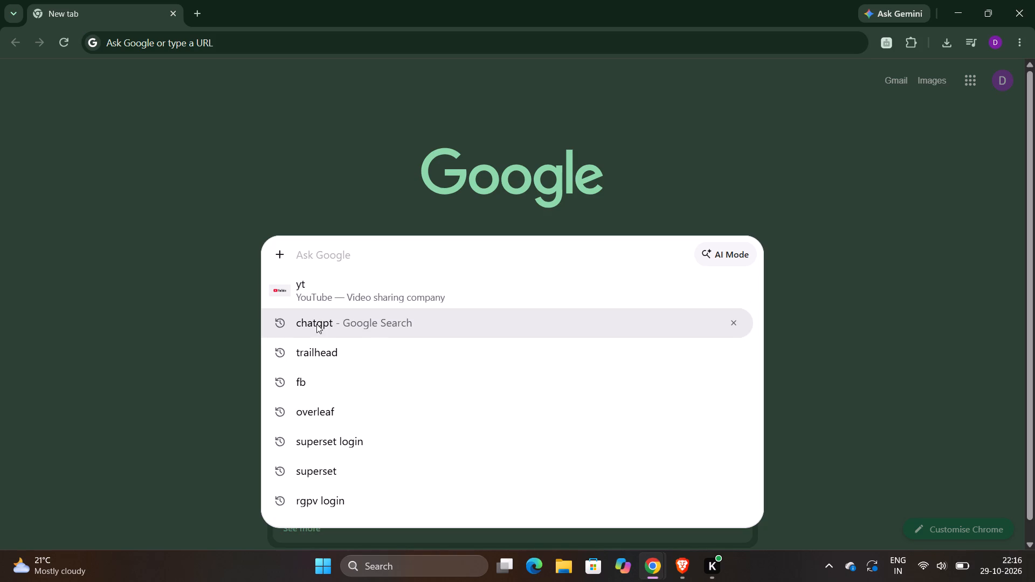
left_click(318, 349)
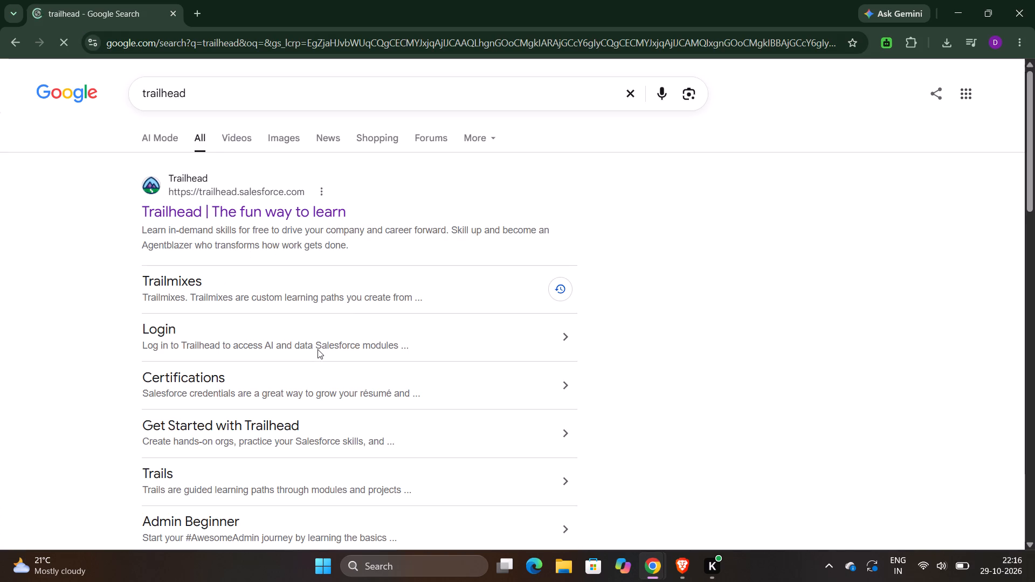
left_click(281, 212)
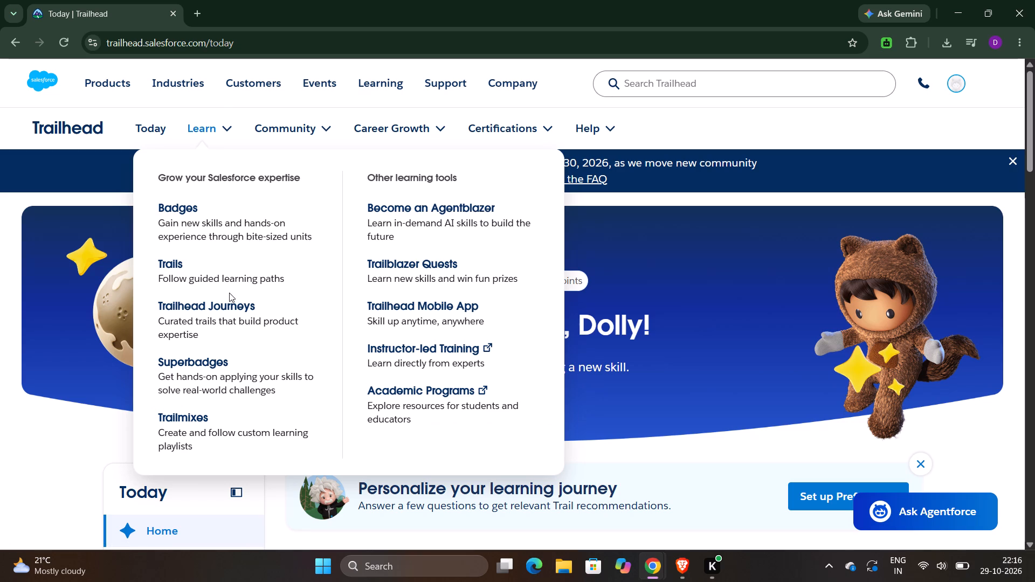
From Trailhead's Trailmixes page, open the in-progress trailmix "Prepare for your Salesforce Platform Administrator Certification".
left_click(202, 413)
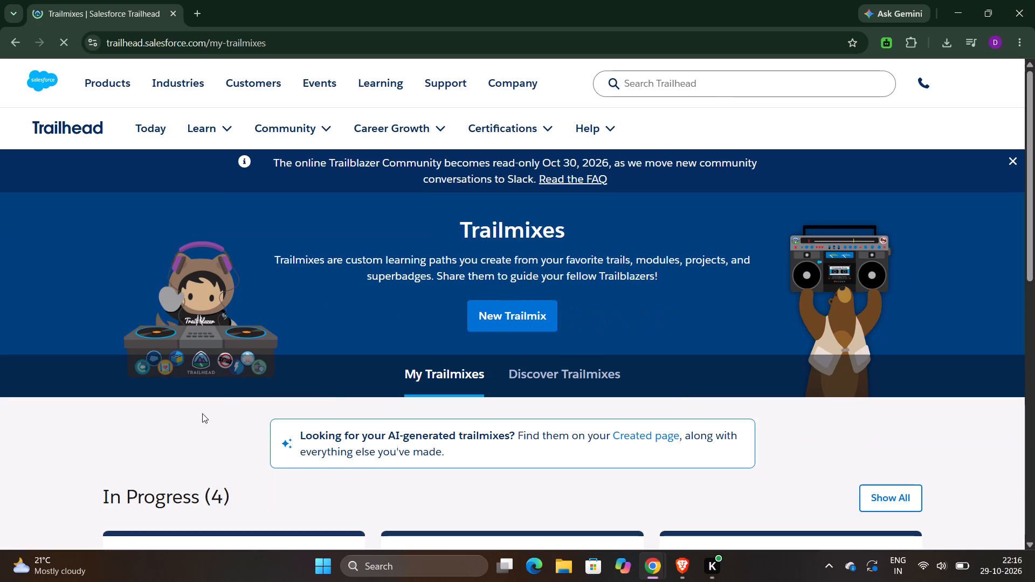
scroll(437, 352, "down", 4)
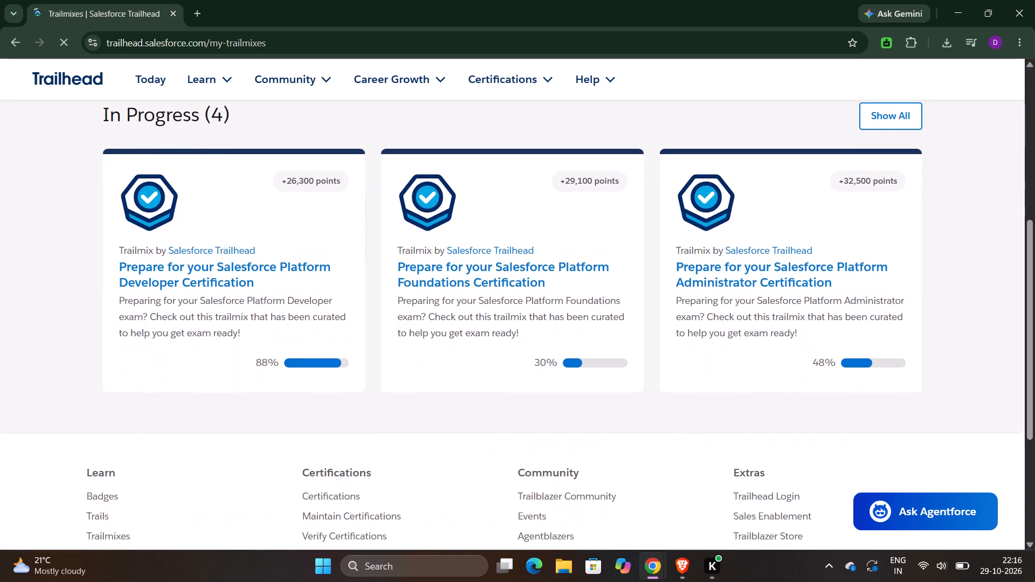
scroll(437, 354, "down", 2)
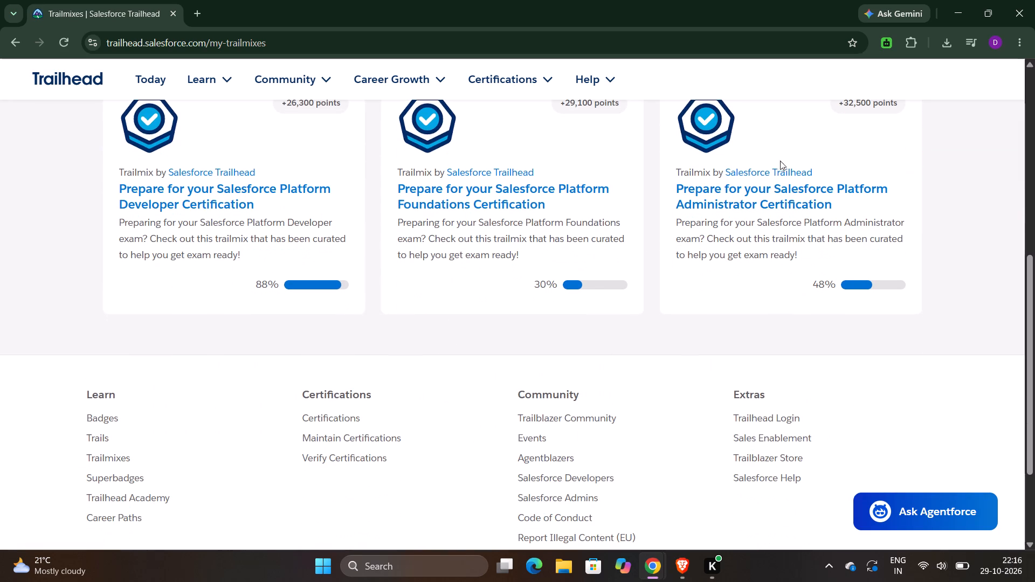
left_click(792, 192)
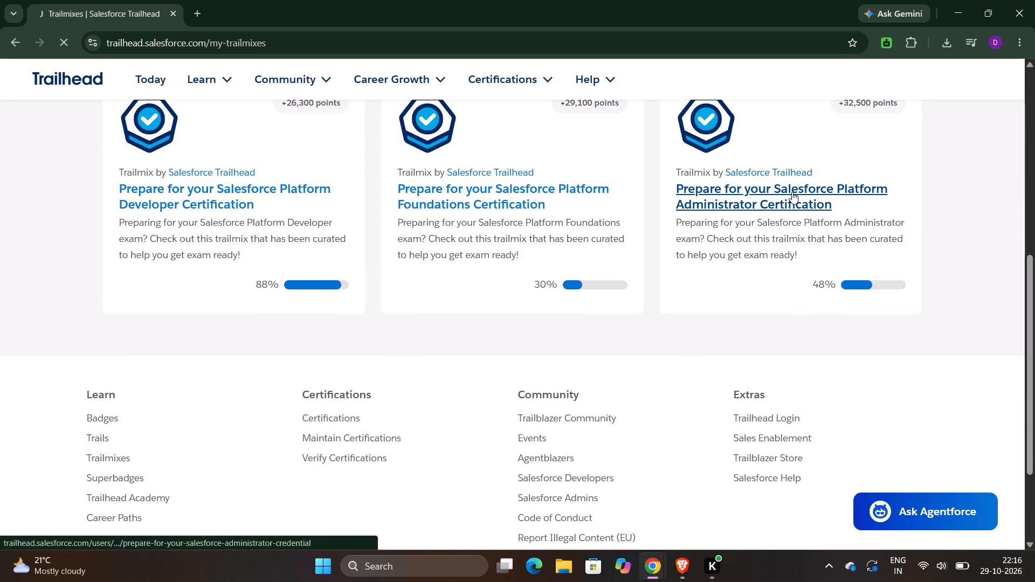
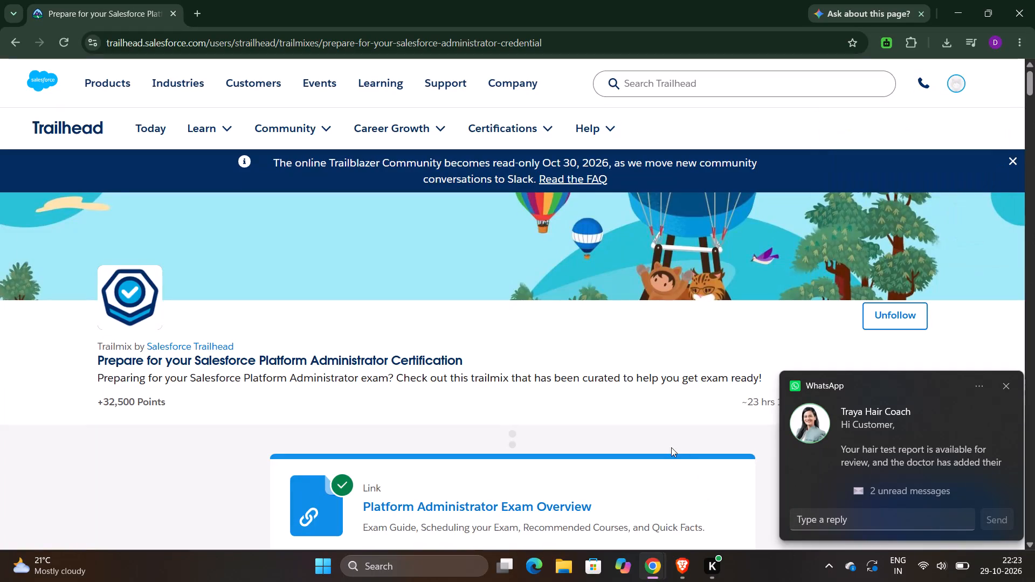
Open the project "Customize an Org to Support a New Business Unit" from the trailmix.
scroll(675, 463, "down", 4)
scroll(587, 305, "down", 4)
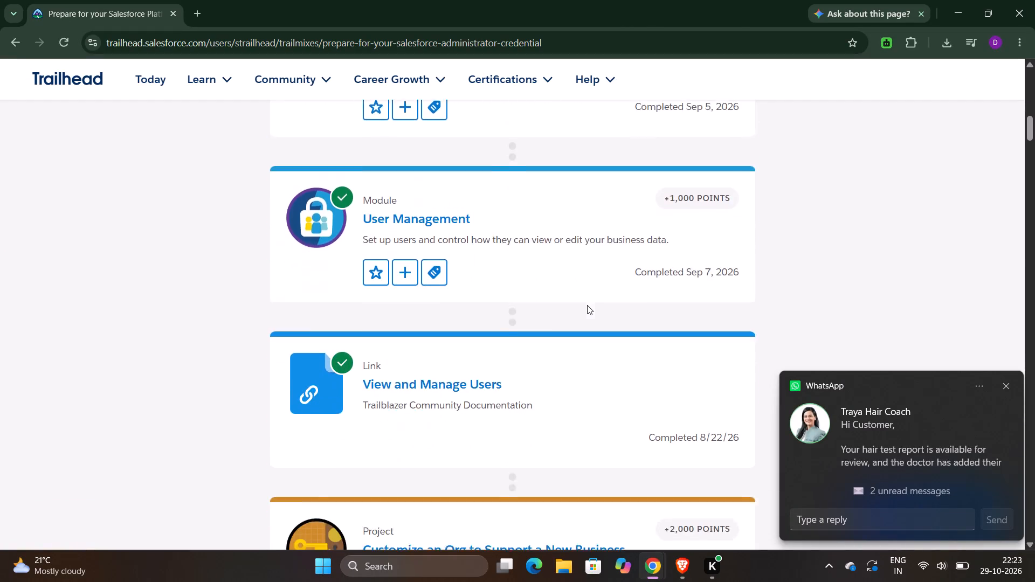
scroll(587, 305, "down", 6)
left_click(482, 227)
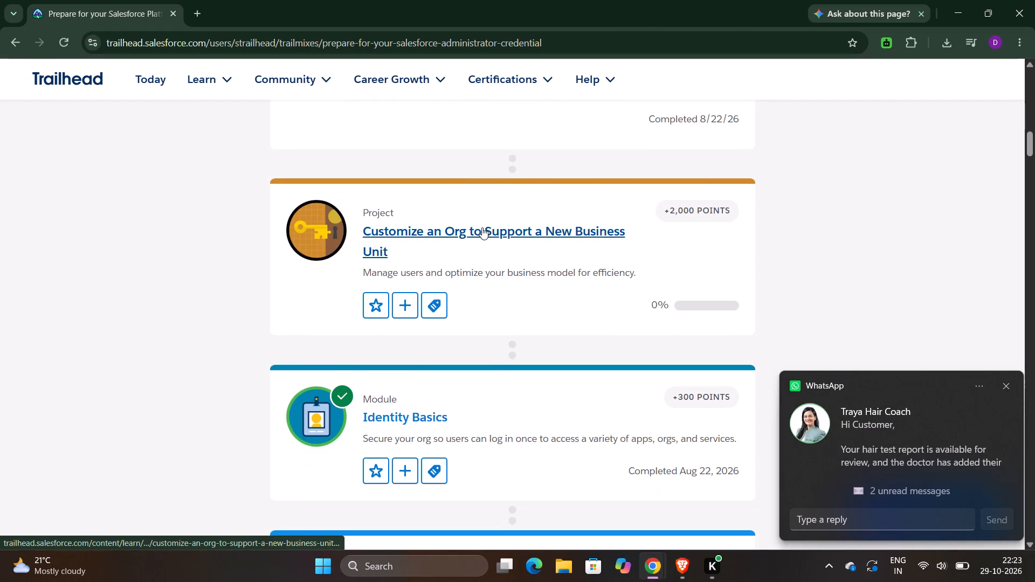
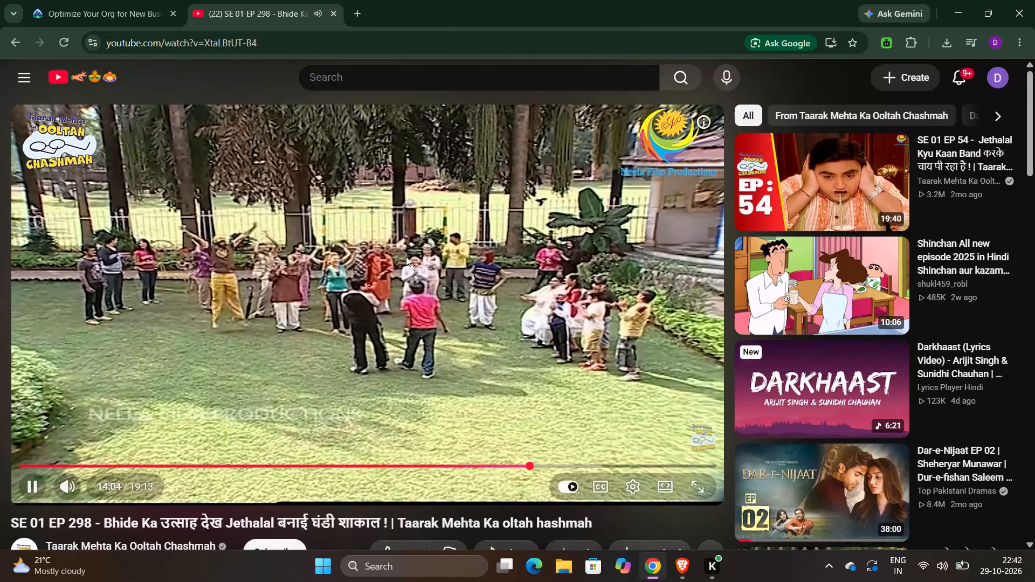
Return from the YouTube video to the Trailhead project page "Customize an Org to Support a New Business Unit".
left_click(135, 2)
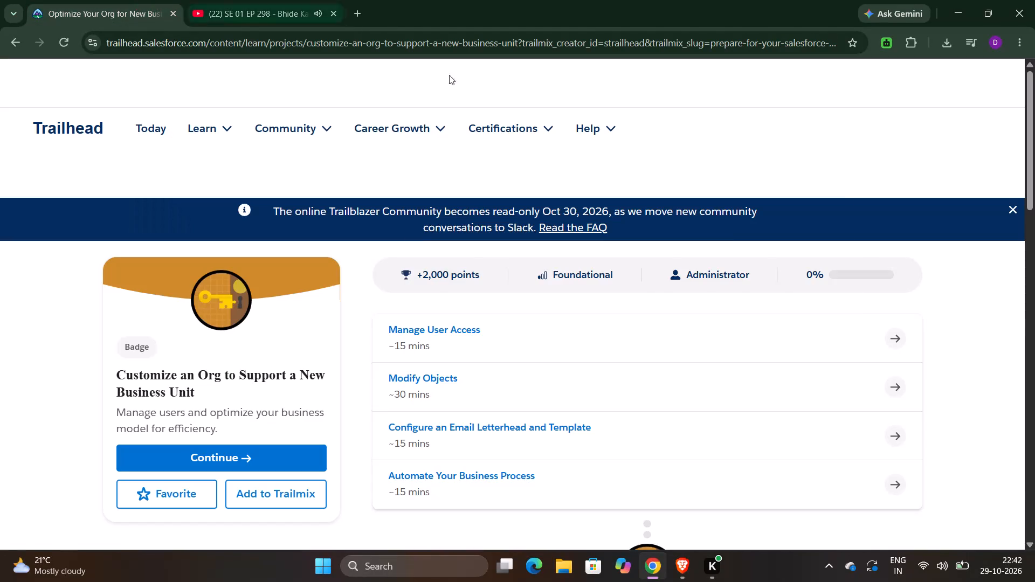
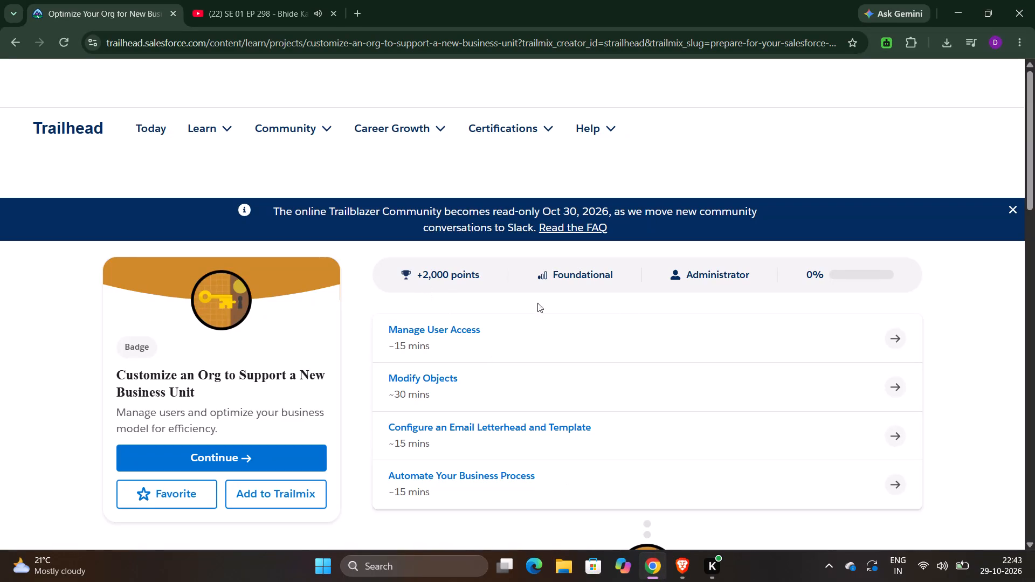
Open the Manage User Access unit of the project.
left_click(896, 341)
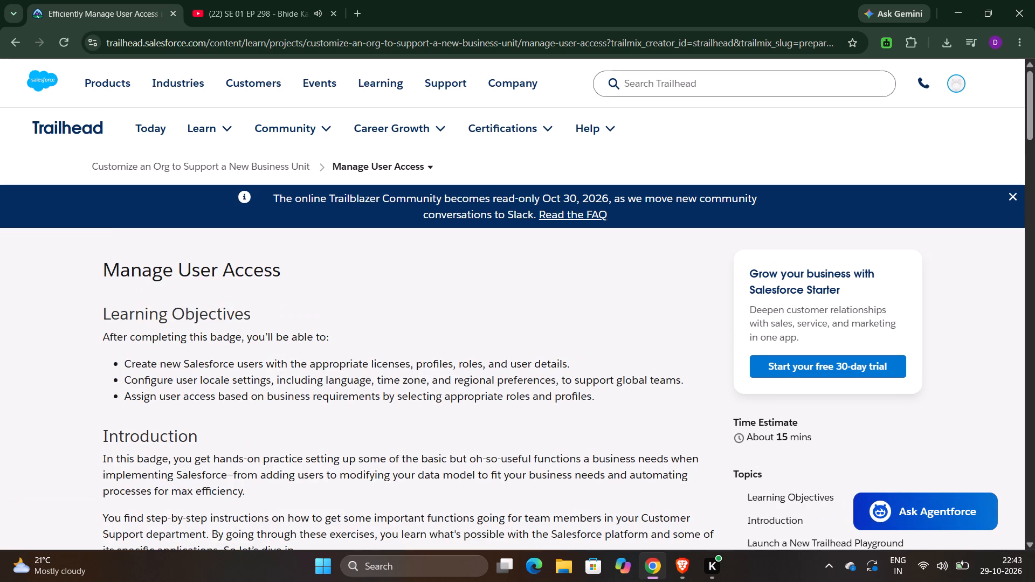
Choose the Resourceful Narwhal Playground created on 9/7/2026 as the unit's hands-on org and launch it.
scroll(252, 350, "down", 7)
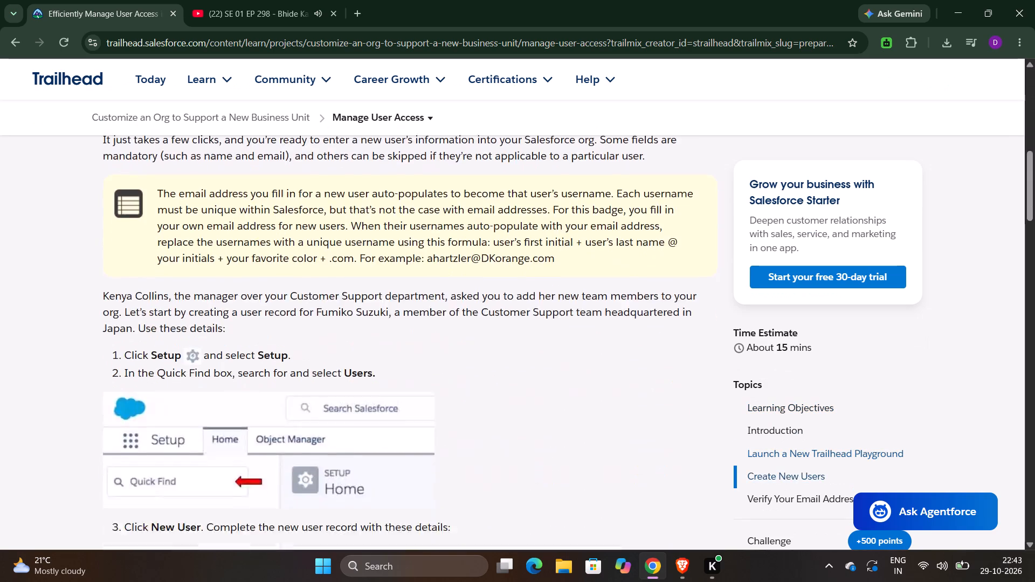
scroll(252, 350, "down", 13)
scroll(252, 350, "up", 2)
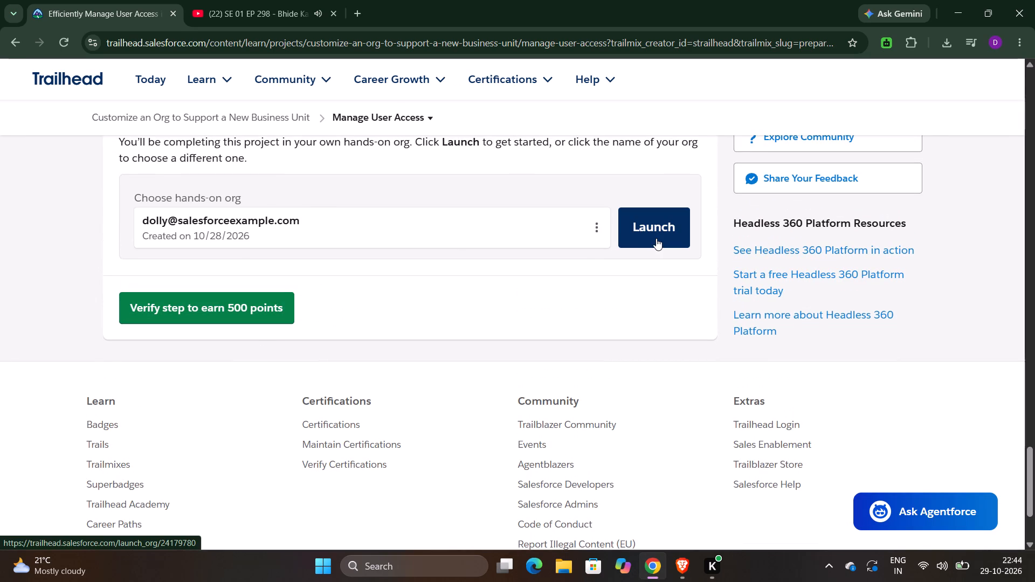
left_click(602, 224)
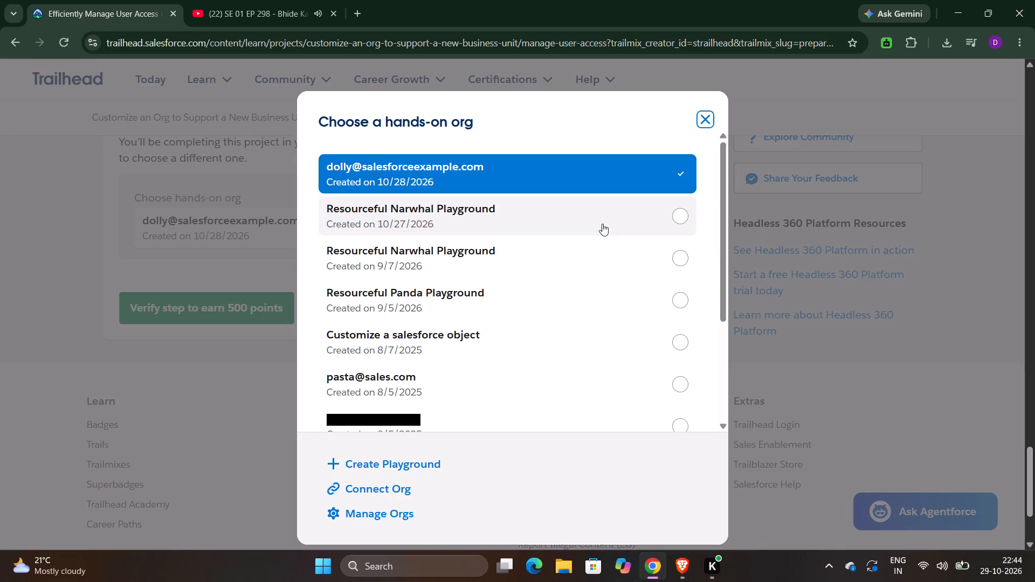
left_click(669, 258)
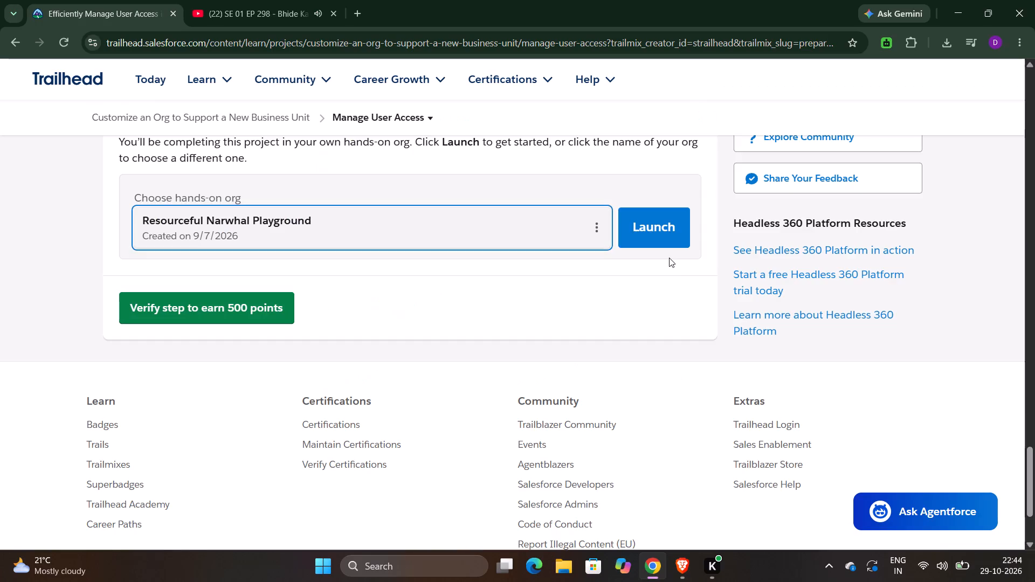
left_click(657, 226)
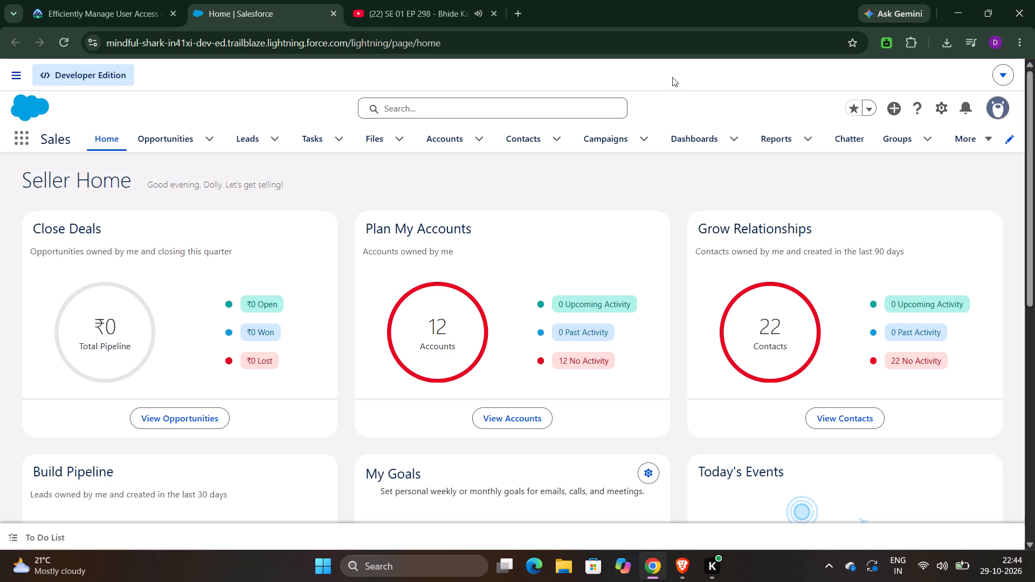
Glance over the playground's Seller Home page, then return to the Manage User Access unit's Verify Your Email Address instructions.
scroll(383, 278, "down", 11)
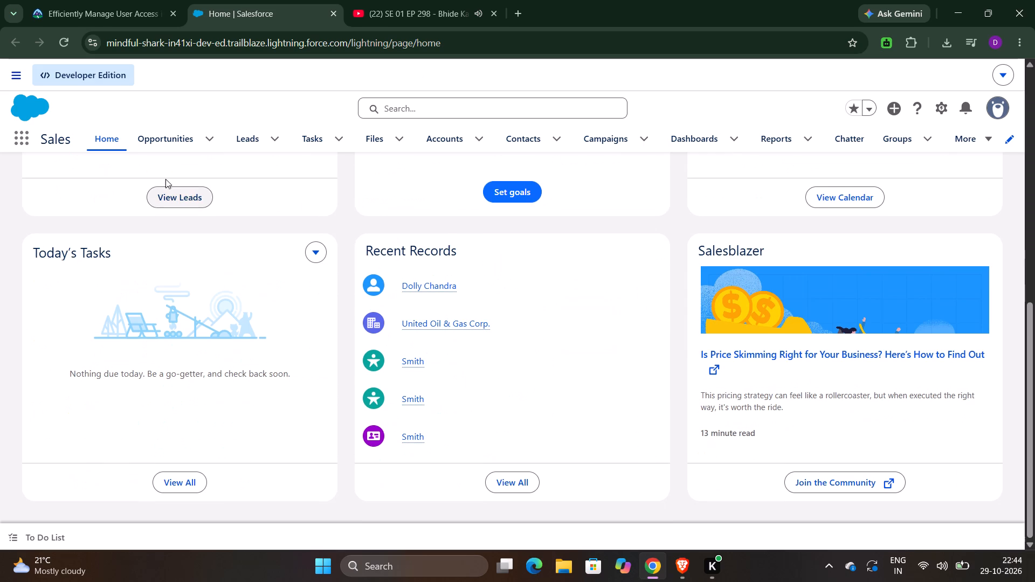
left_click(97, 0)
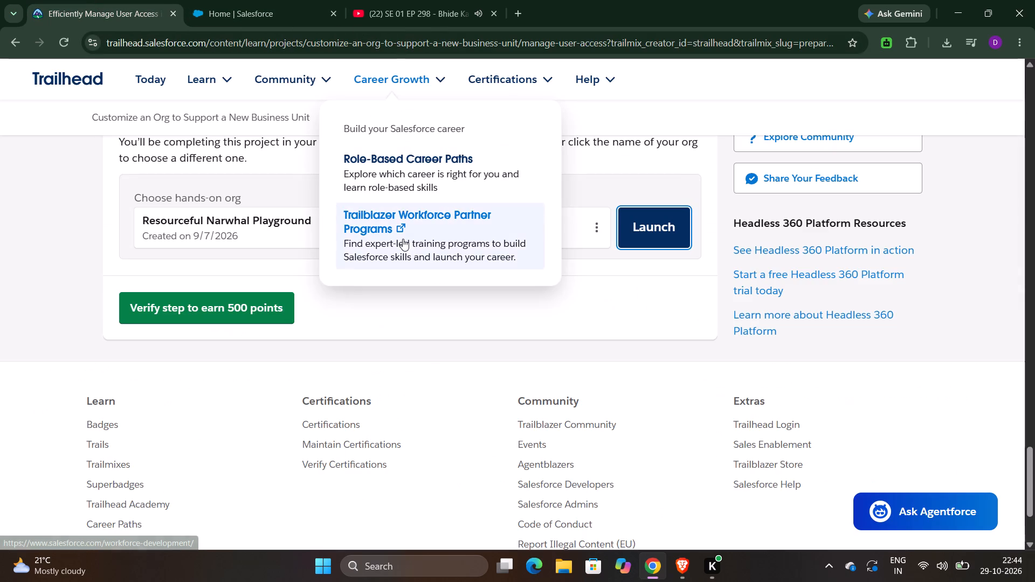
scroll(357, 336, "up", 6)
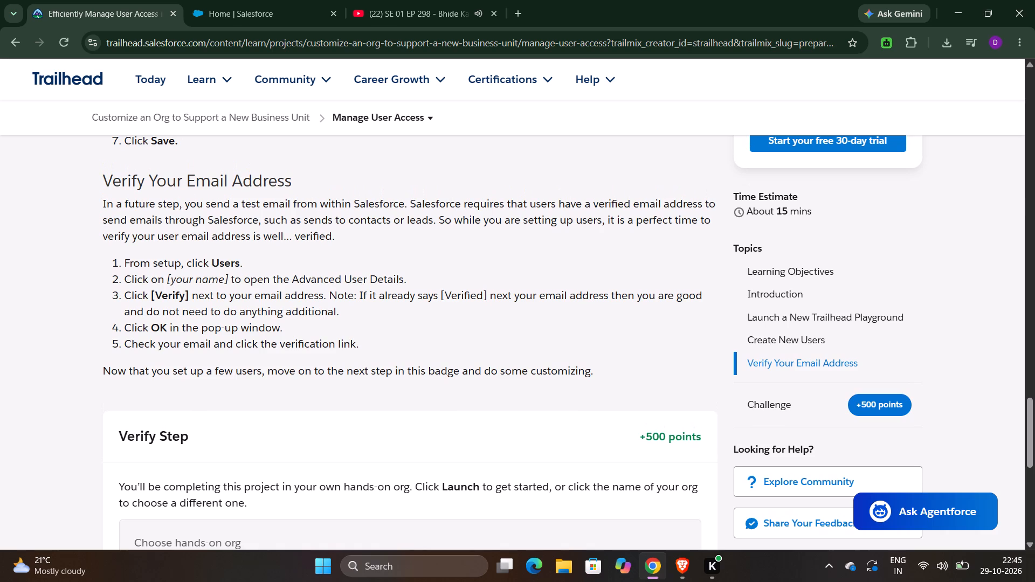
Switch to the YouTube video and pause its playback.
left_click(445, 0)
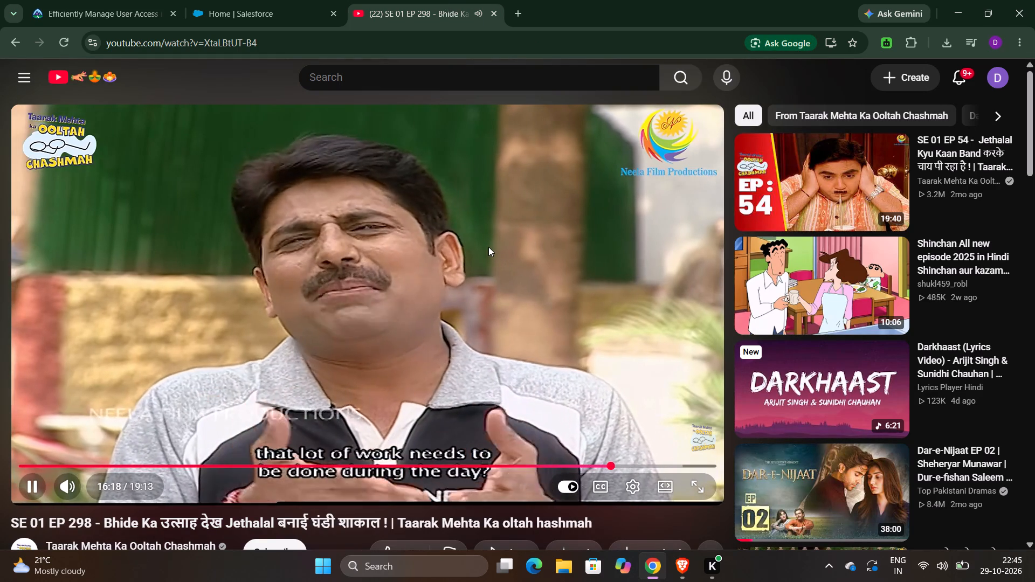
left_click(488, 247)
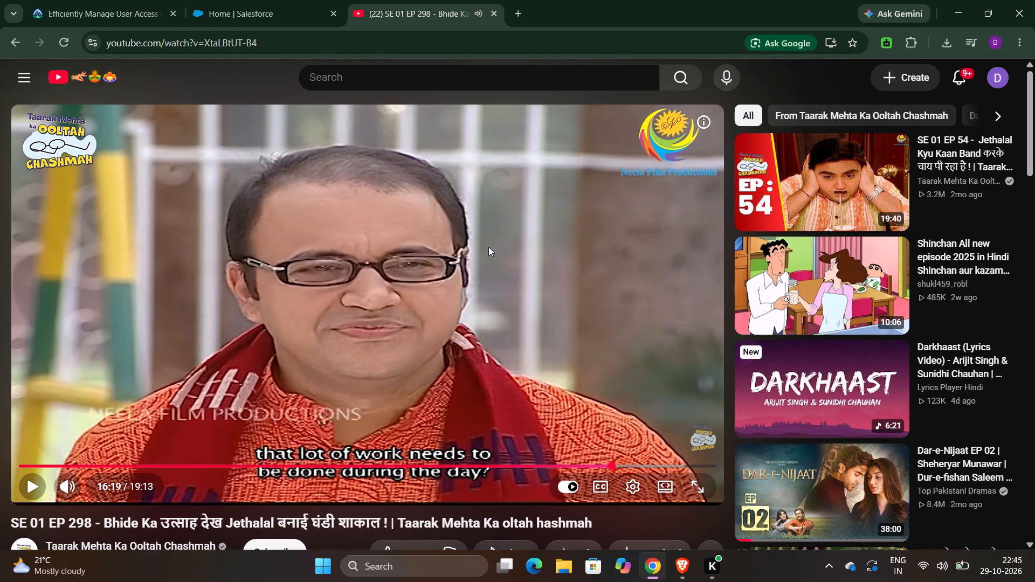
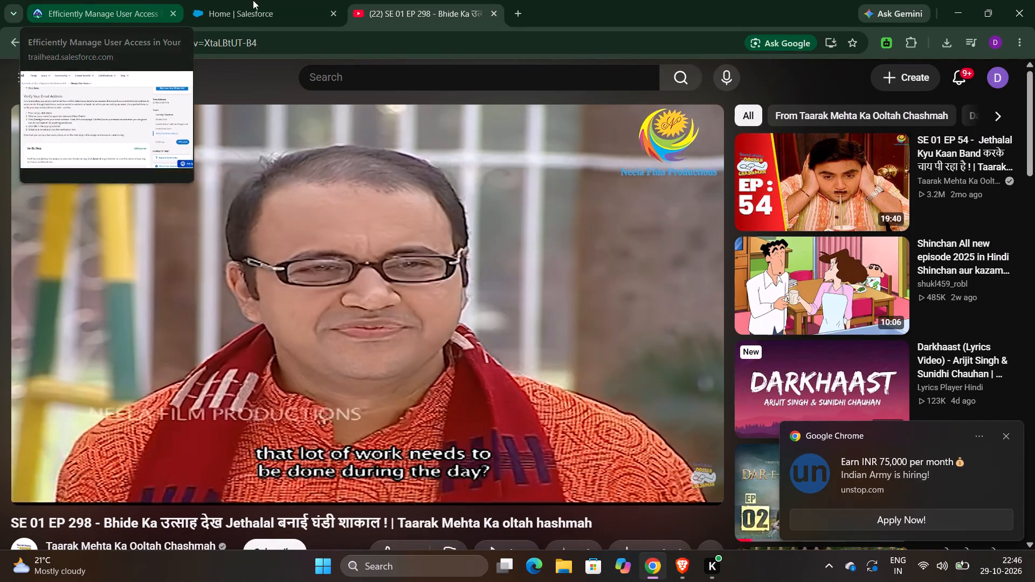
Return to the Manage User Access unit on Trailhead and go to its Verify Step section.
left_click(70, 0)
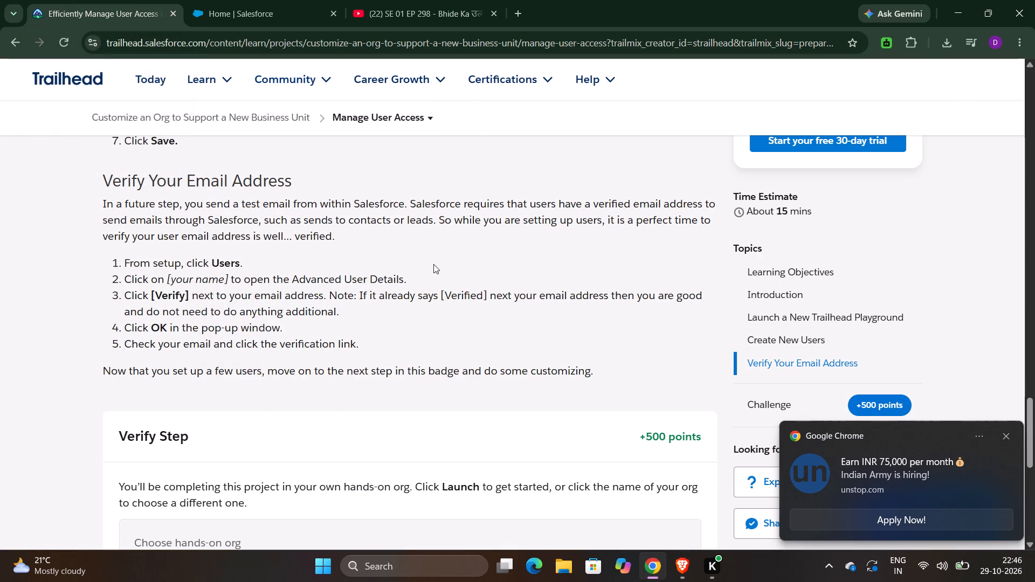
scroll(433, 264, "down", 1)
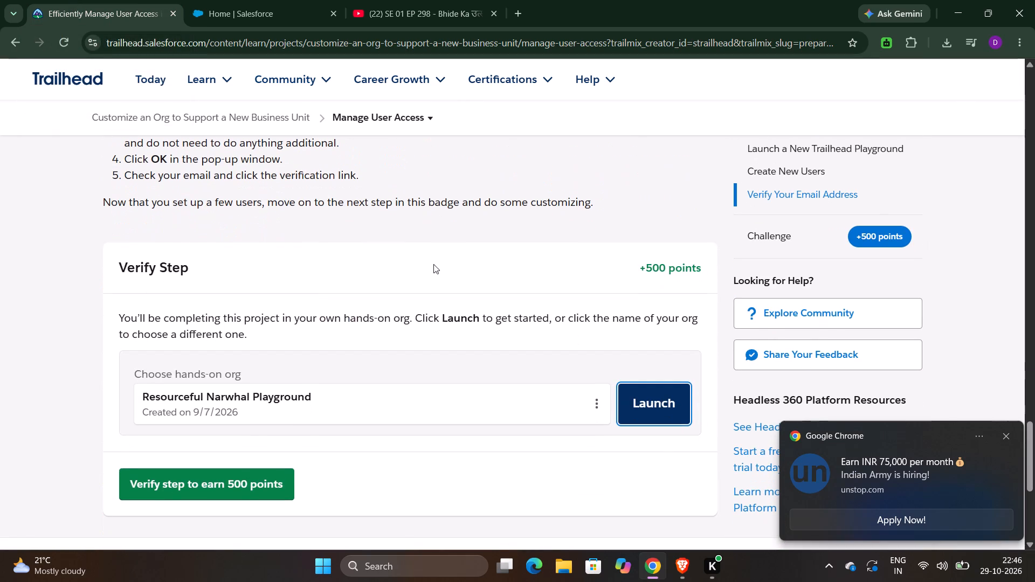
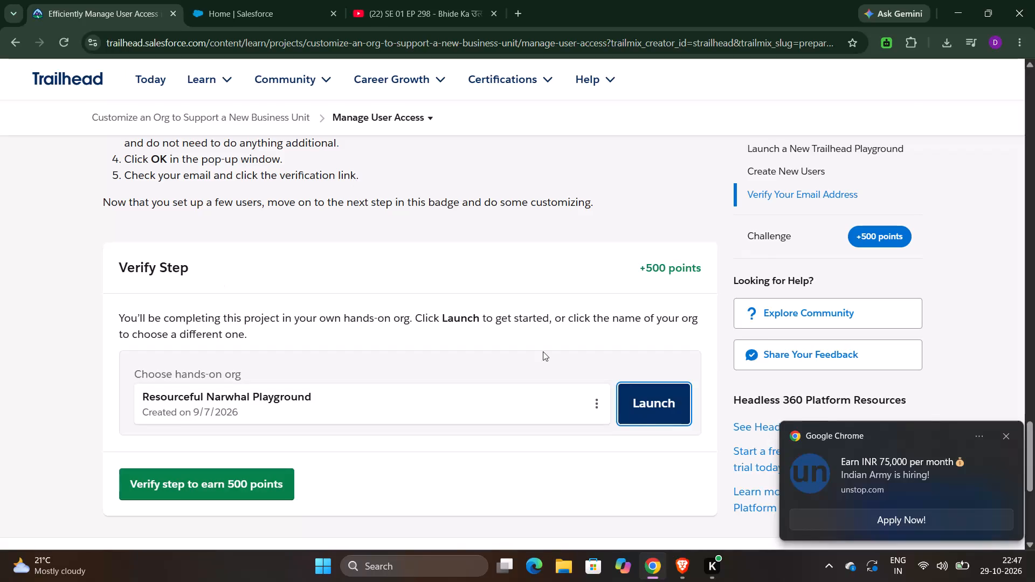
Switch to the Salesforce playground and open its Setup.
scroll(543, 351, "up", 13)
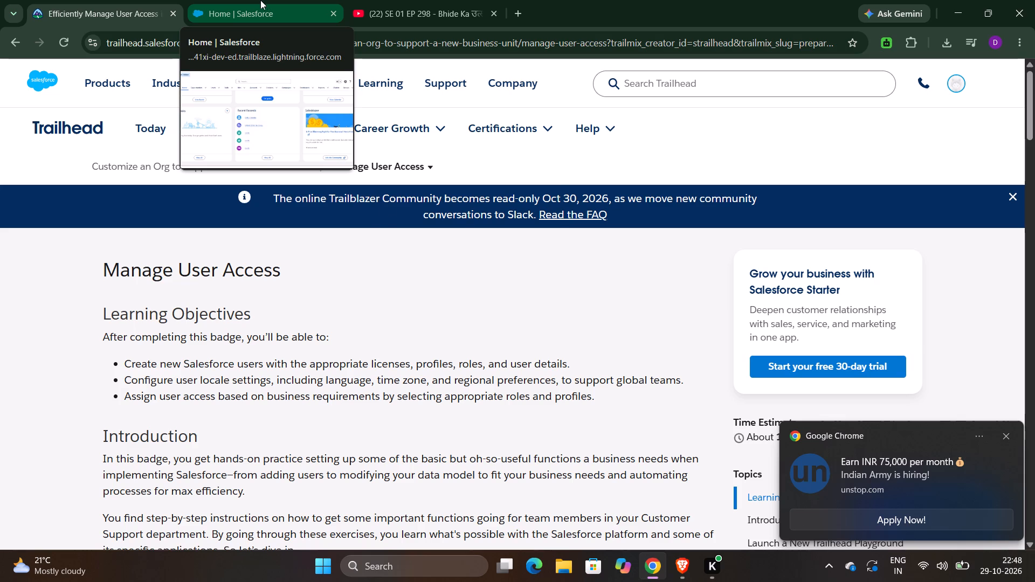
scroll(250, 408, "down", 3)
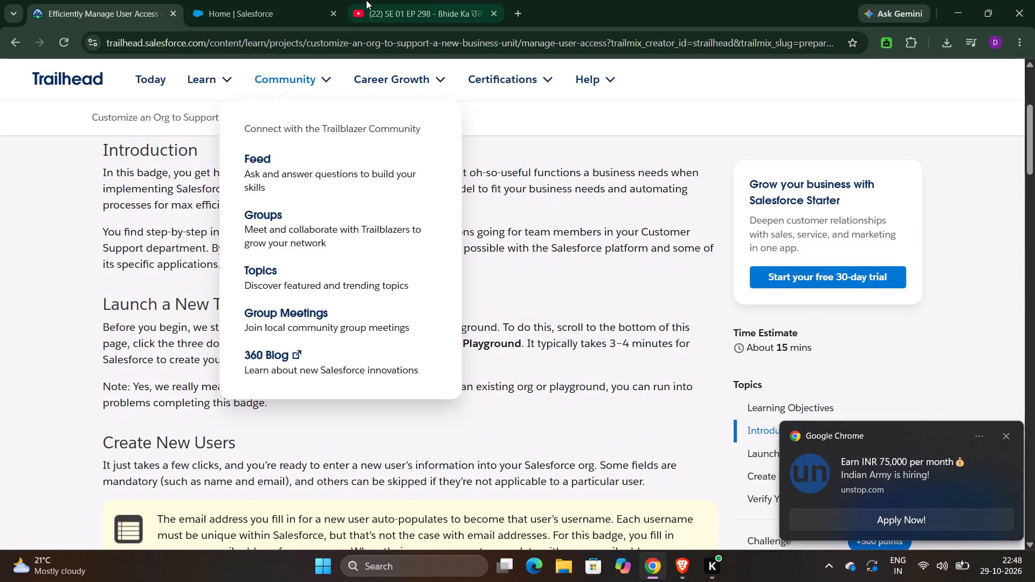
left_click(229, 0)
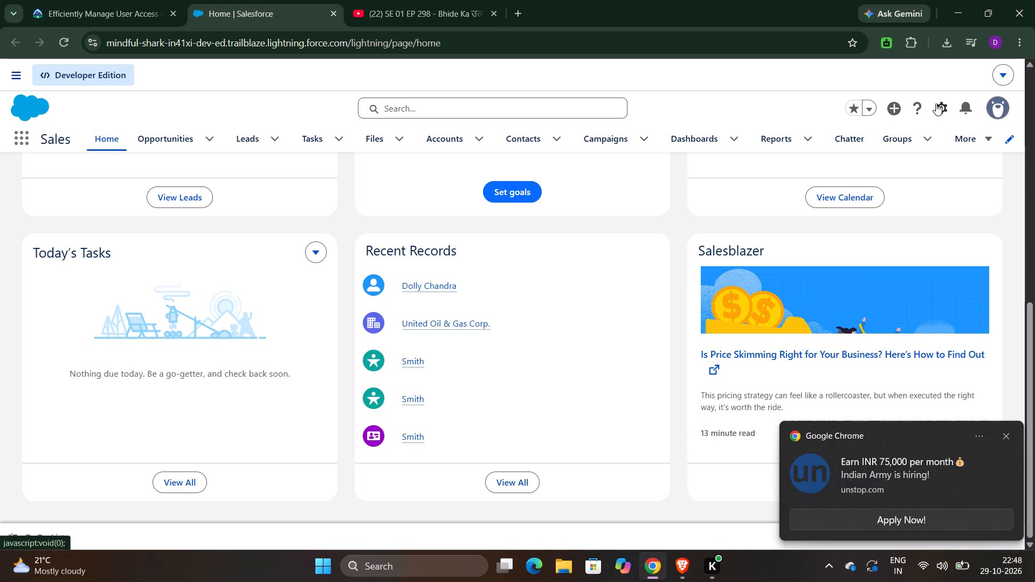
left_click(958, 116)
left_click(948, 112)
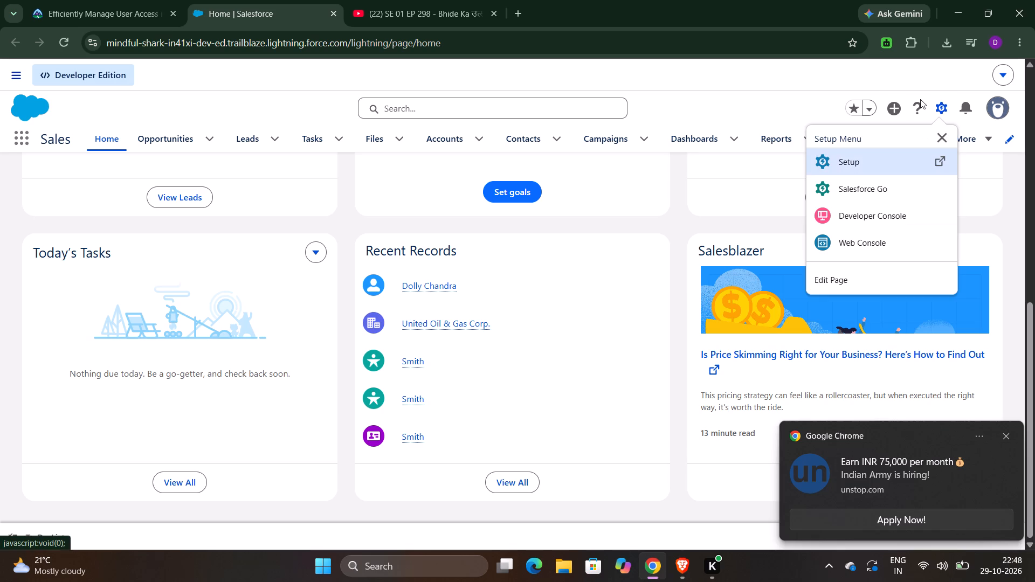
left_click(854, 163)
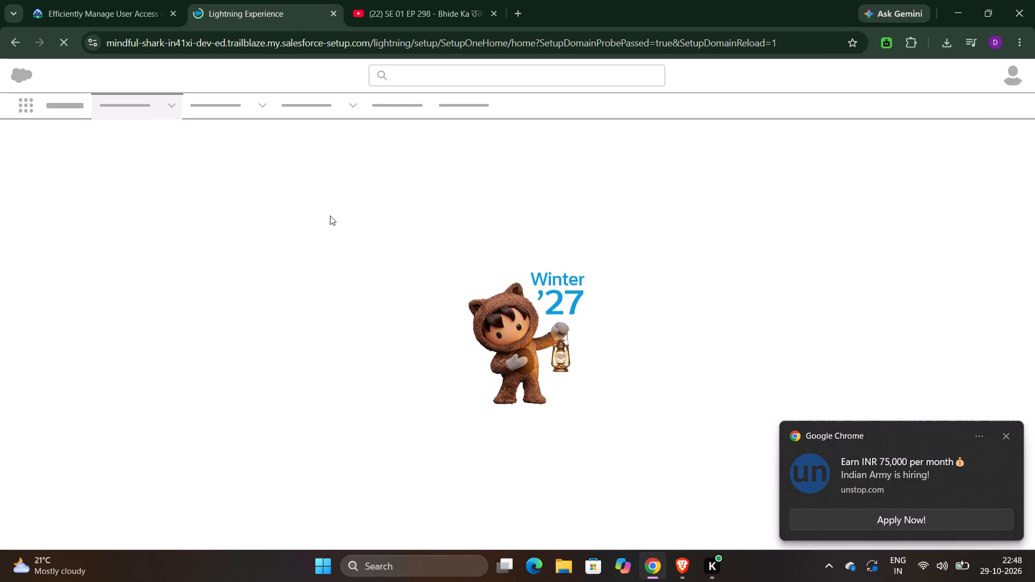
Find the Users page in Setup by searching for "user" and start a new user record.
left_click(72, 170)
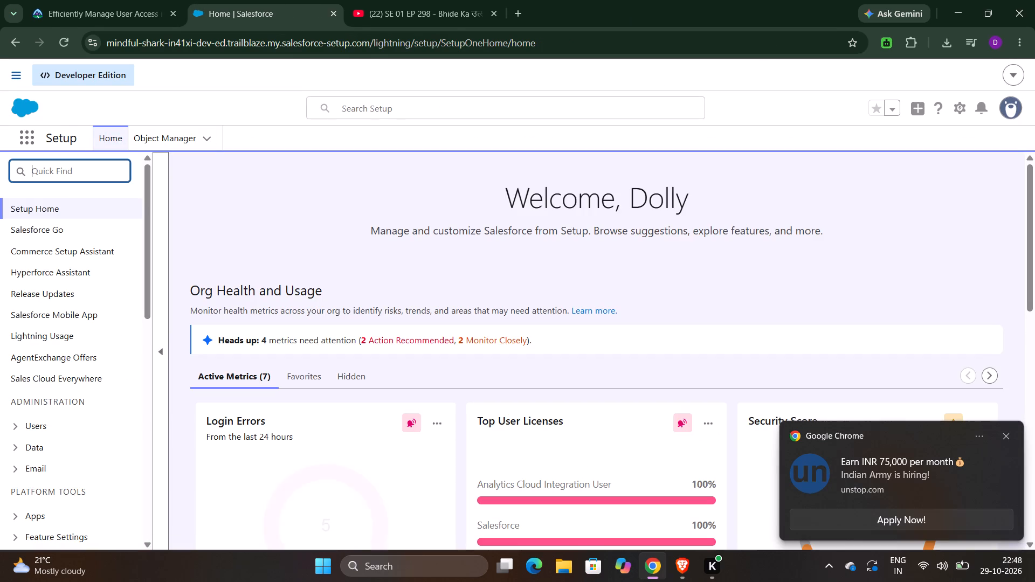
type("uset")
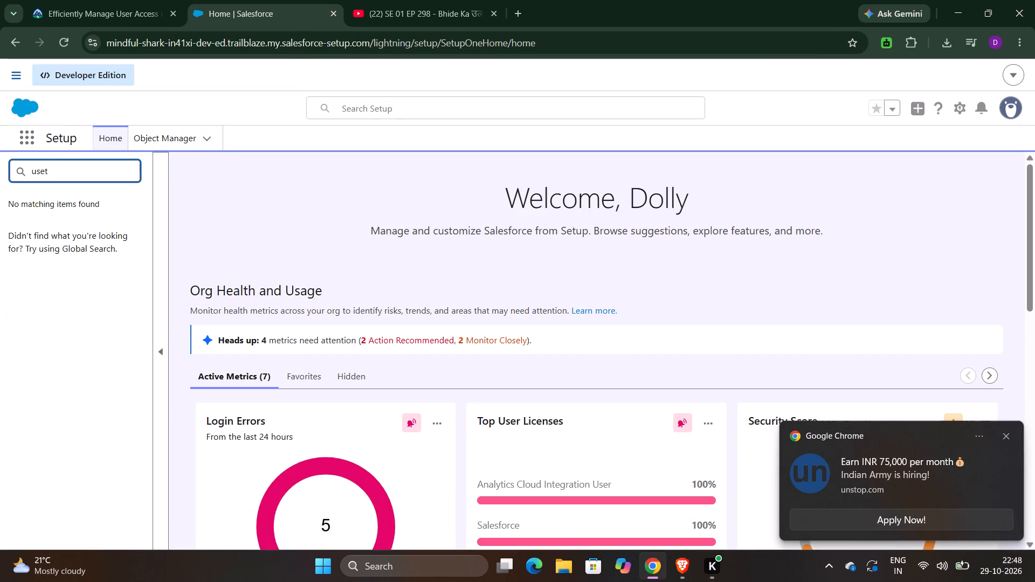
key("BackSpace")
key("r")
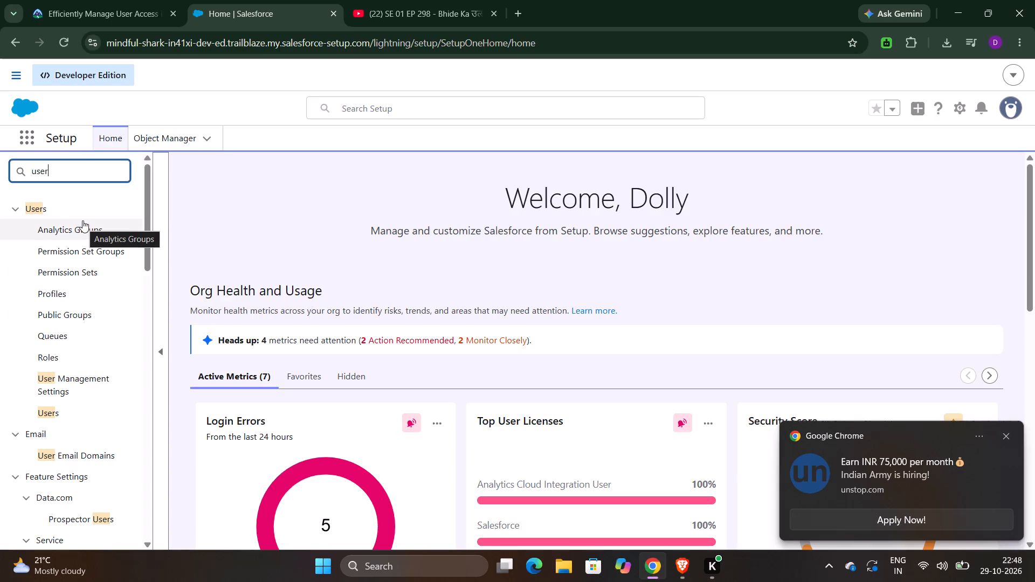
left_click(52, 409)
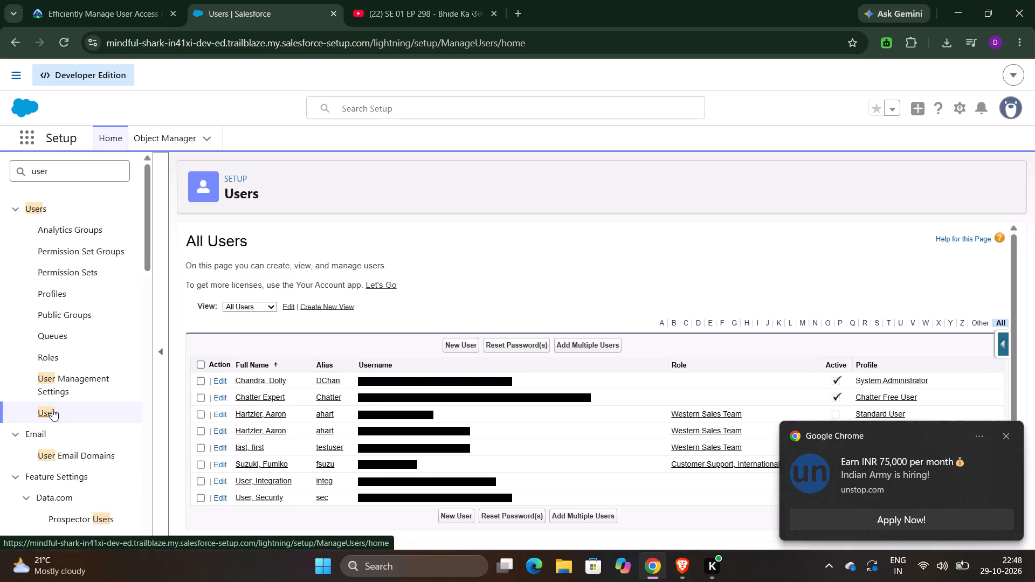
left_click(466, 343)
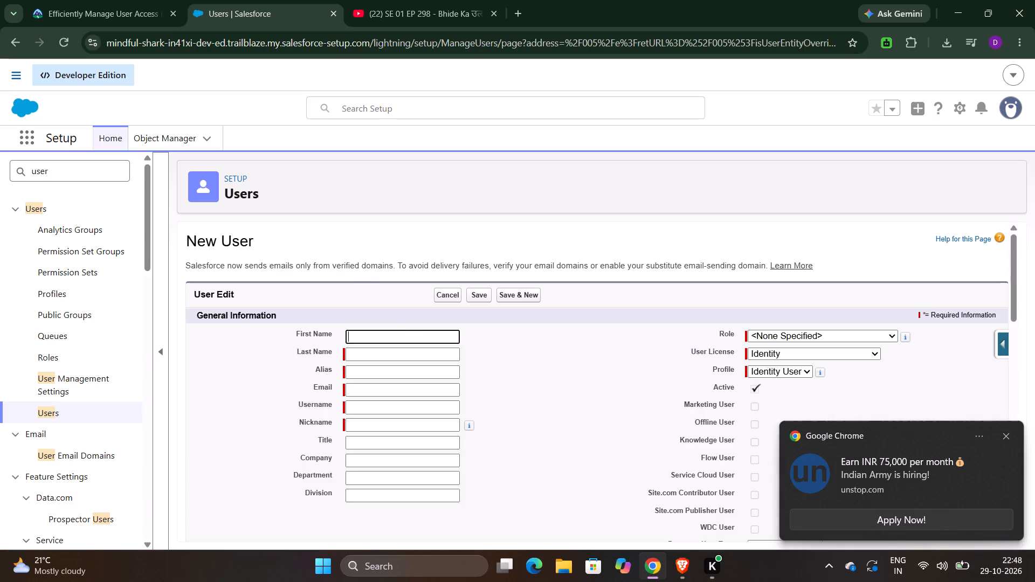
Copy the first name Fumiko from the Trailhead unit's new-user details into the new user's First Name.
left_click(71, 0)
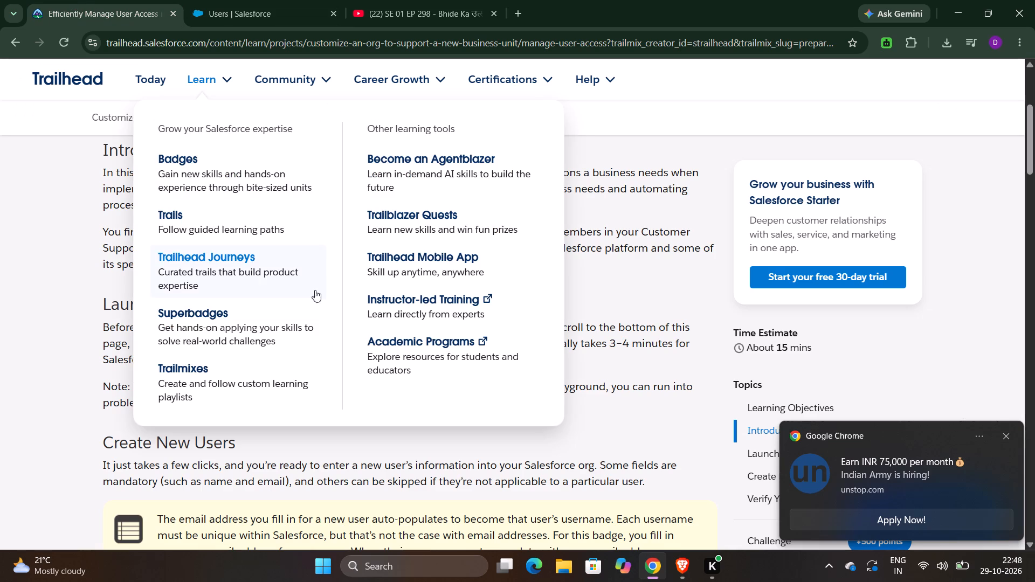
scroll(649, 272, "up", 14)
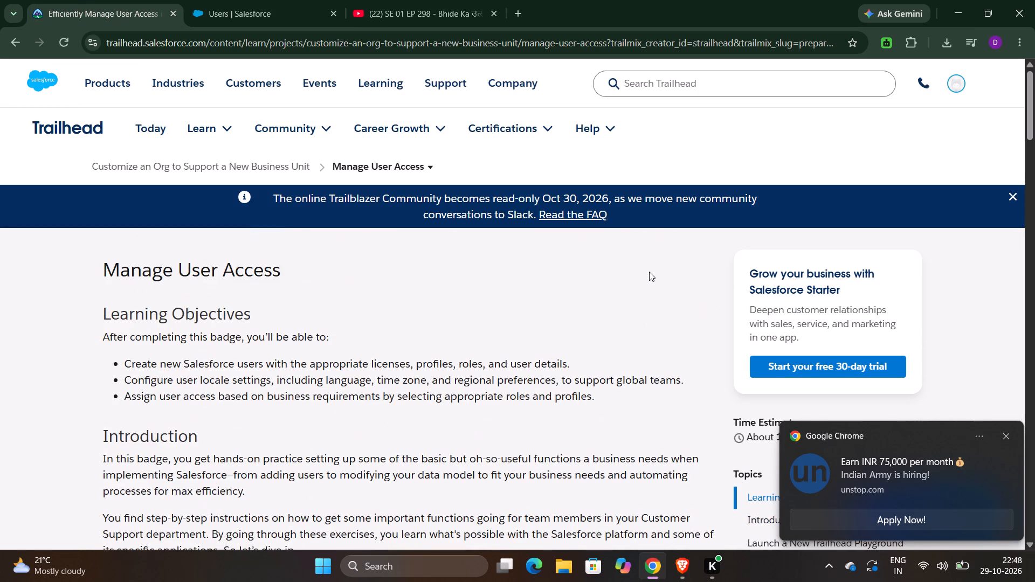
scroll(649, 272, "up", 1)
scroll(462, 330, "down", 1)
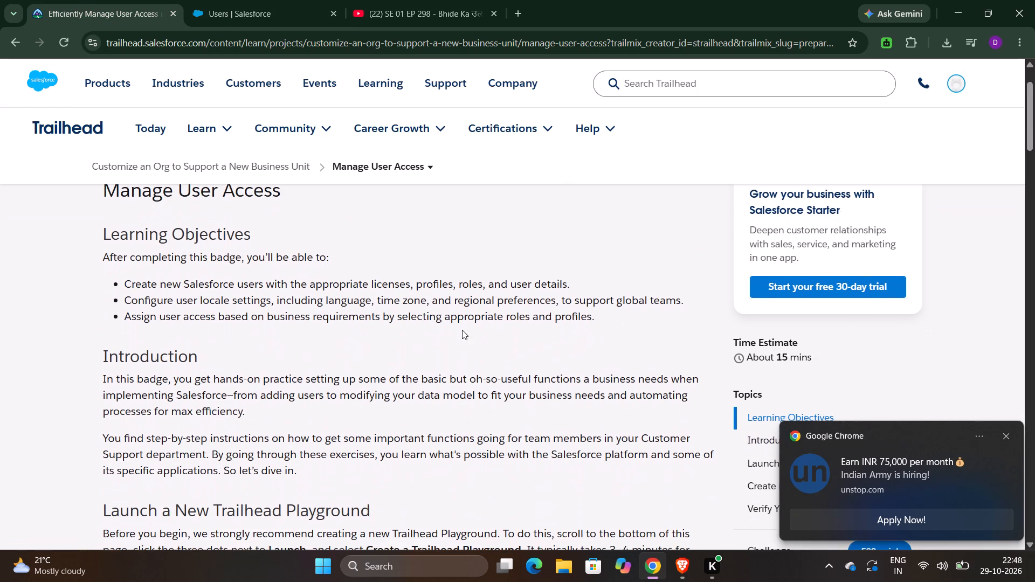
scroll(462, 330, "down", 11)
scroll(462, 330, "up", 1)
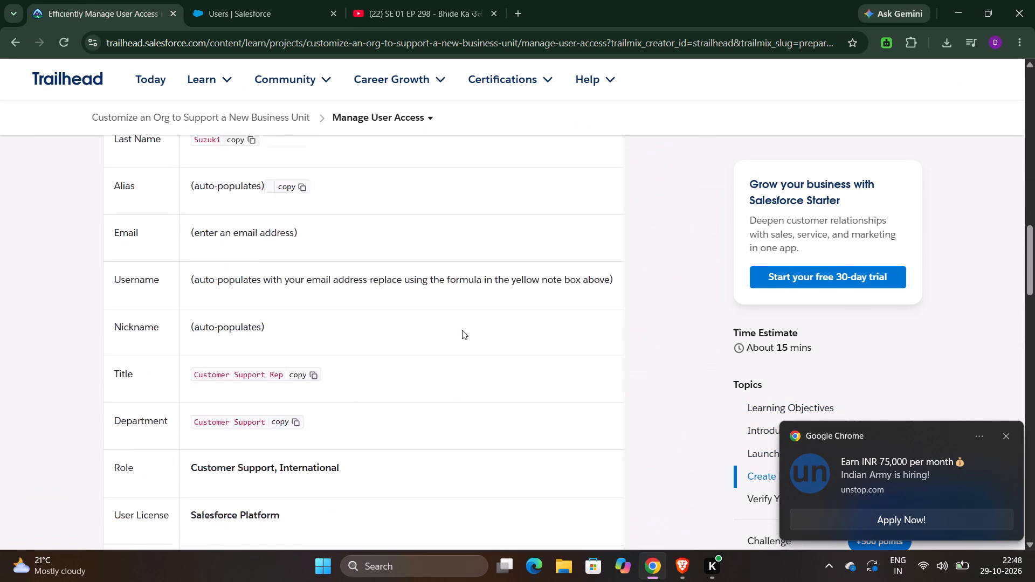
scroll(462, 330, "up", 2)
left_click(242, 278)
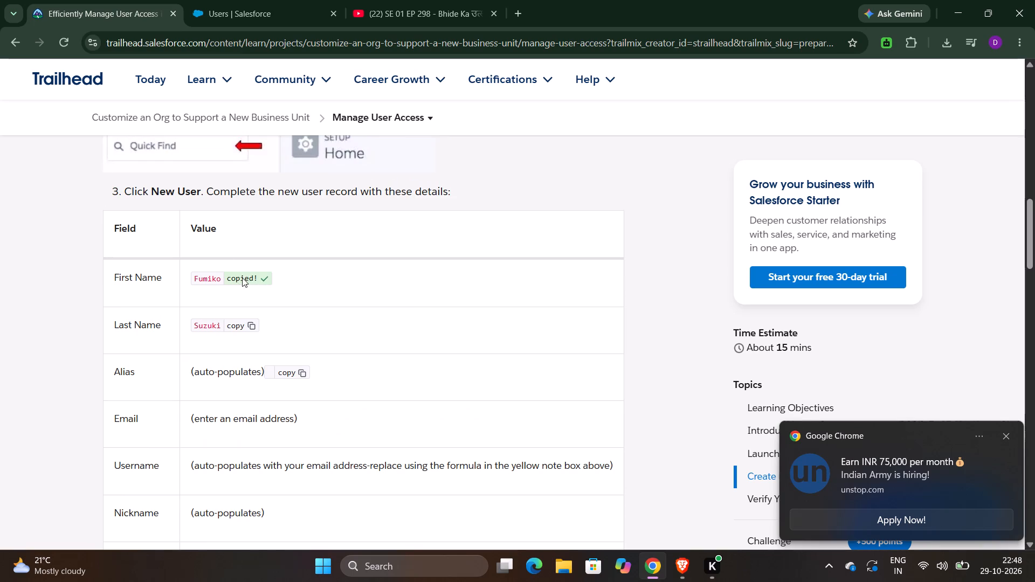
left_click(246, 0)
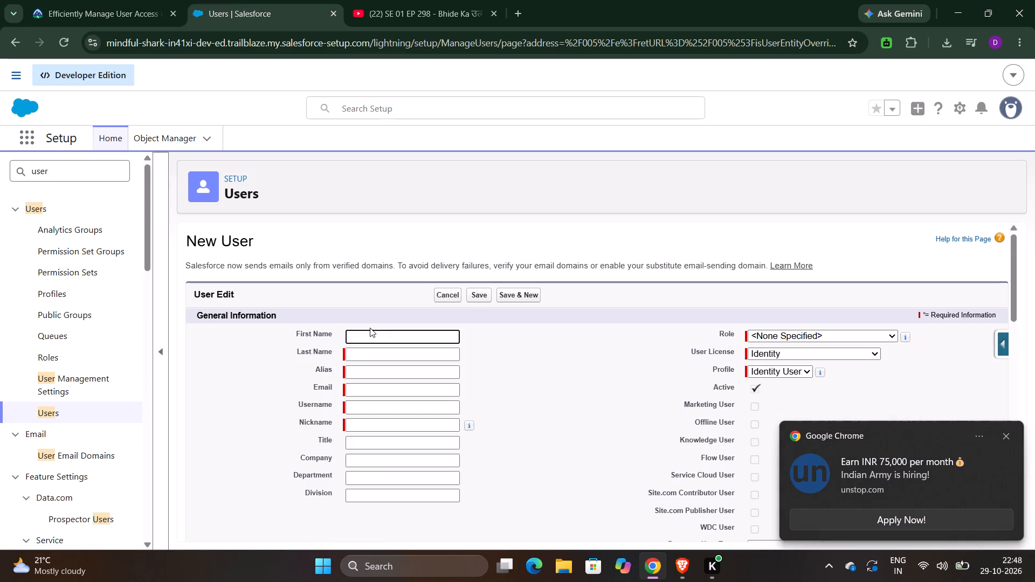
key("ctrl+v")
Copy the last name Suzuki from the Trailhead unit's details table into the new user's Last Name.
left_click(107, 0)
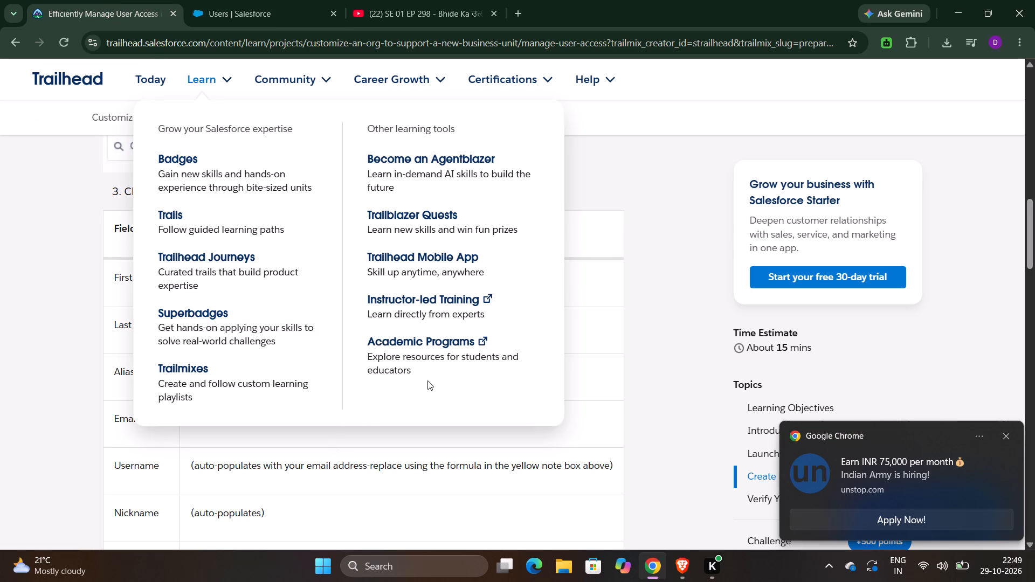
scroll(282, 358, "up", 1)
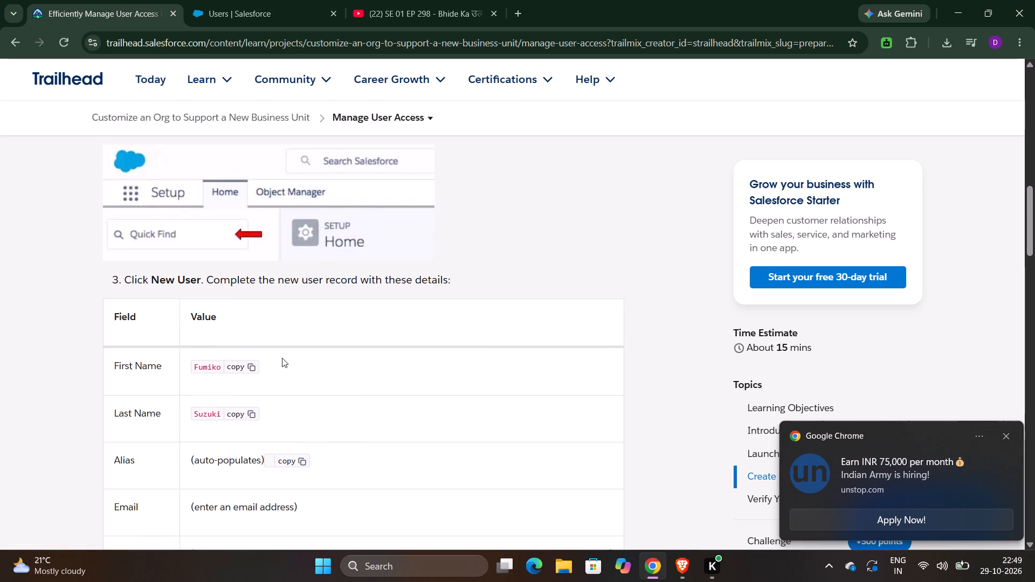
left_click(246, 413)
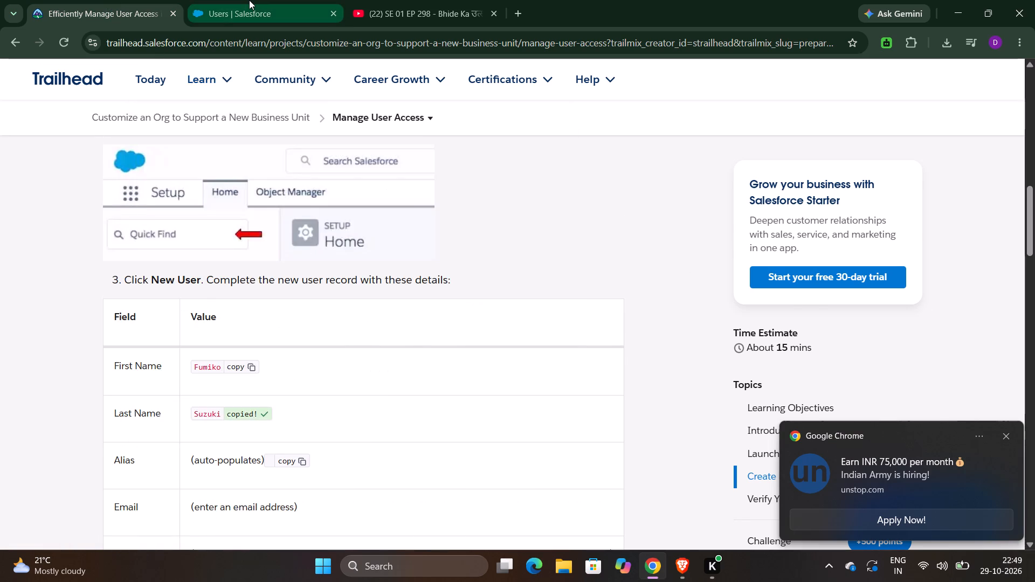
left_click(249, 0)
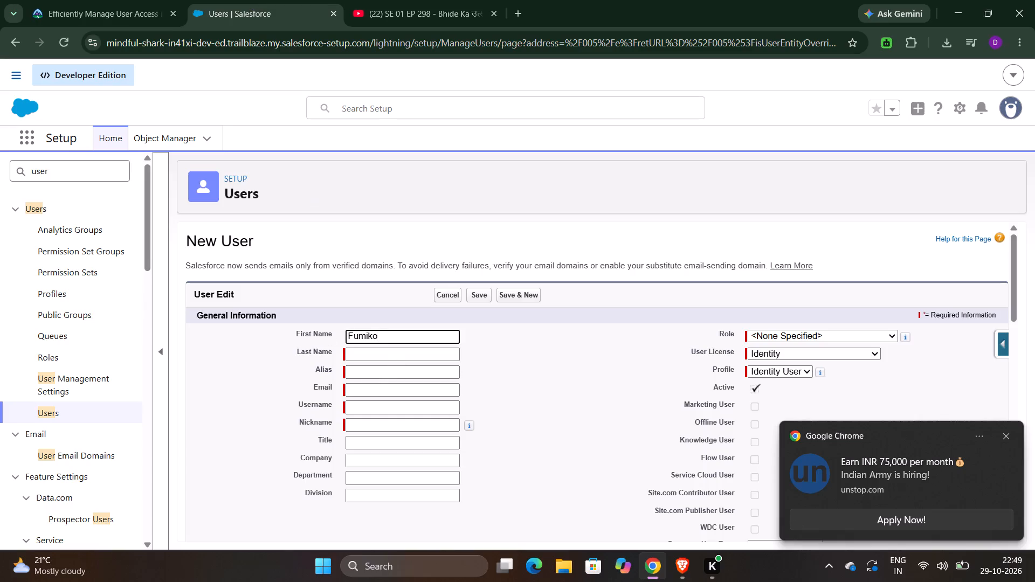
left_click(386, 352)
key("ctrl+v")
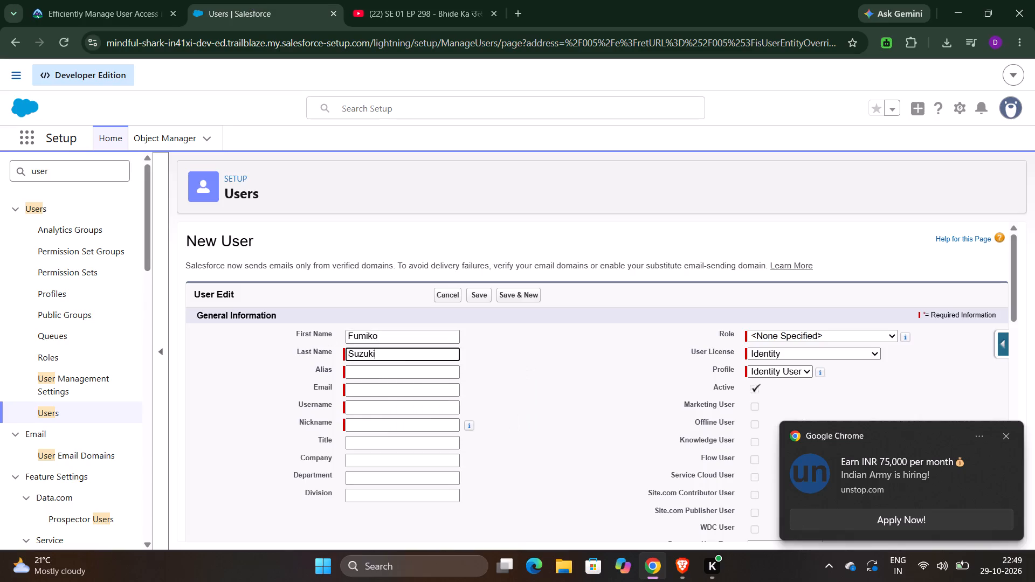
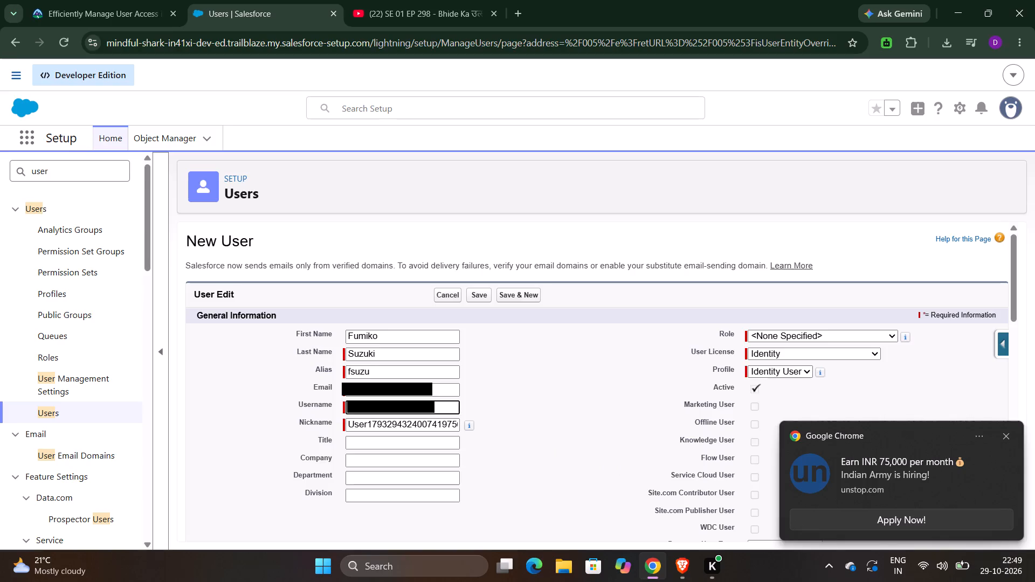
Replace the username in the new user's Username field with a new one.
left_click_drag(436, 407, 323, 412)
Replace the new user's auto-filled Username with a unique email-format one built around the last name Suzuki.
key("BackSpace")
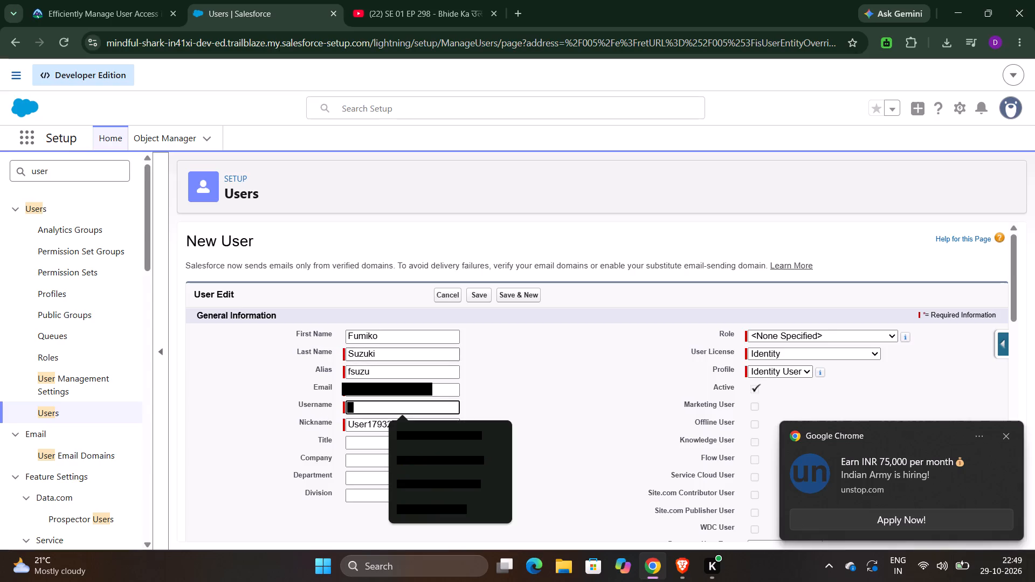
left_click_drag(350, 355, 388, 355)
key("ctrl+c")
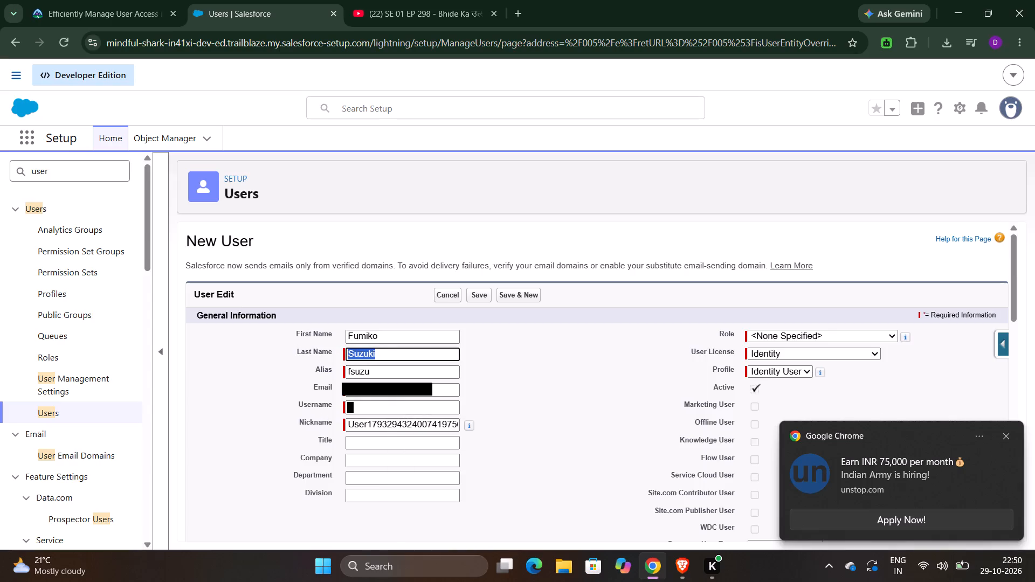
left_click(368, 405)
key("ctrl+v")
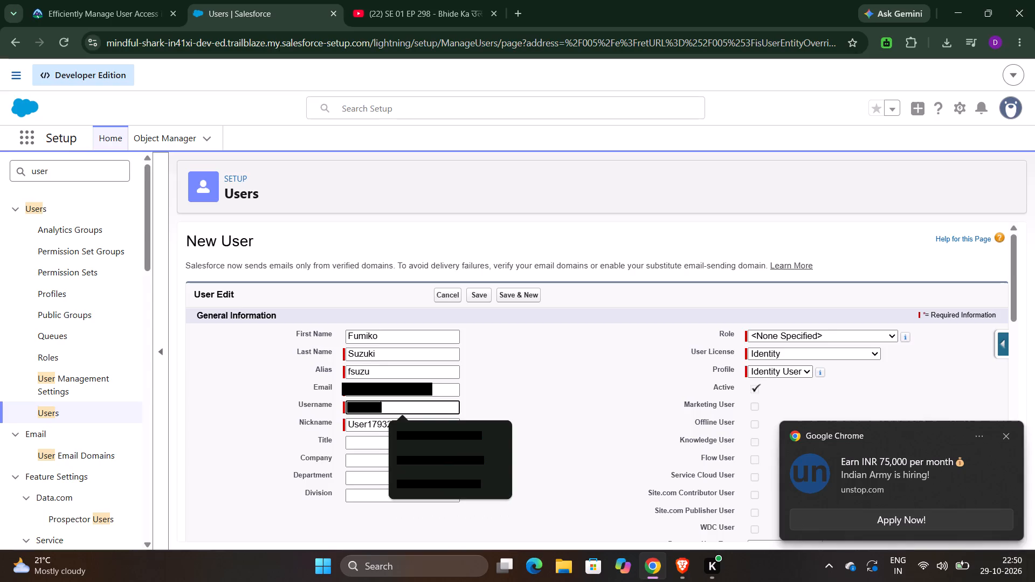
key("shift+at")
key("d")
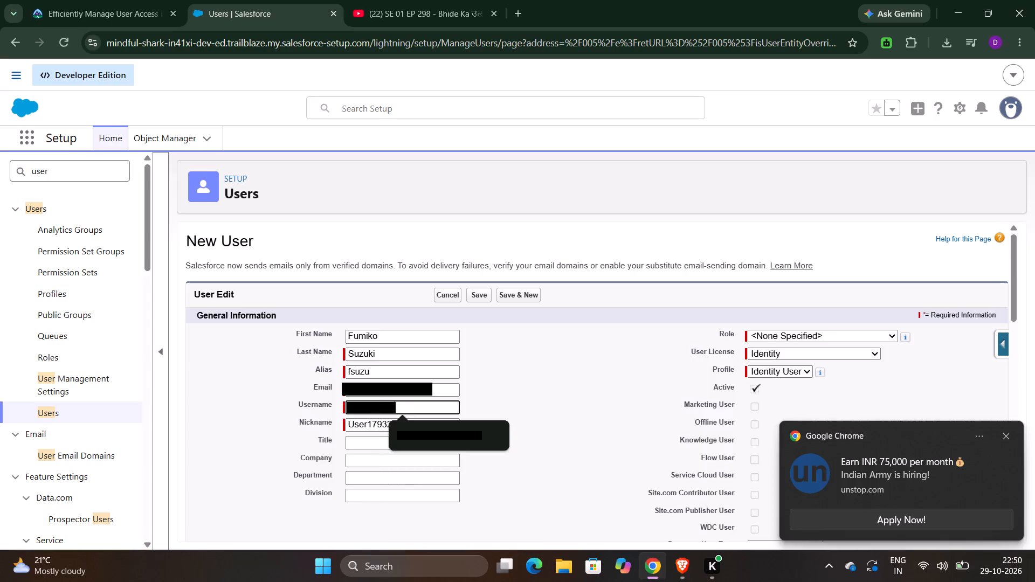
key("c")
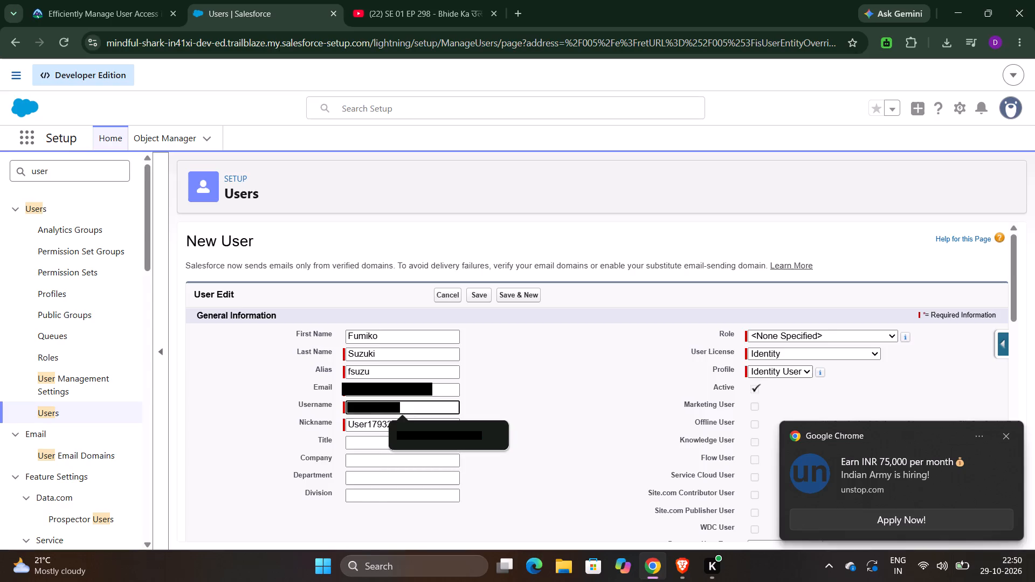
type("red")
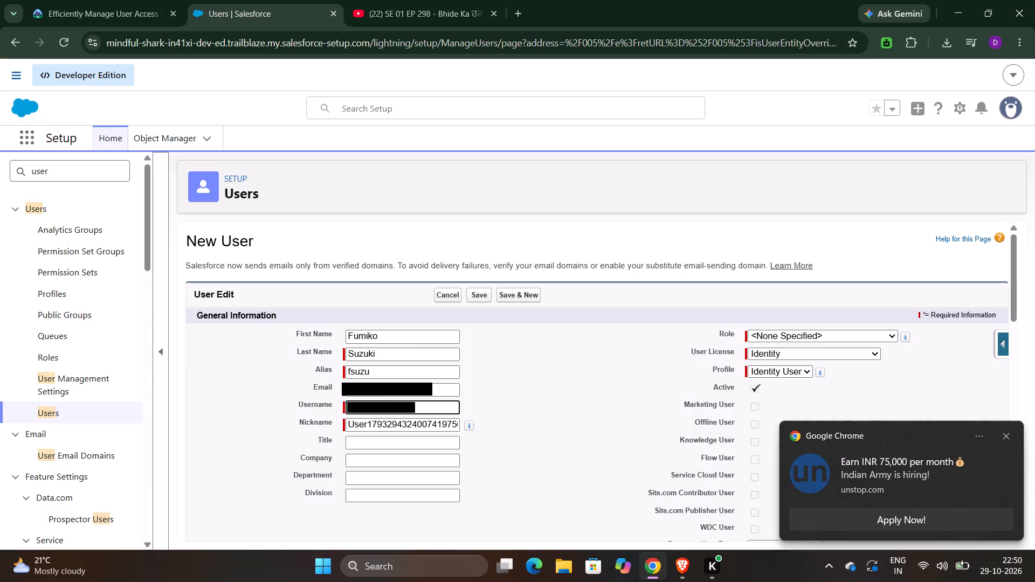
type(".com")
Copy the title Customer Support Rep from the Trailhead unit's details table into the new user's Title.
scroll(417, 447, "down", 1)
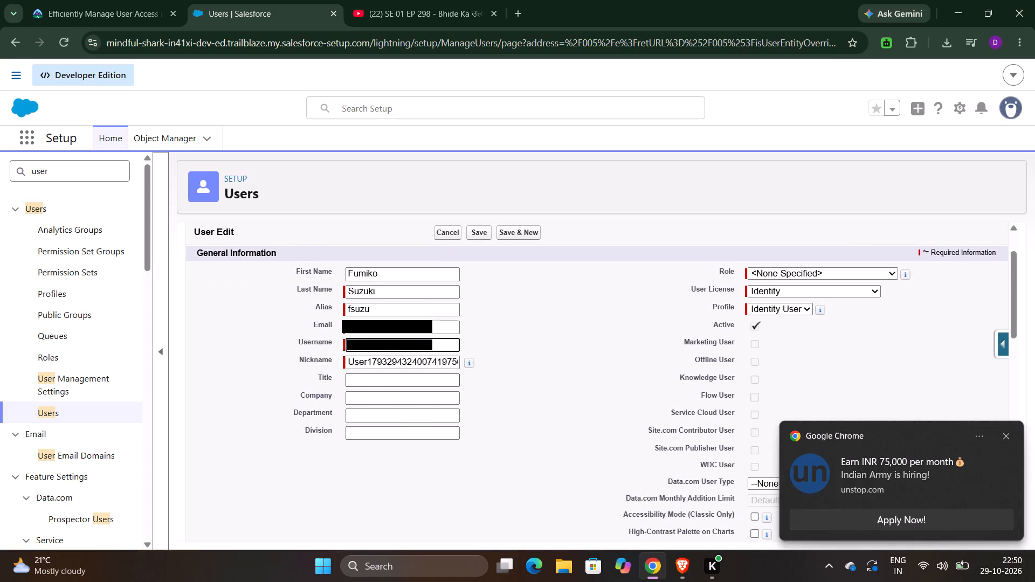
left_click(105, 0)
scroll(480, 459, "down", 4)
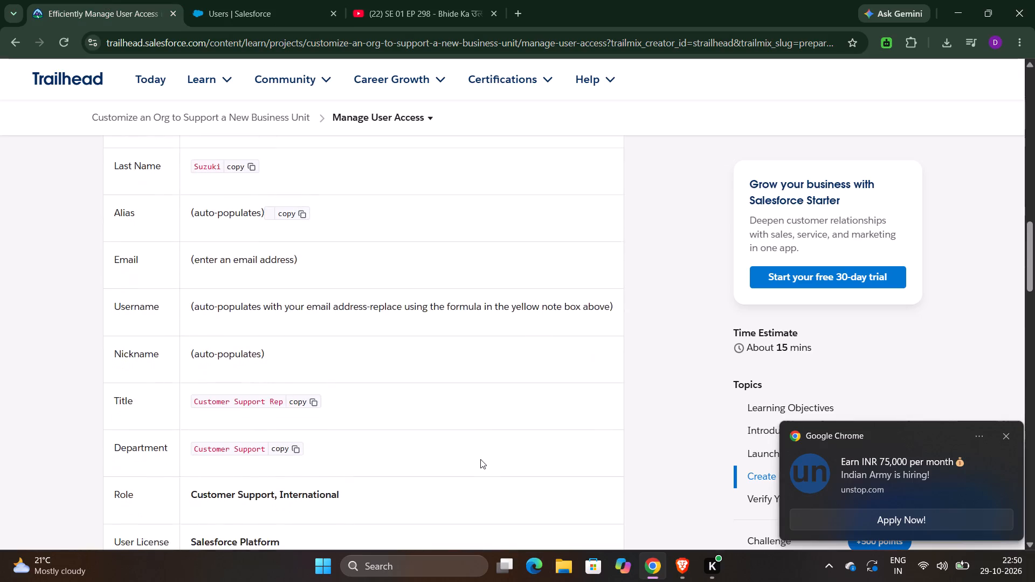
scroll(480, 459, "down", 1)
left_click(303, 214)
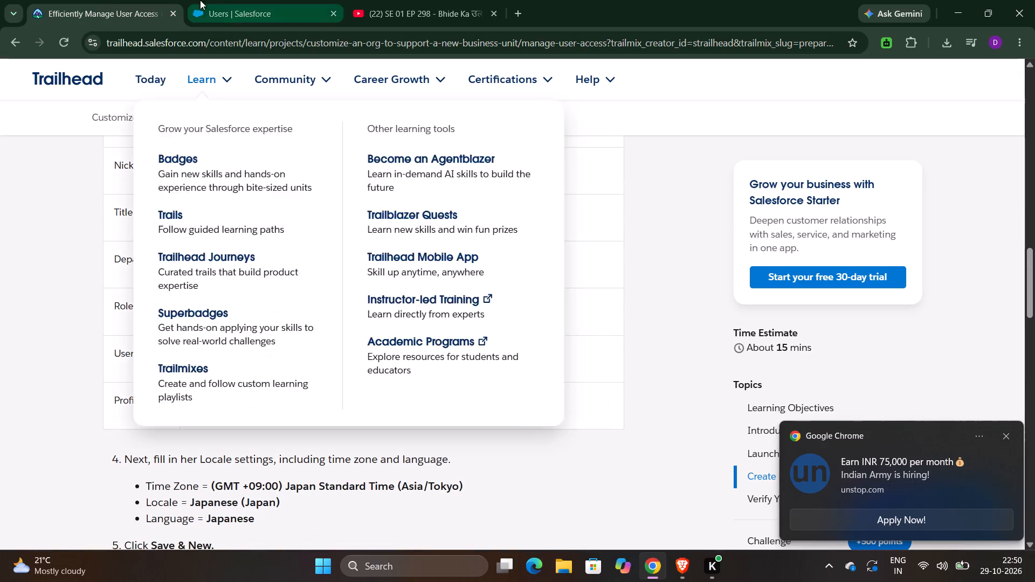
left_click(225, 0)
left_click(415, 384)
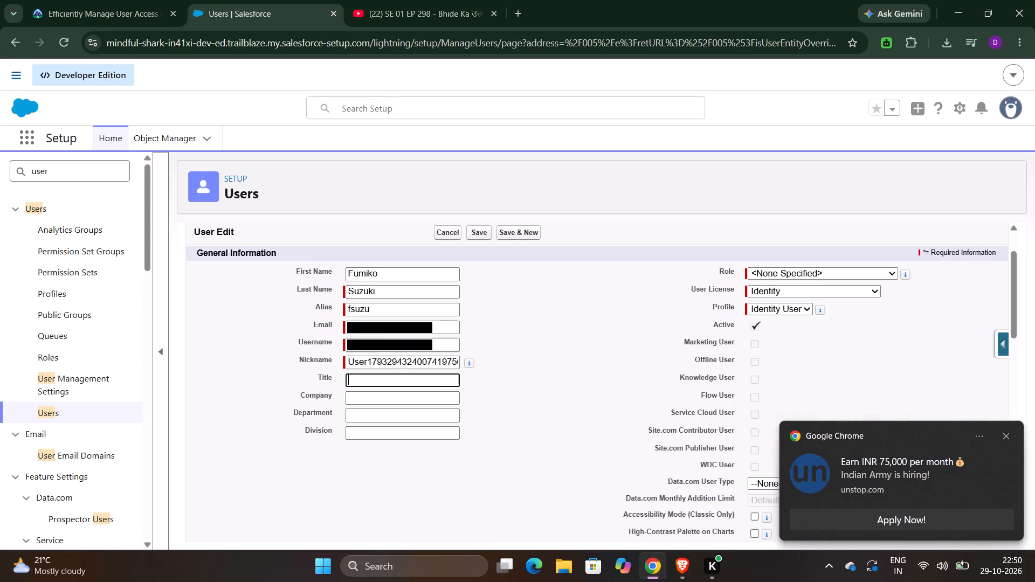
key("ctrl+v")
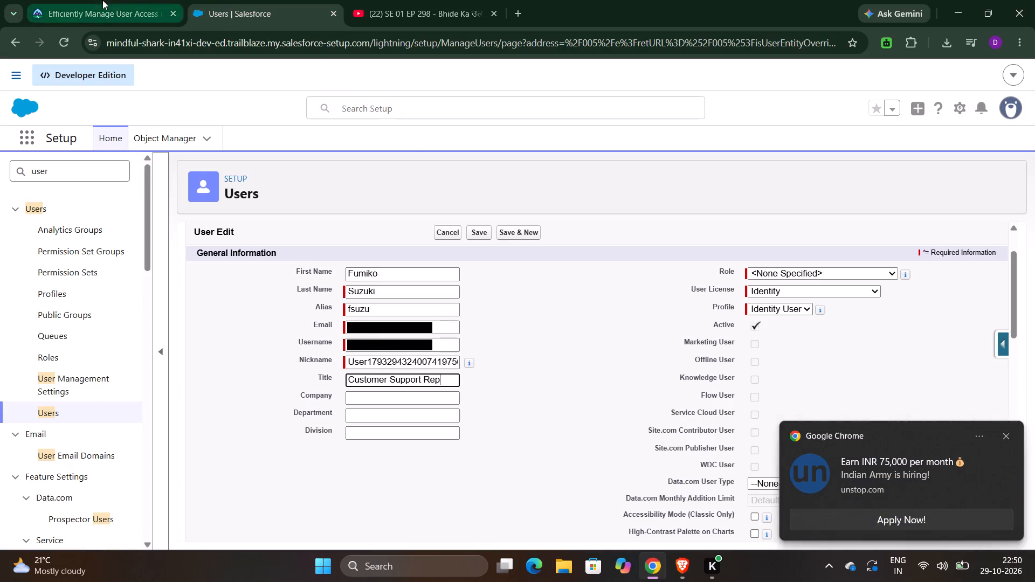
Copy the department Customer Support from the Trailhead unit's details table into the new user's Department.
left_click(102, 0)
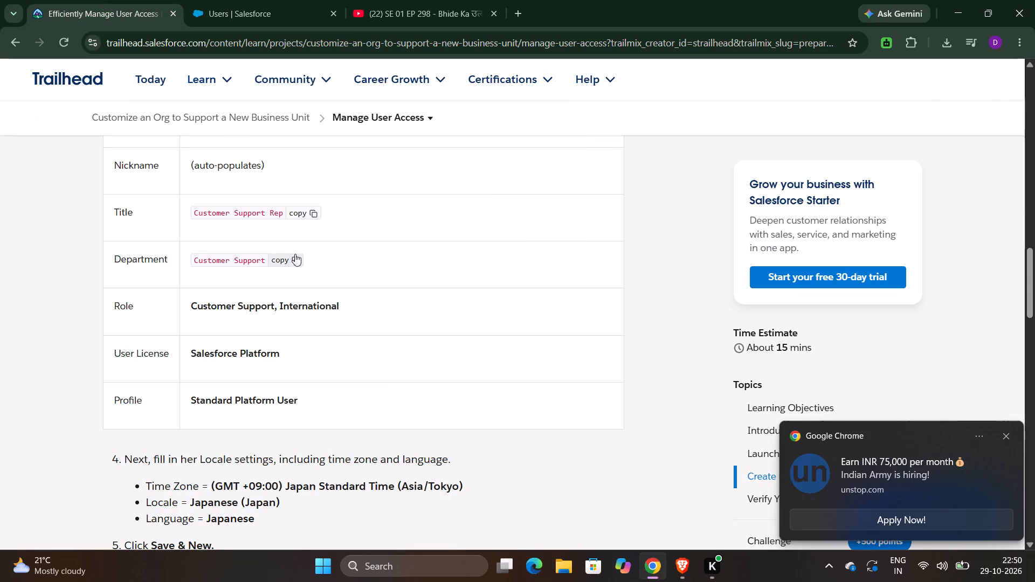
left_click(295, 254)
left_click(290, 0)
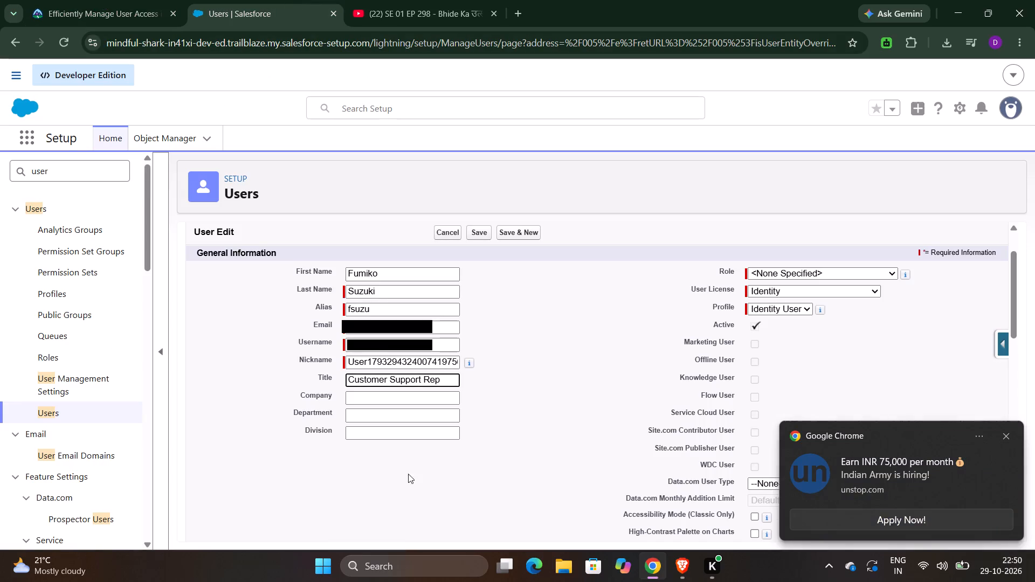
left_click(392, 399)
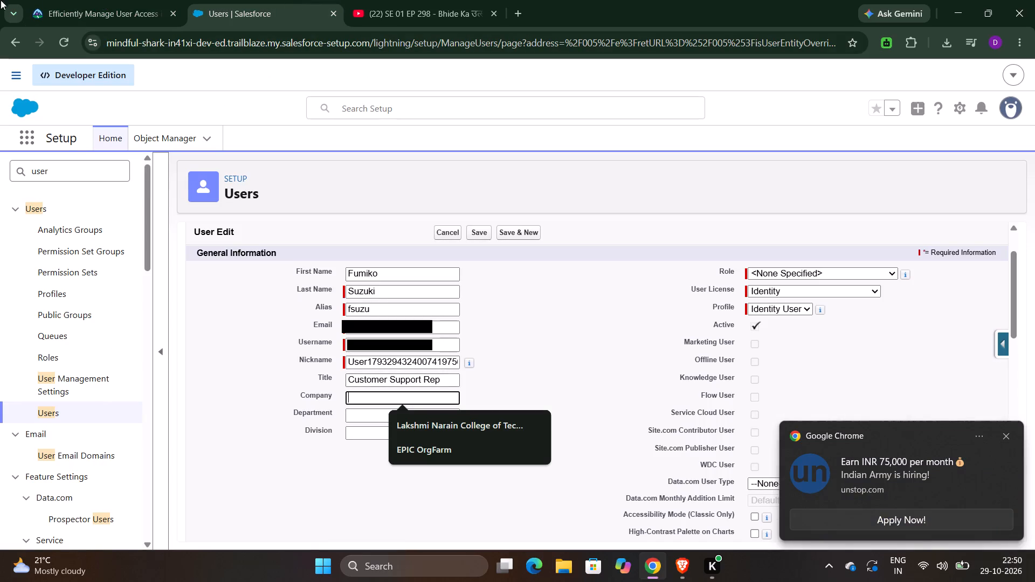
left_click(80, 0)
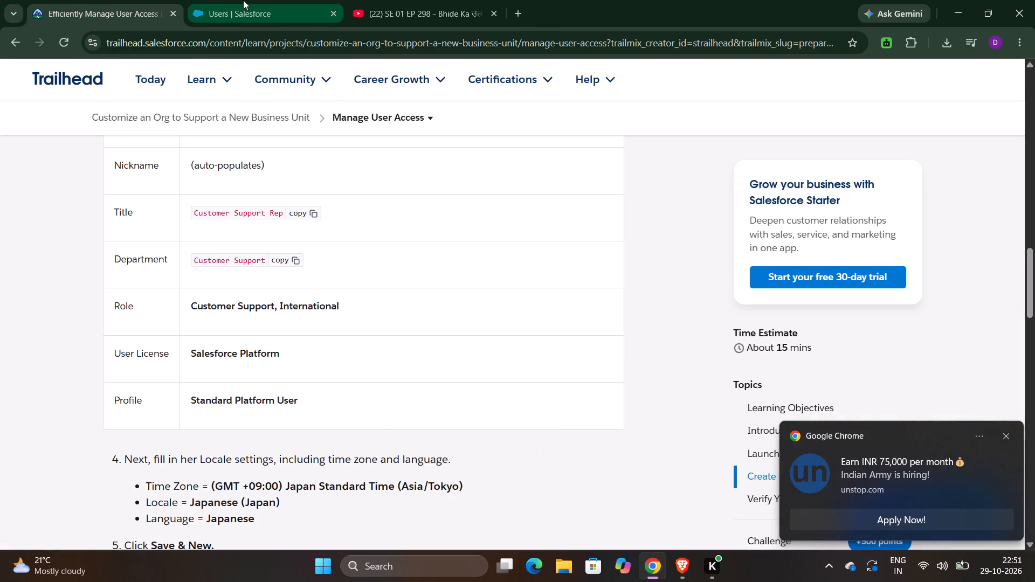
left_click(243, 0)
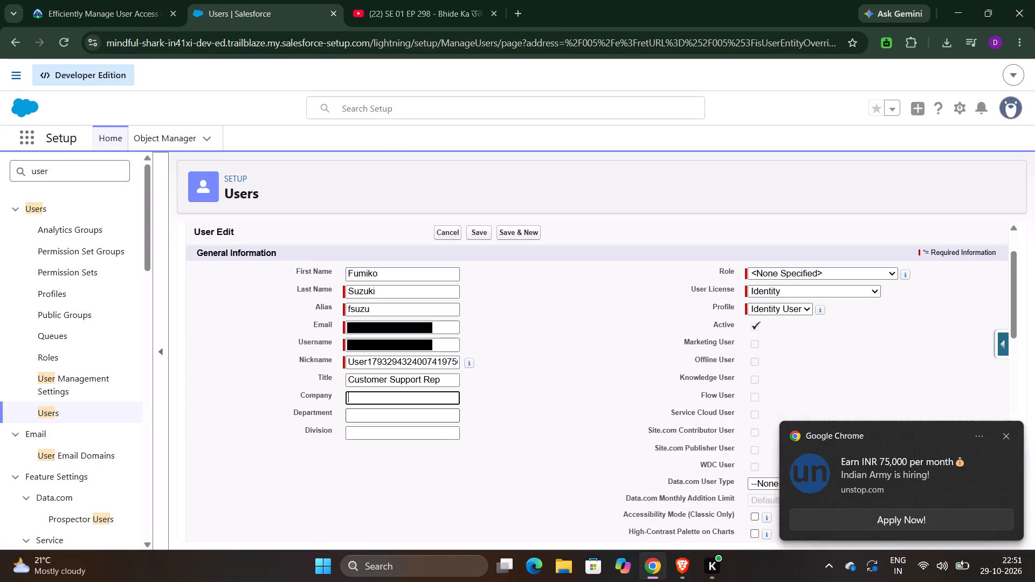
left_click(387, 421)
key("ctrl+v")
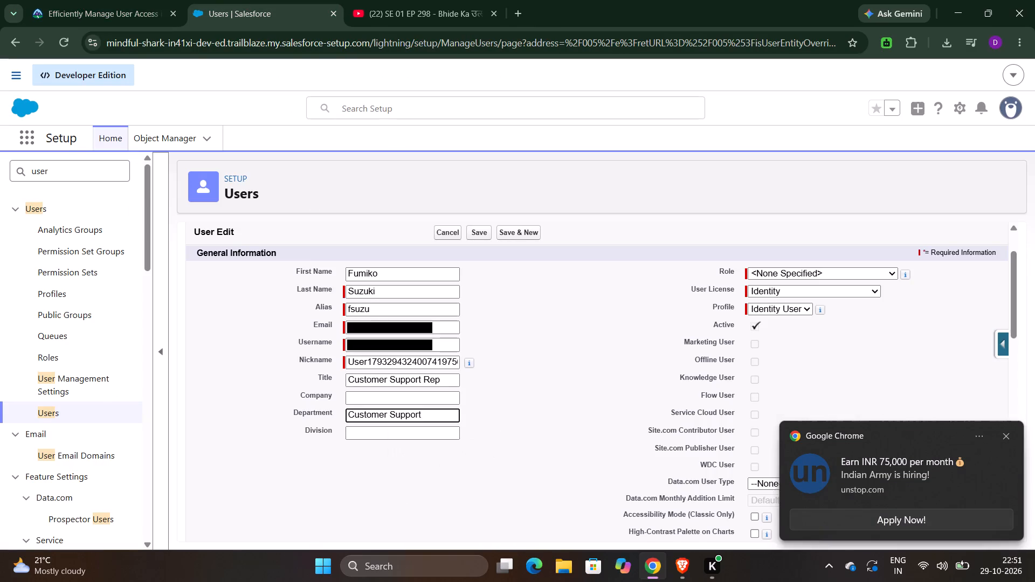
Review the Trailhead unit's nickname, role, license, profile and locale instructions for Fumiko and compare them with the new user form.
left_click(127, 0)
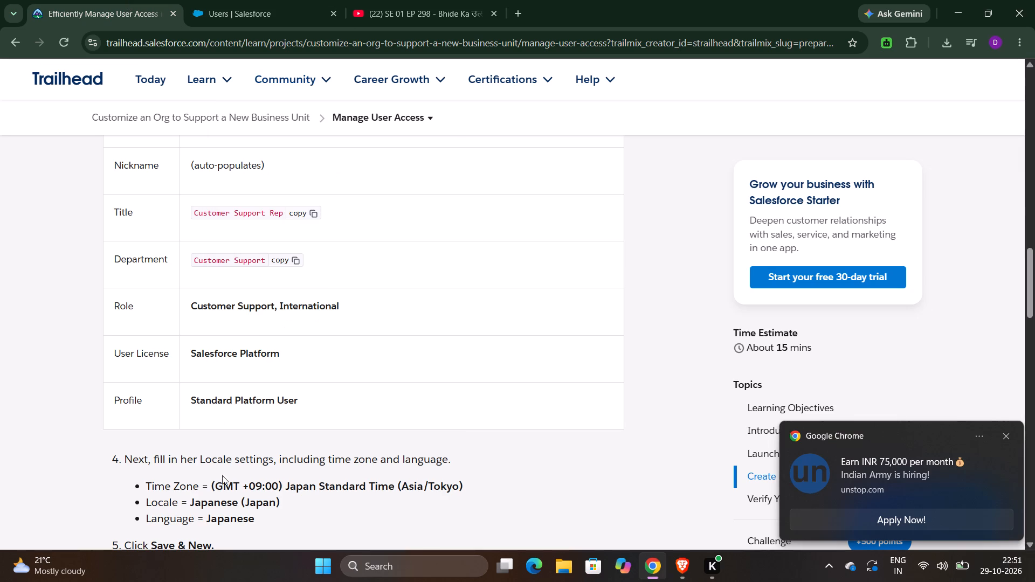
scroll(385, 427, "down", 1)
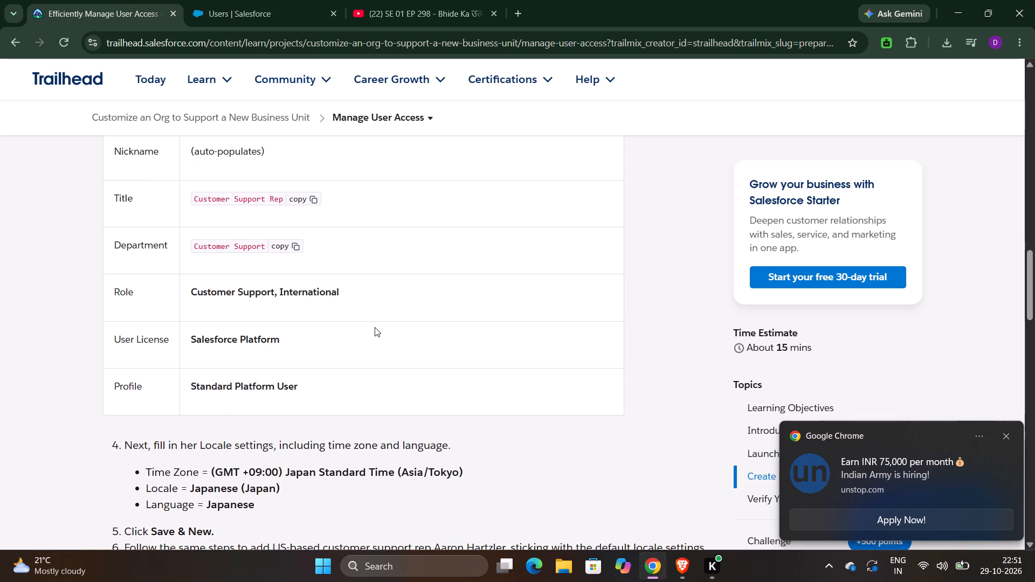
left_click(252, 0)
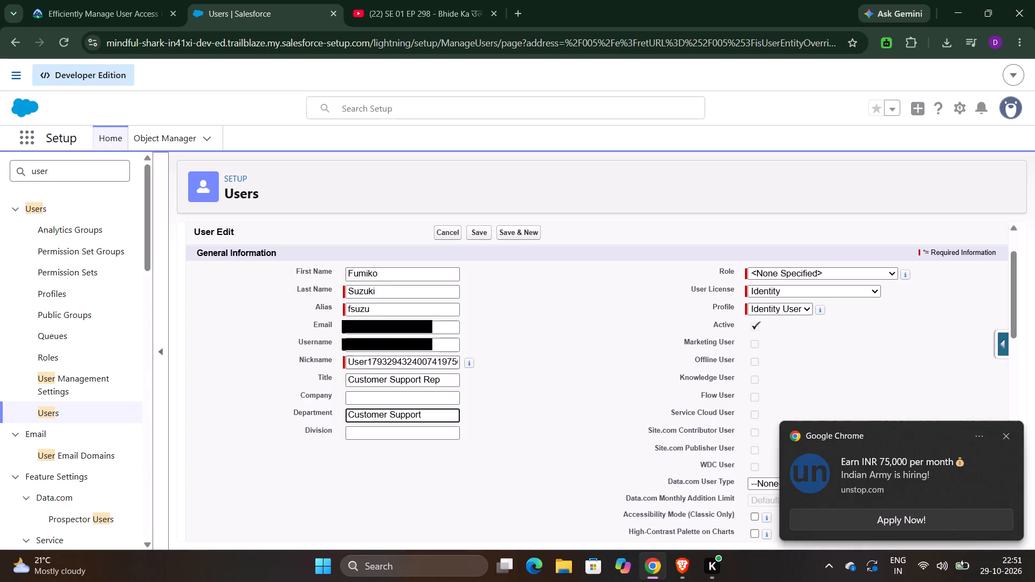
left_click_drag(456, 367, 339, 371)
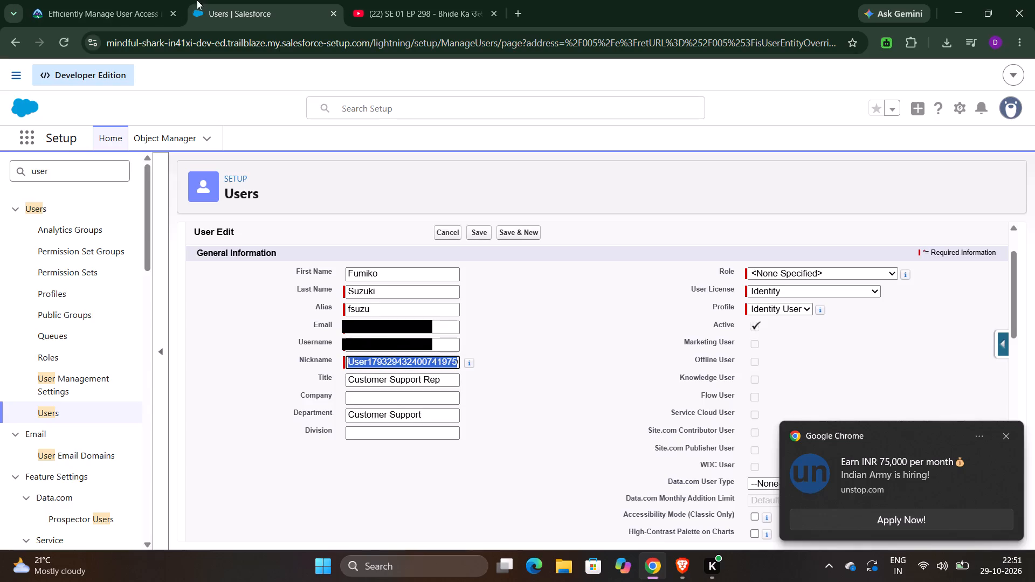
left_click(65, 0)
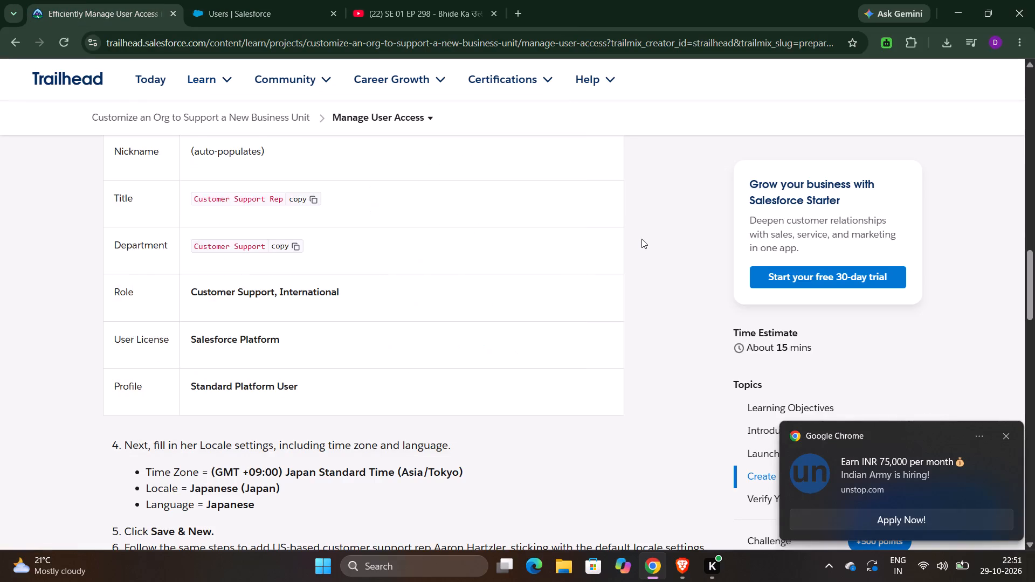
scroll(641, 239, "up", 1)
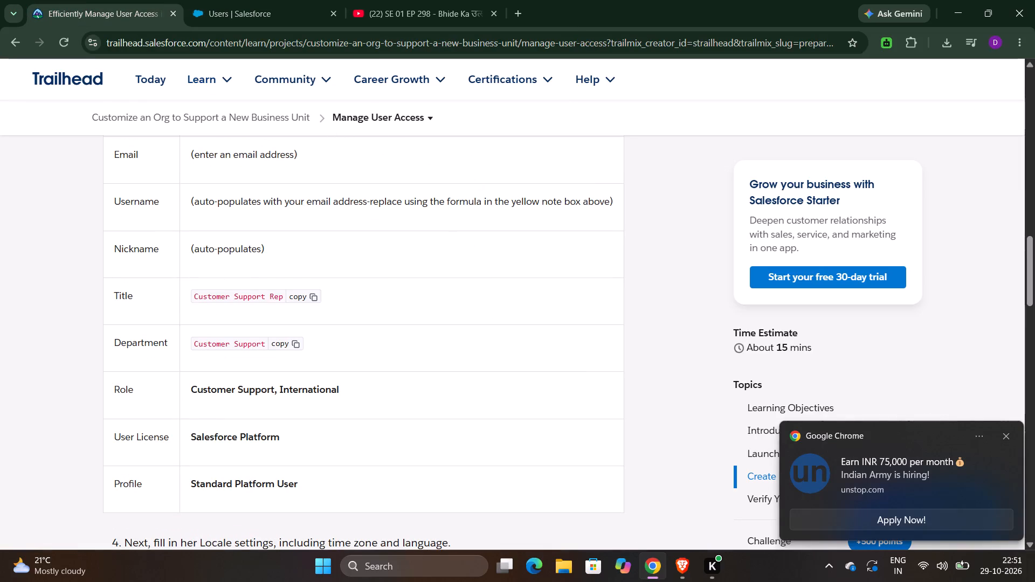
scroll(463, 488, "down", 1)
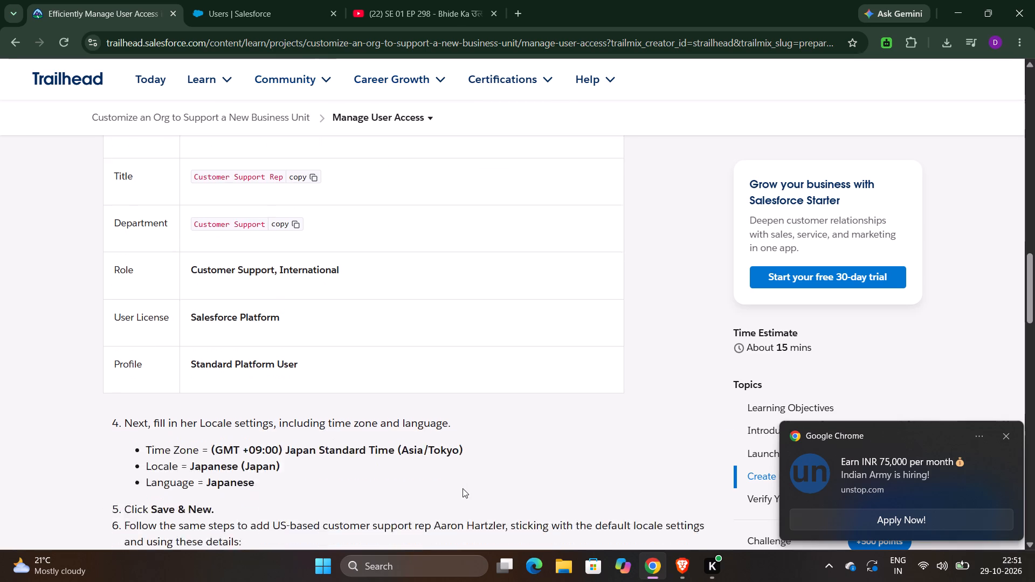
scroll(463, 488, "down", 4)
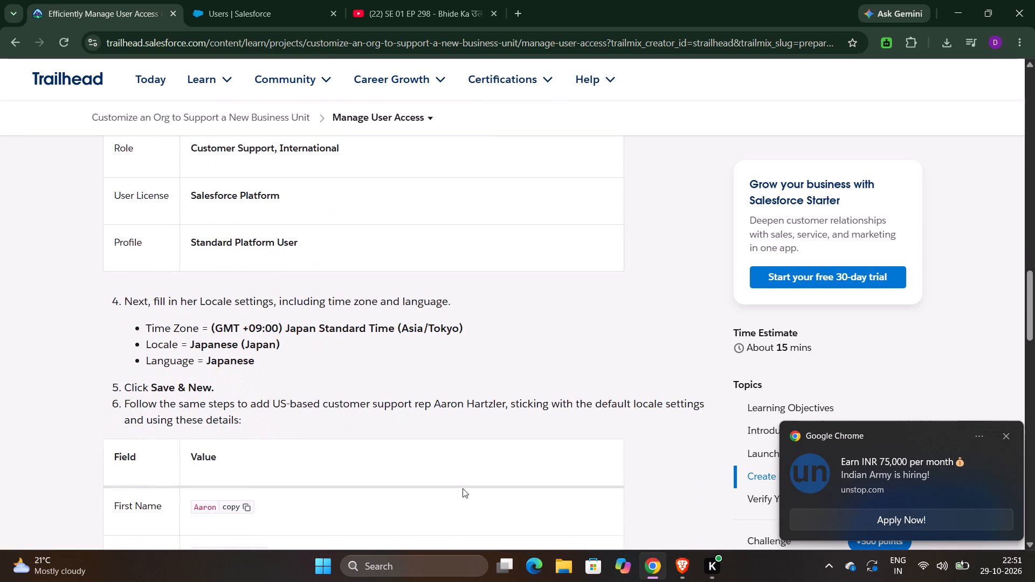
scroll(463, 488, "down", 5)
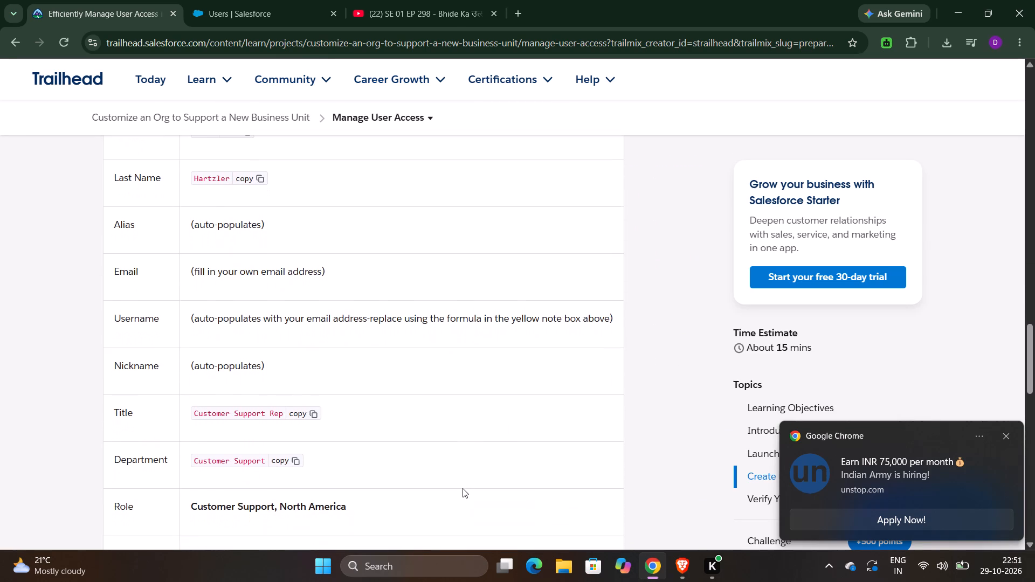
scroll(463, 488, "down", 1)
scroll(463, 488, "up", 7)
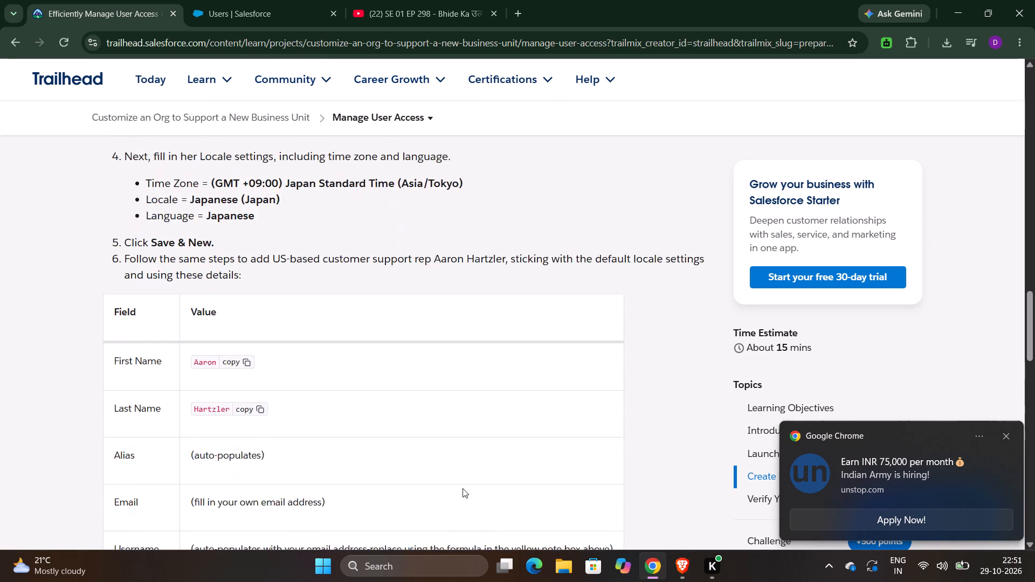
scroll(463, 488, "up", 9)
scroll(463, 488, "down", 1)
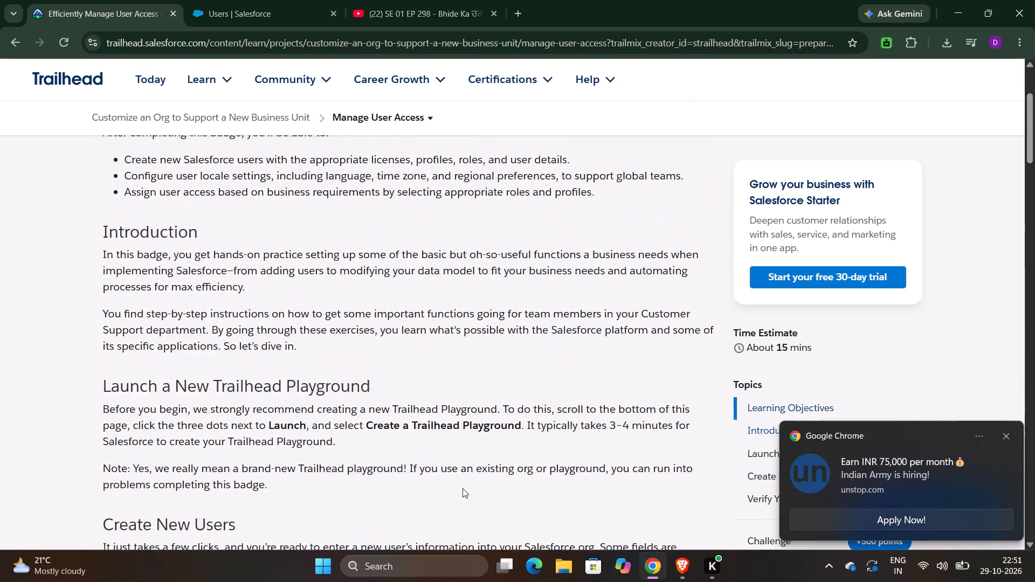
scroll(463, 488, "down", 6)
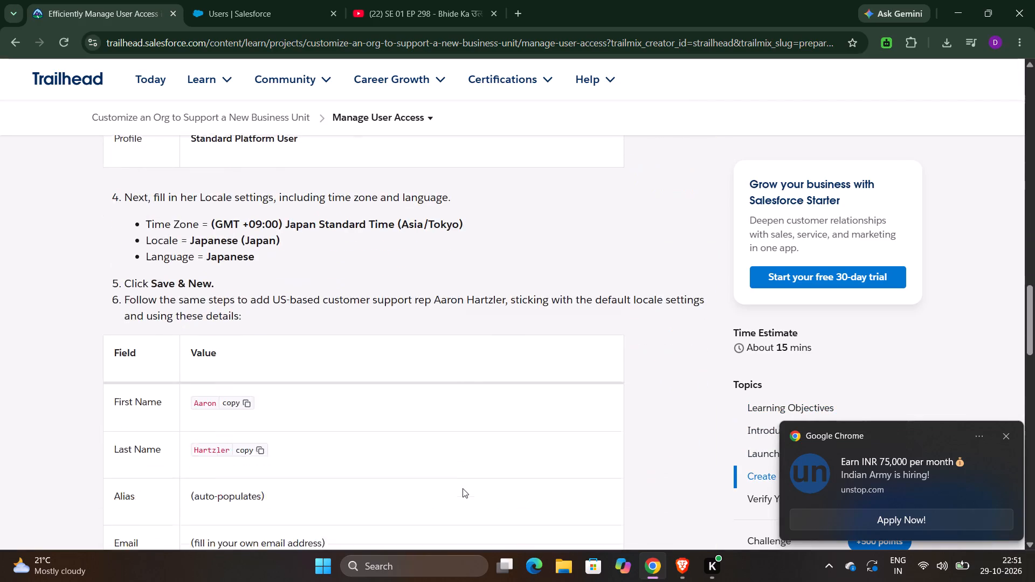
scroll(463, 488, "down", 4)
scroll(244, 365, "up", 1)
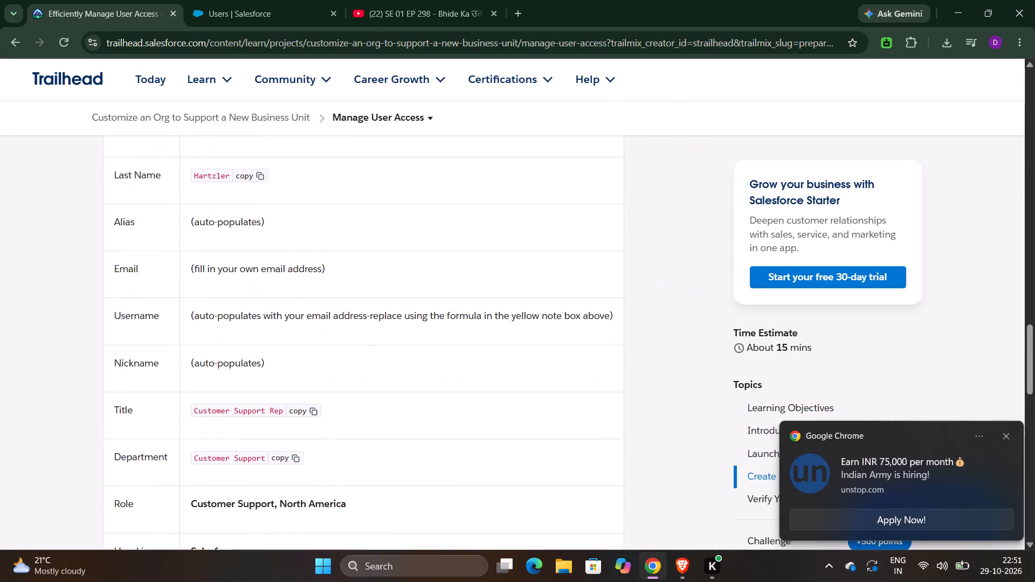
scroll(244, 365, "up", 6)
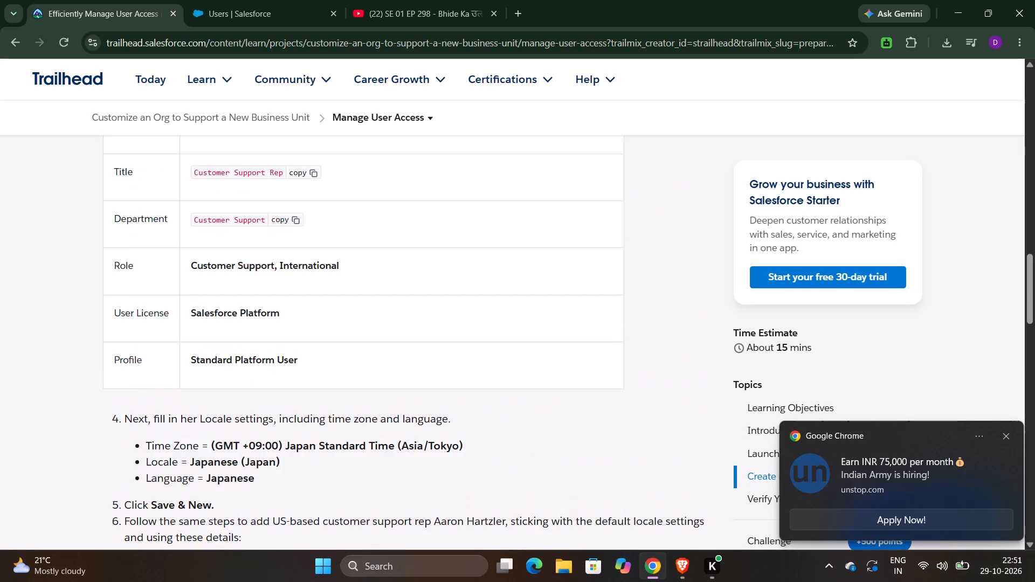
left_click(233, 0)
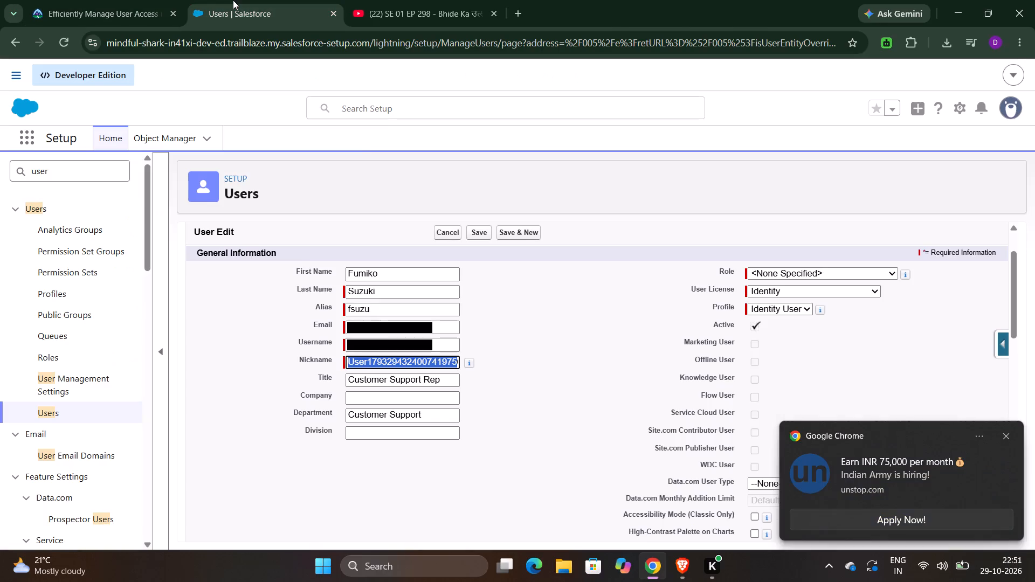
left_click(514, 378)
scroll(381, 489, "down", 1)
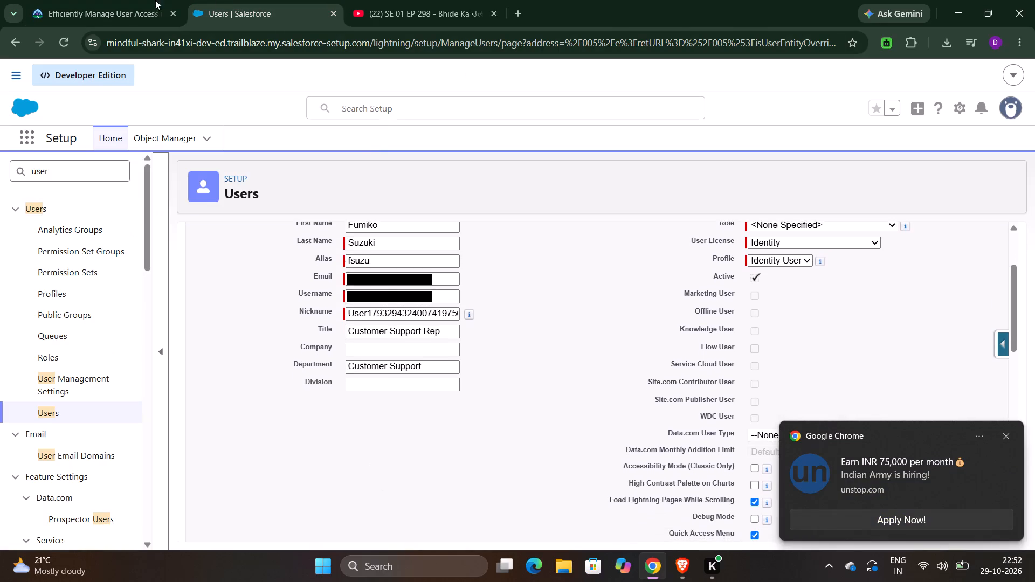
Set the new user's Role to Customer Support, International, as listed in the Trailhead unit's details table.
left_click(123, 0)
scroll(686, 247, "up", 1)
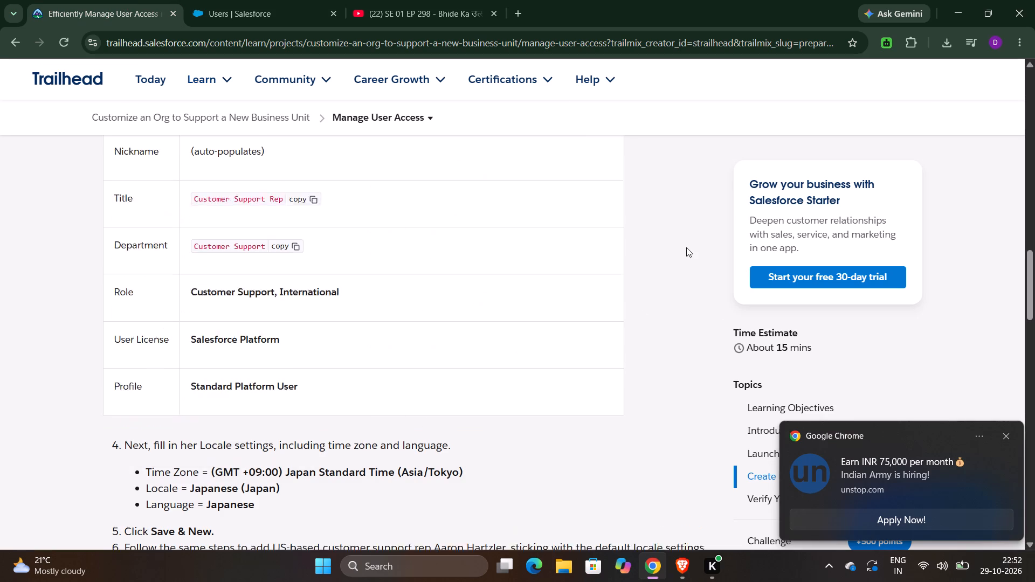
scroll(686, 247, "up", 1)
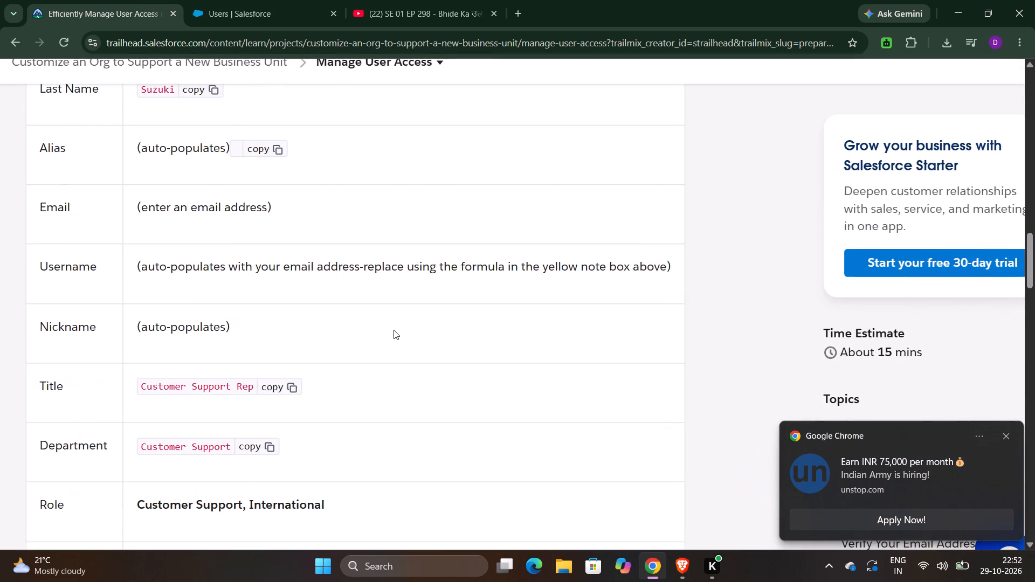
scroll(394, 330, "right", 1)
scroll(394, 330, "down", 3)
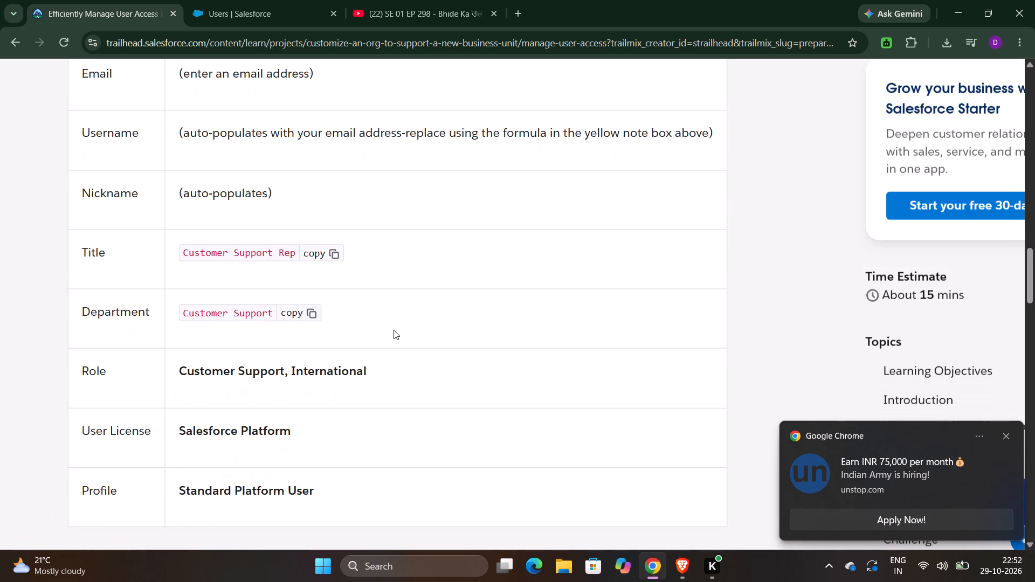
scroll(423, 344, "down", 1)
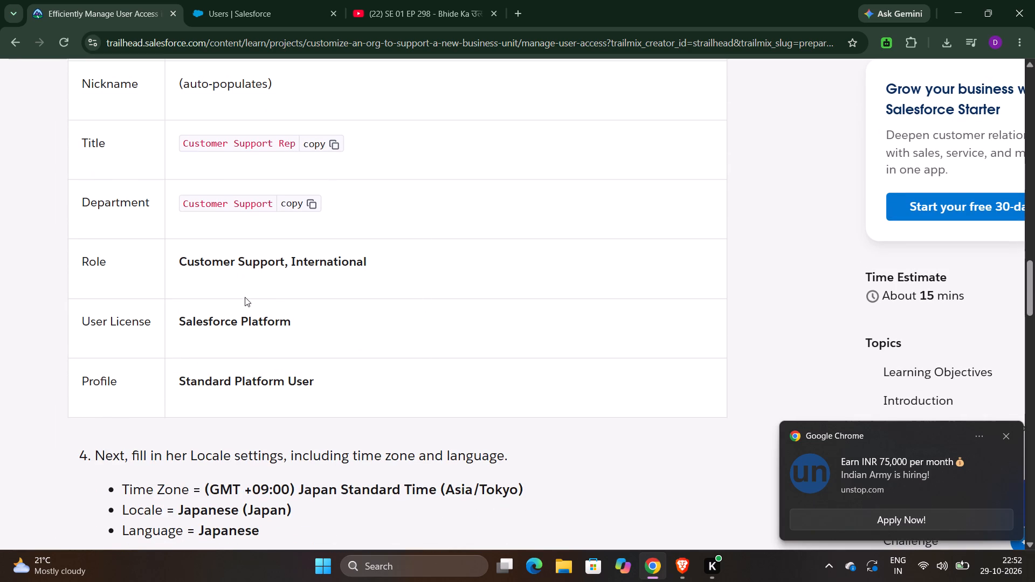
left_click_drag(182, 261, 386, 262)
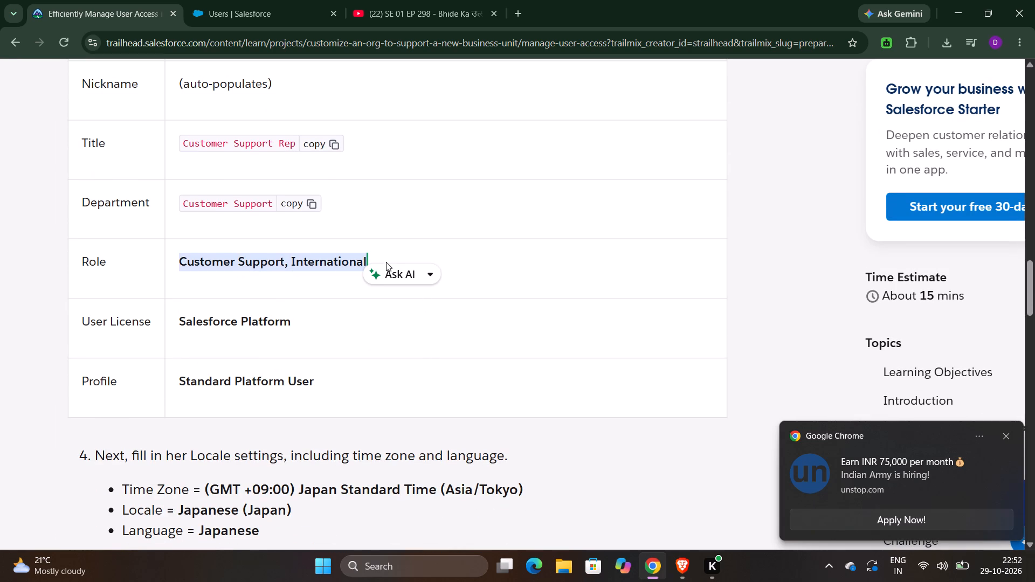
key("ctrl+c")
left_click(207, 0)
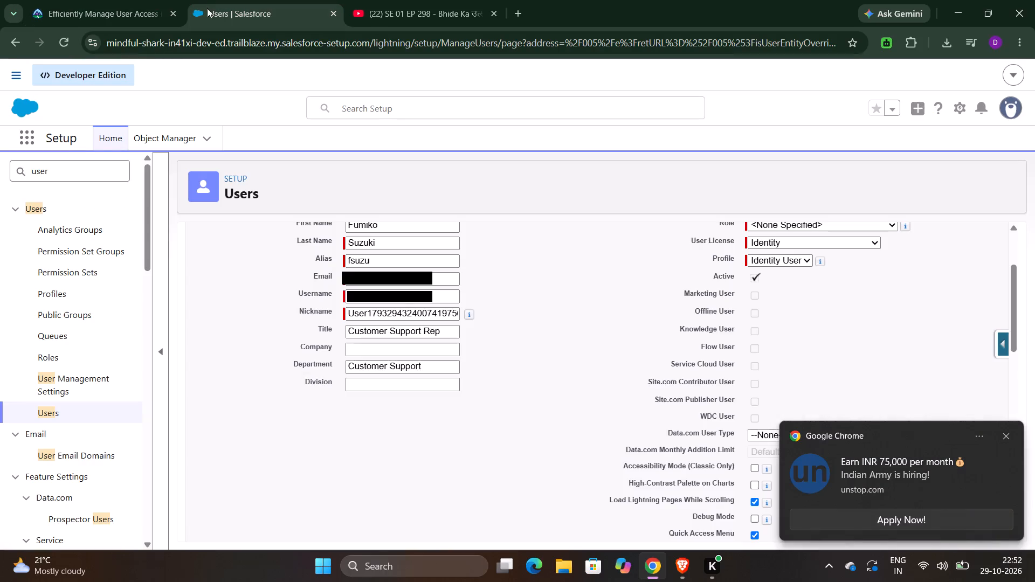
scroll(799, 286, "up", 1)
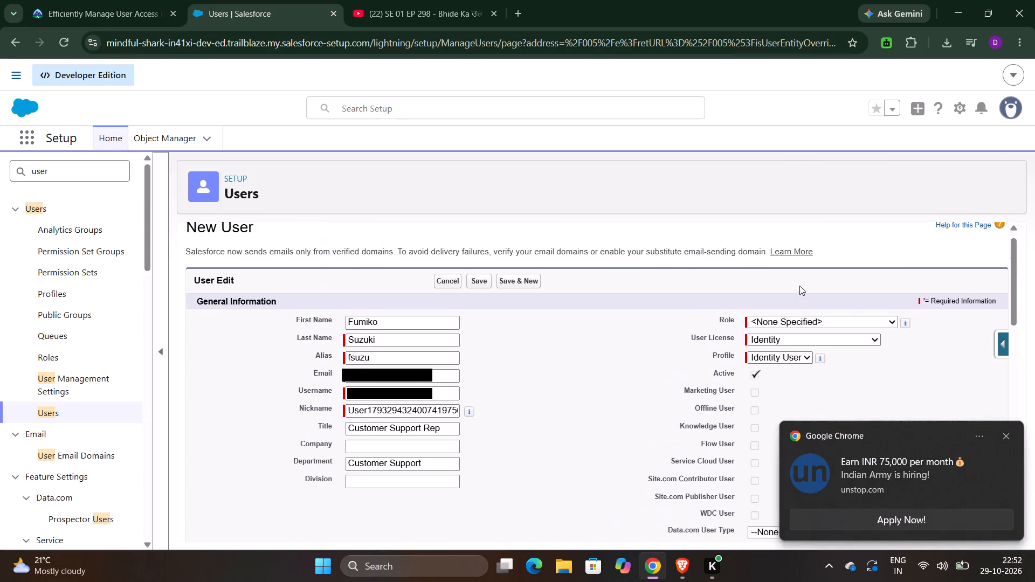
left_click(852, 317)
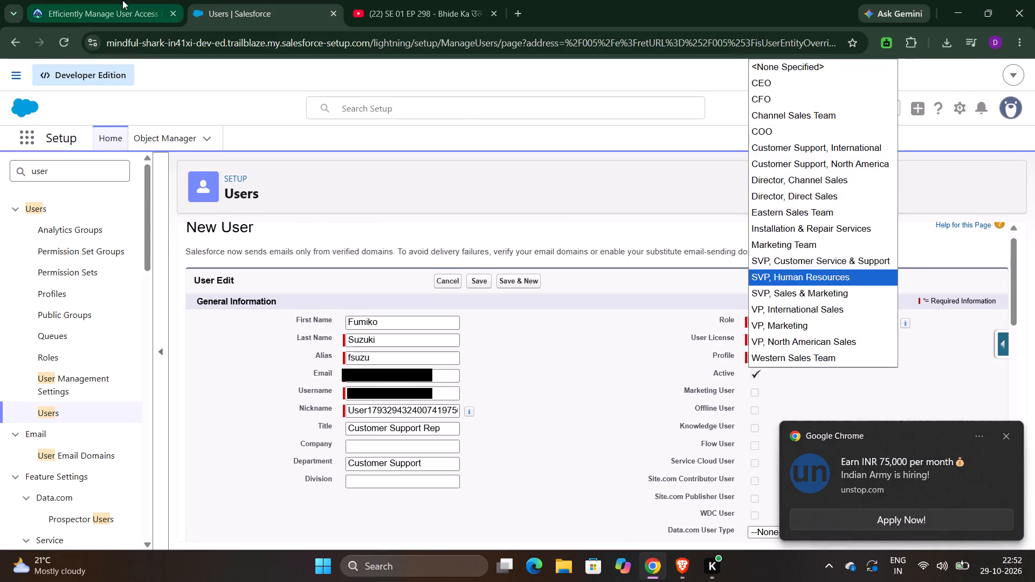
left_click(122, 0)
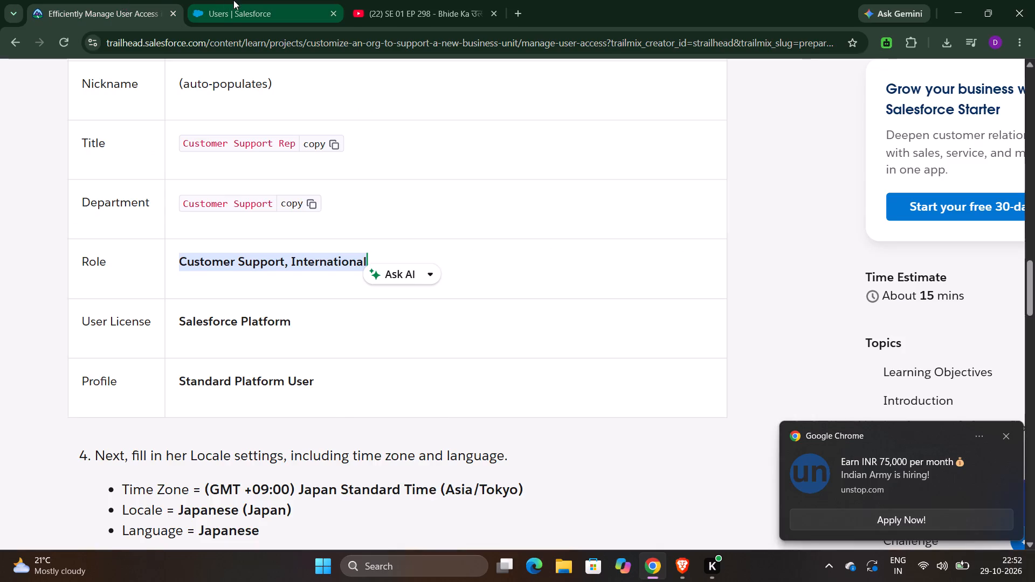
left_click(233, 0)
left_click(878, 320)
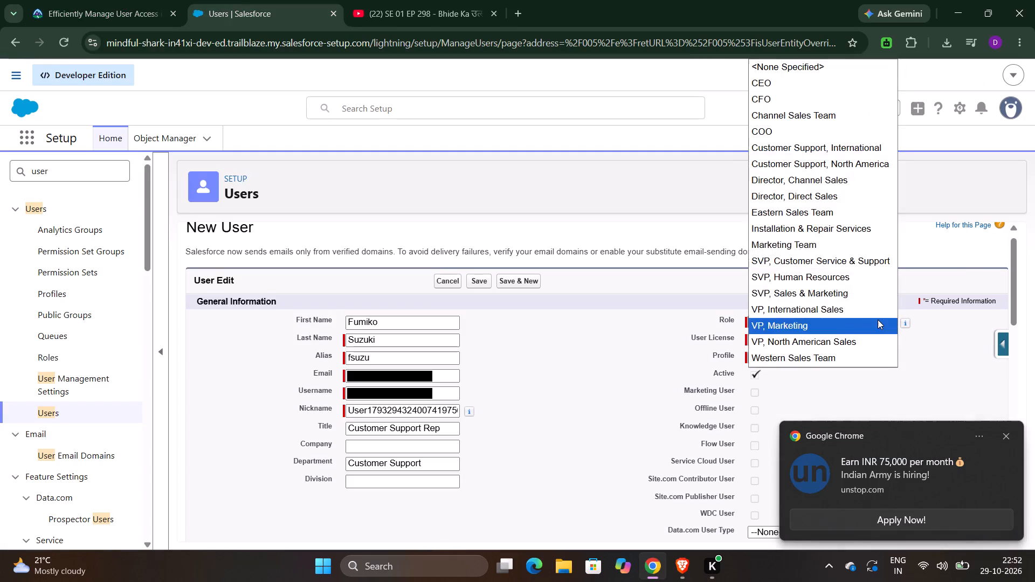
scroll(834, 229, "down", 1)
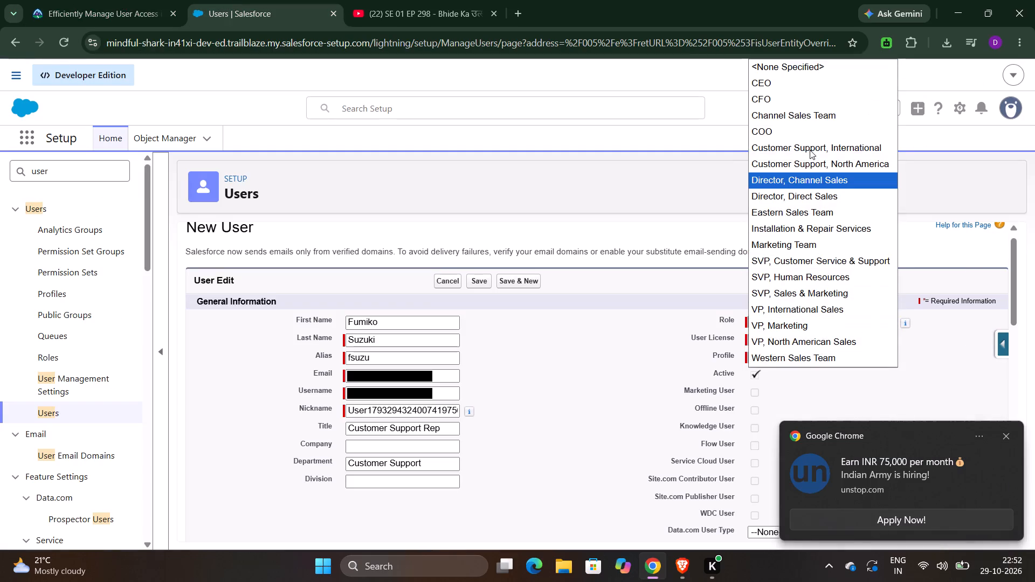
left_click(812, 150)
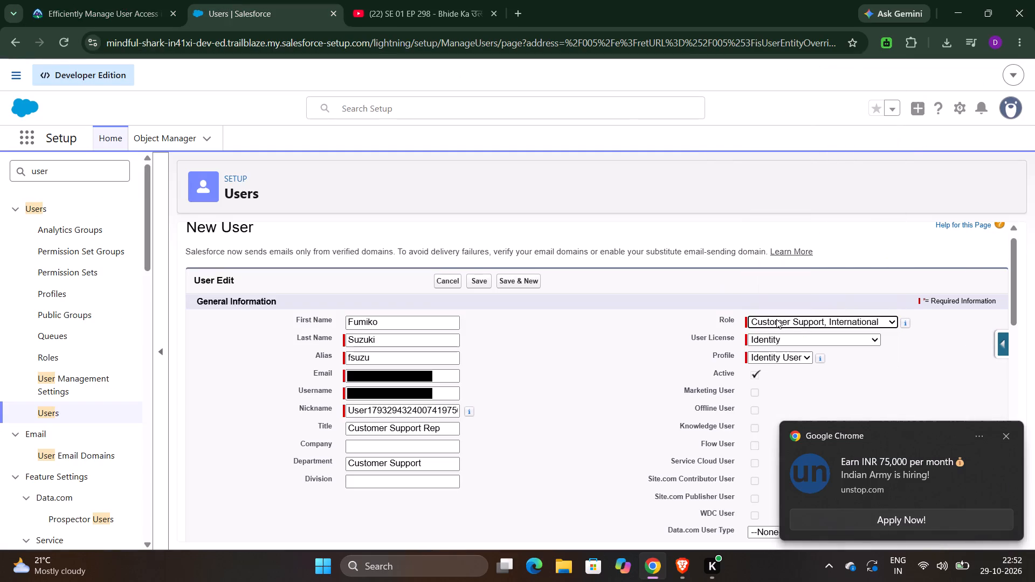
Set the new user's User License to Salesforce Platform and check the license and profile against the Trailhead details table.
left_click(797, 343)
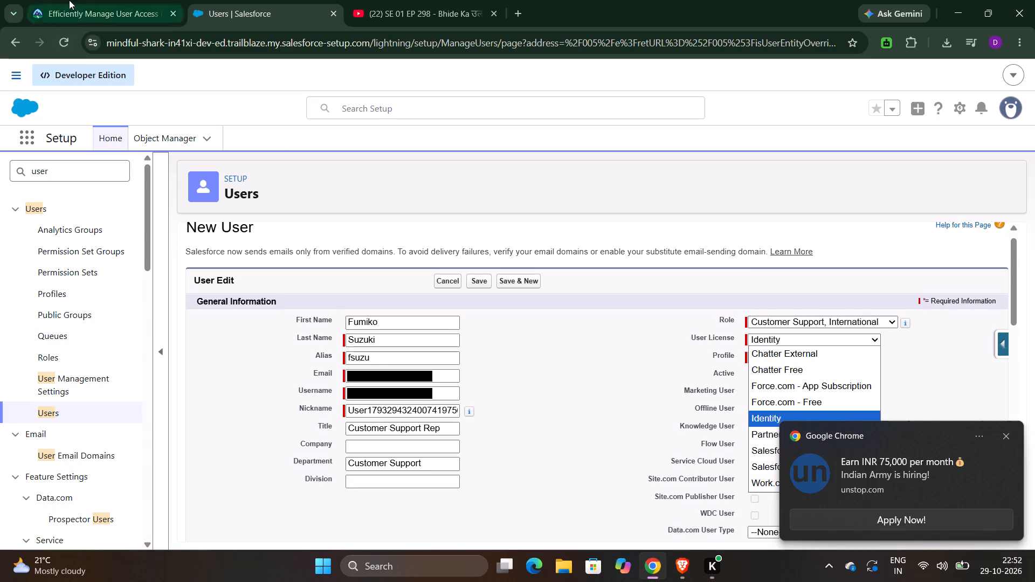
left_click(73, 0)
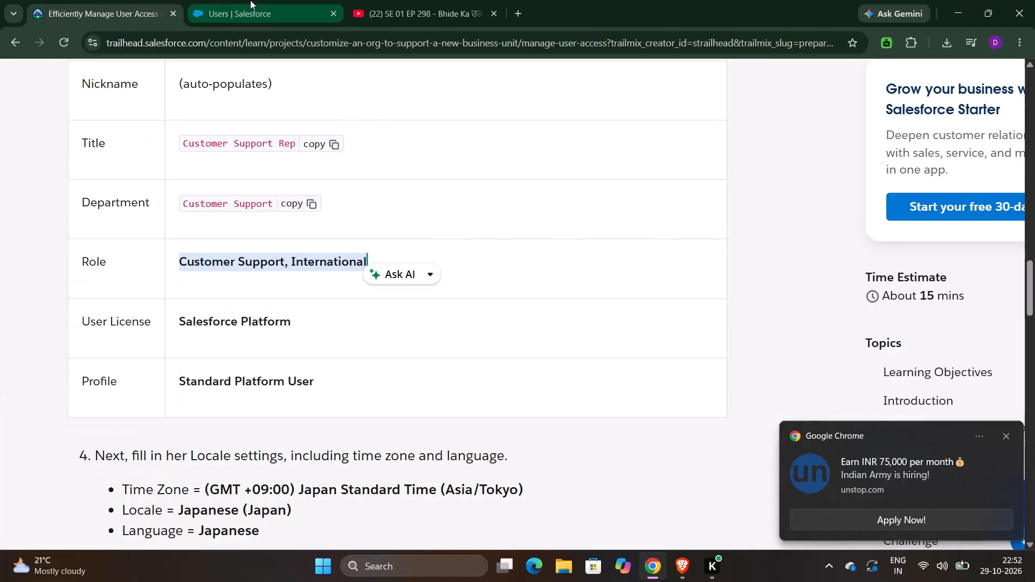
left_click(250, 0)
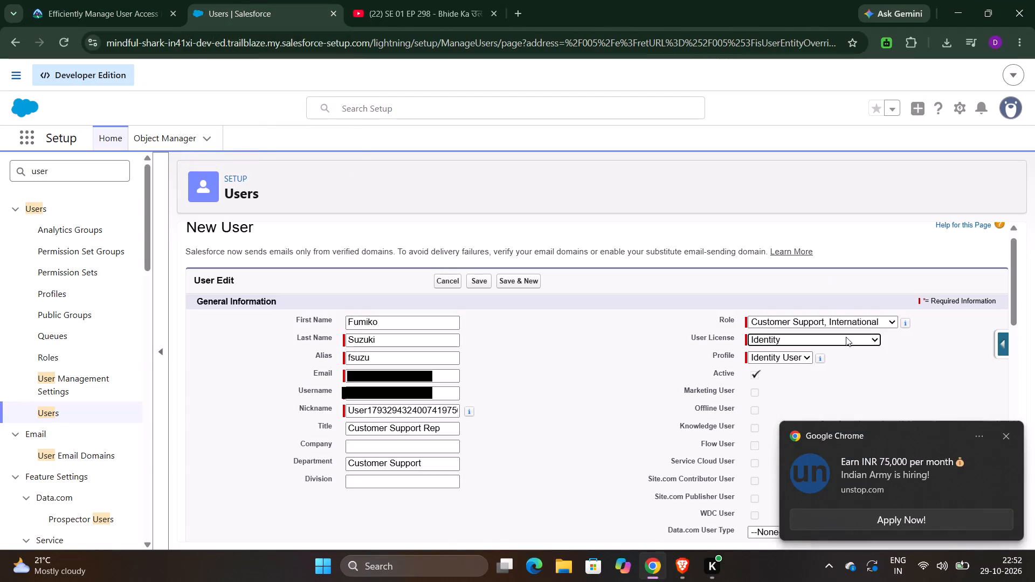
left_click(846, 337)
scroll(809, 376, "down", 2)
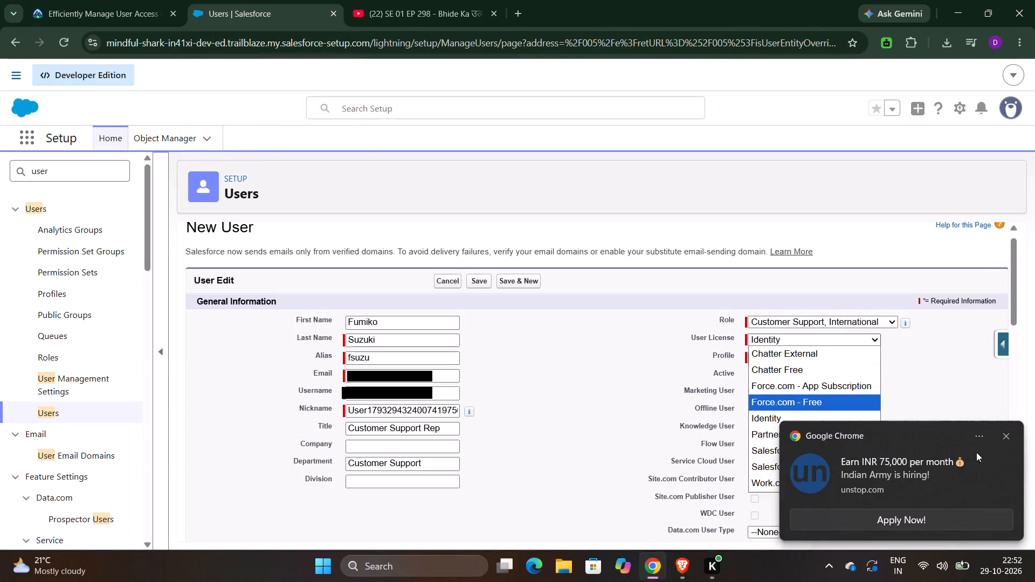
left_click(1007, 428)
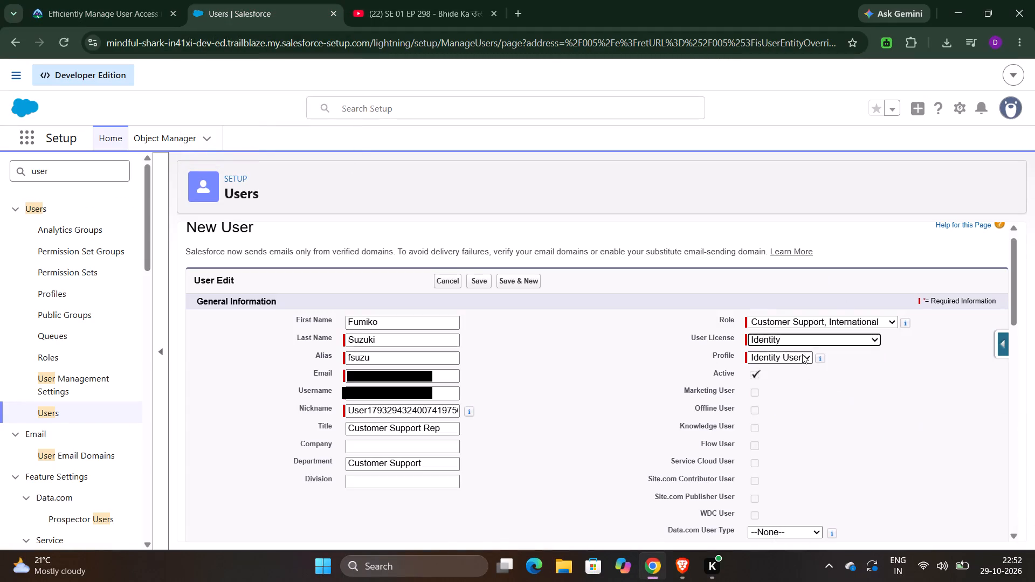
left_click(802, 338)
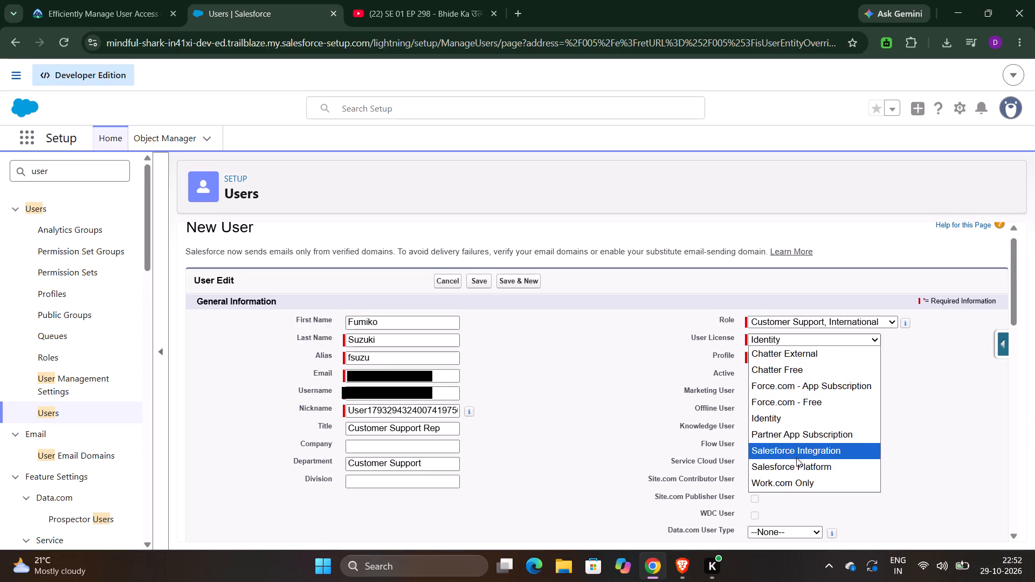
left_click(800, 463)
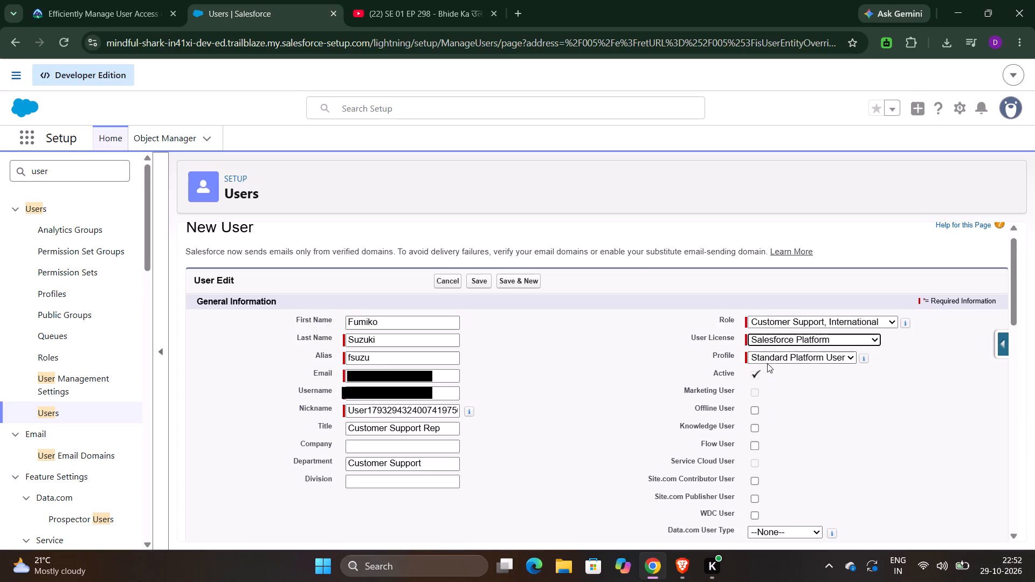
left_click(73, 0)
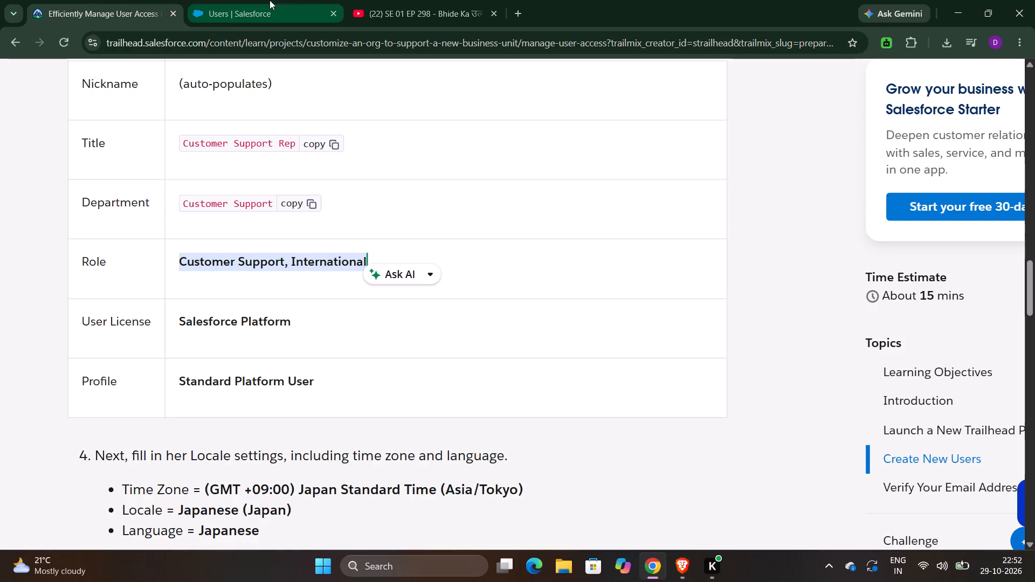
left_click(285, 0)
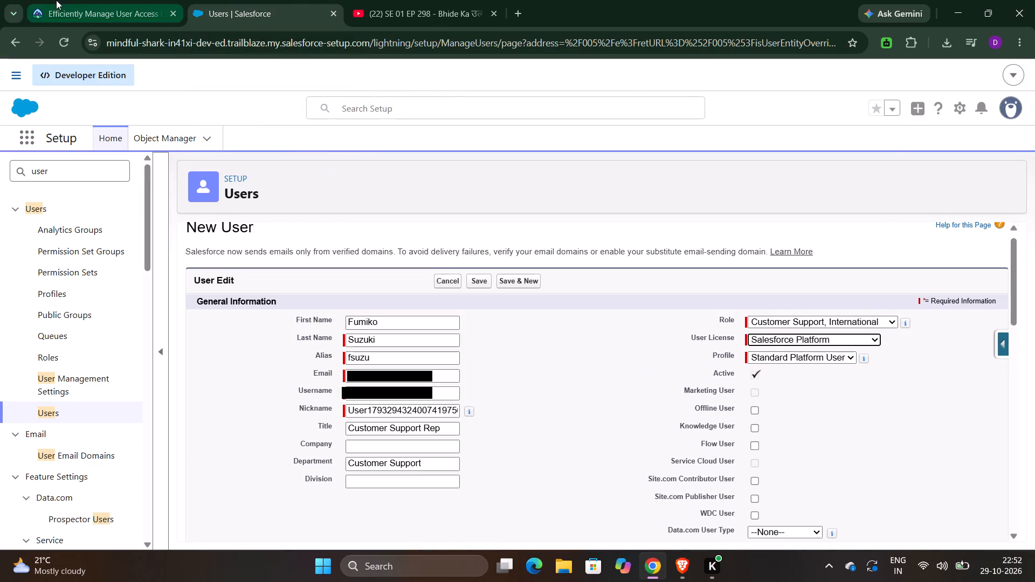
Check the Trailhead unit's locale instructions and set the new user's Locale to Japanese (Japan).
left_click(79, 1)
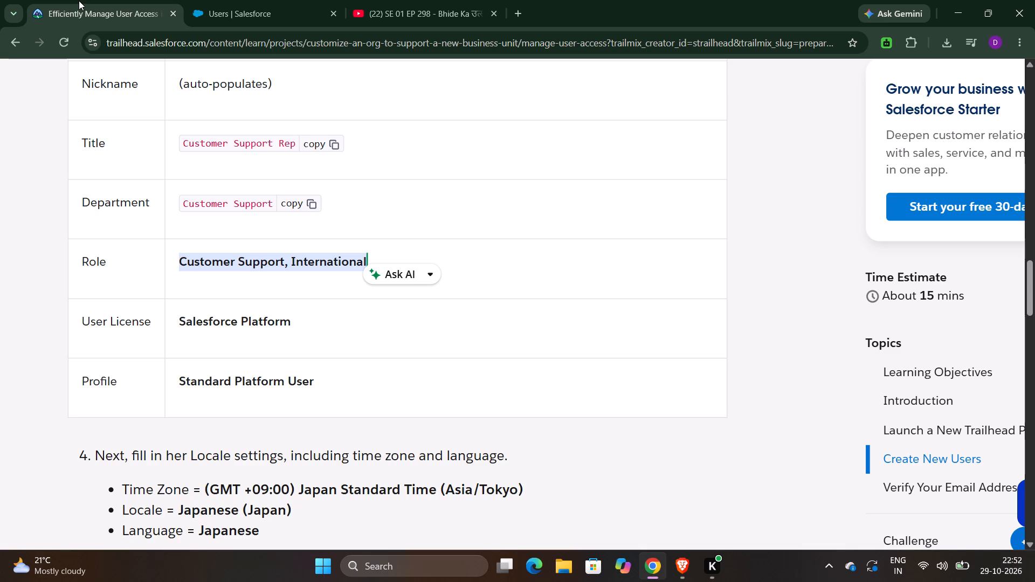
left_click(243, 0)
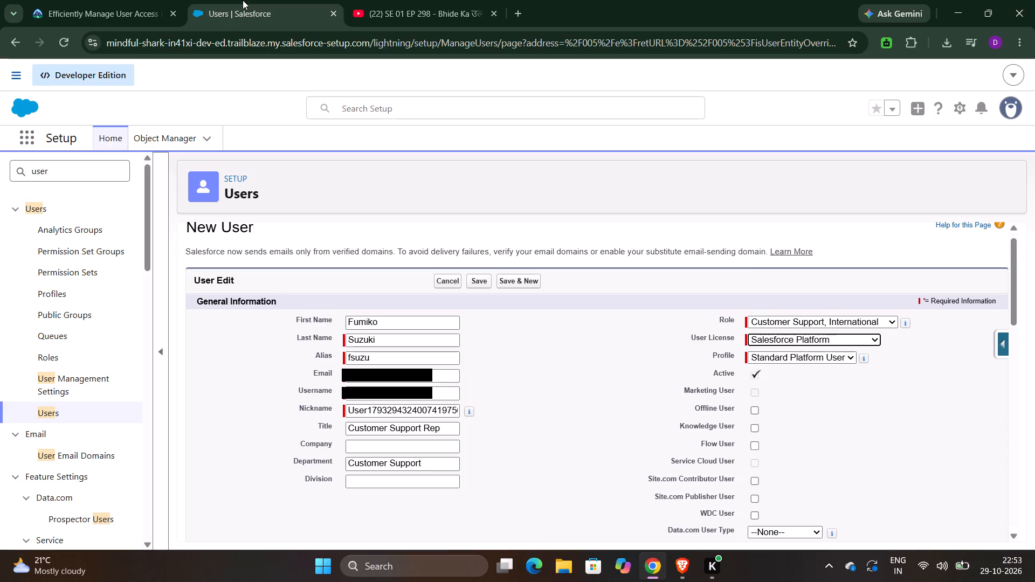
scroll(549, 321, "down", 4)
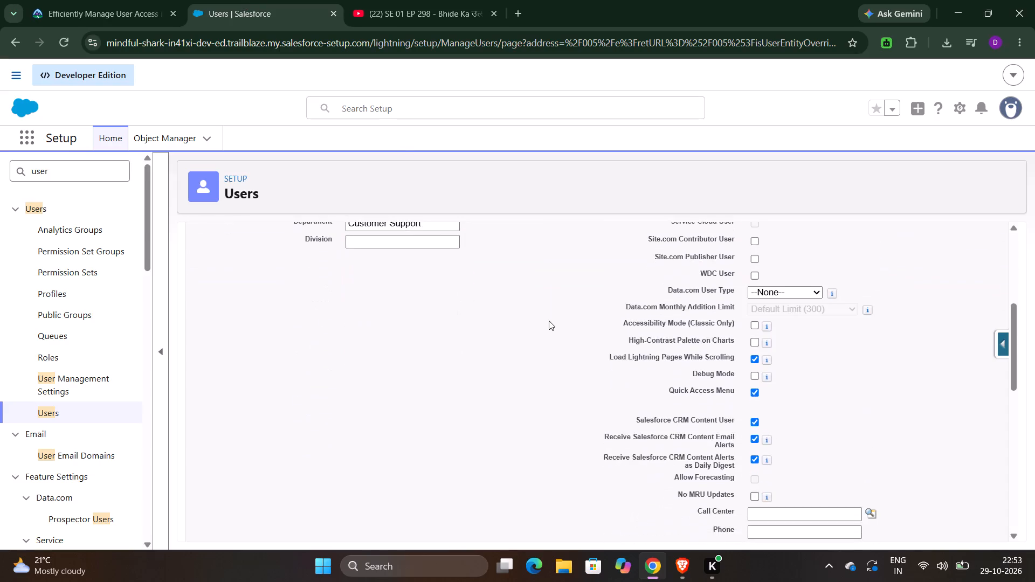
scroll(549, 321, "down", 2)
scroll(509, 377, "down", 2)
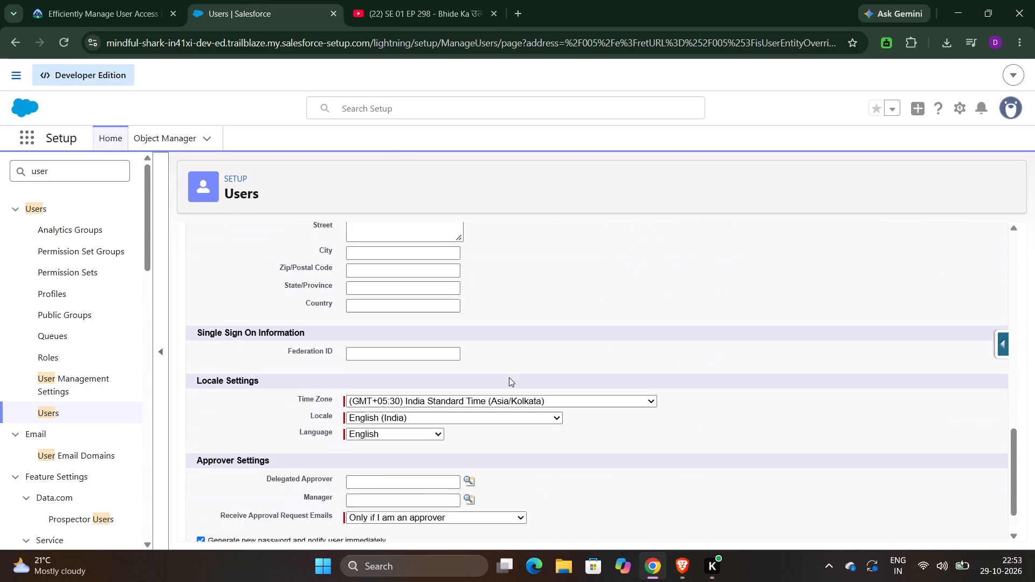
scroll(509, 377, "down", 2)
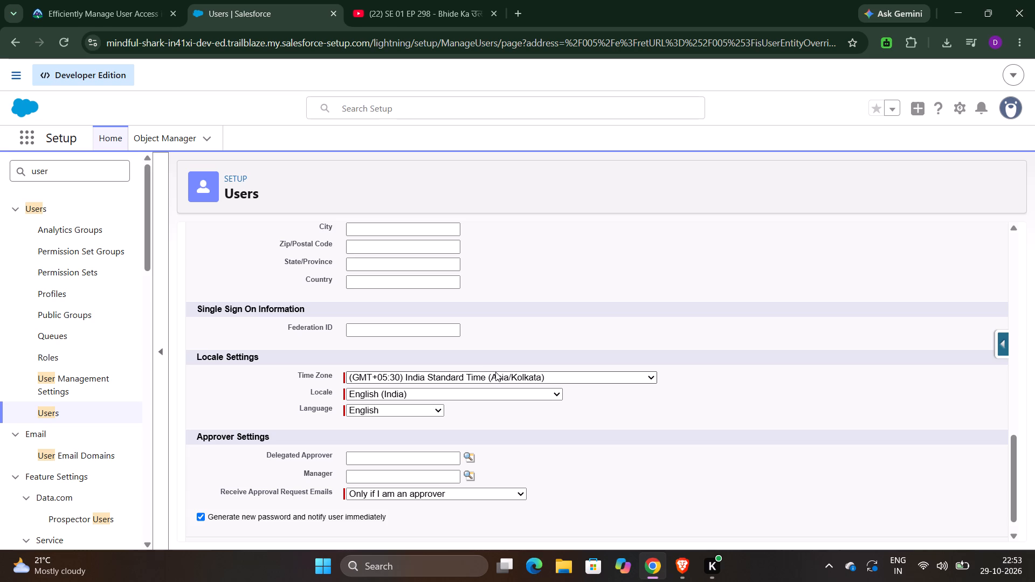
left_click(474, 394)
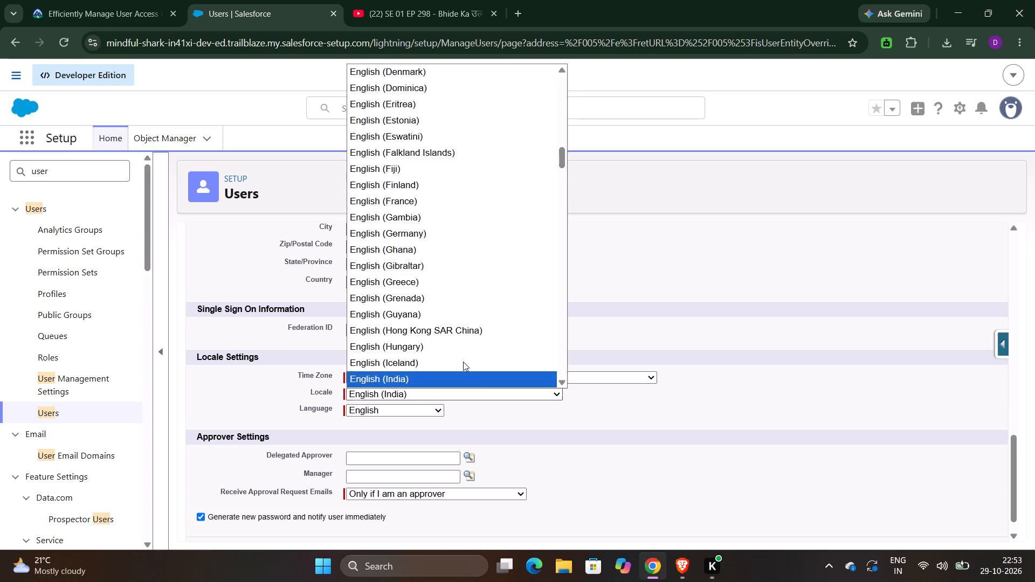
scroll(441, 269, "down", 3)
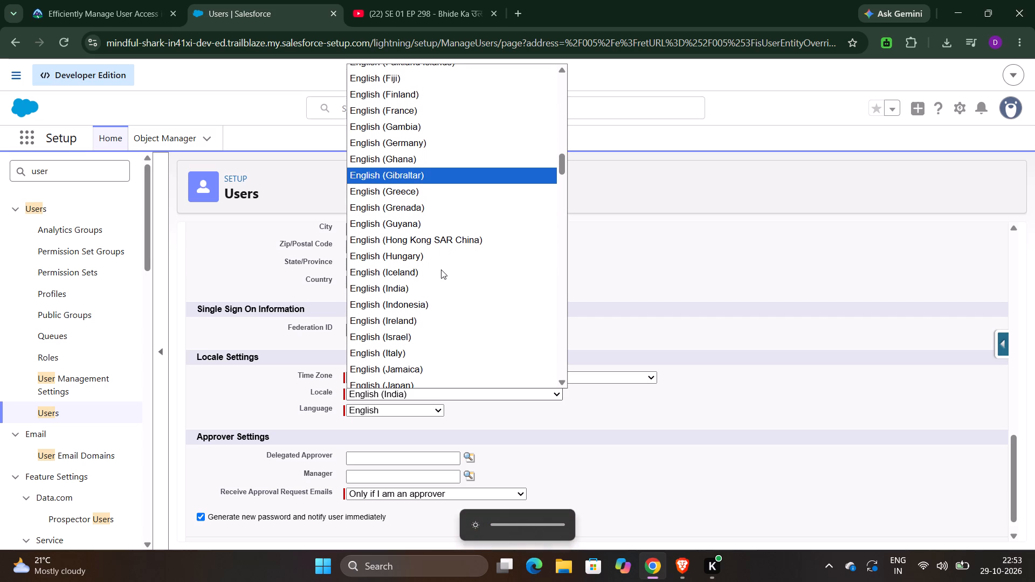
scroll(441, 269, "down", 1)
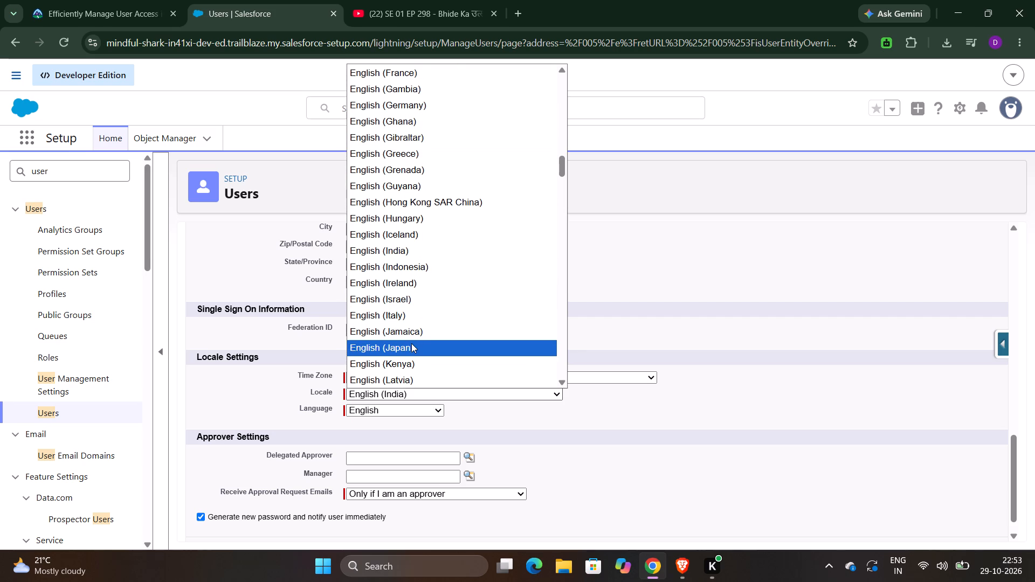
scroll(411, 343, "down", 6)
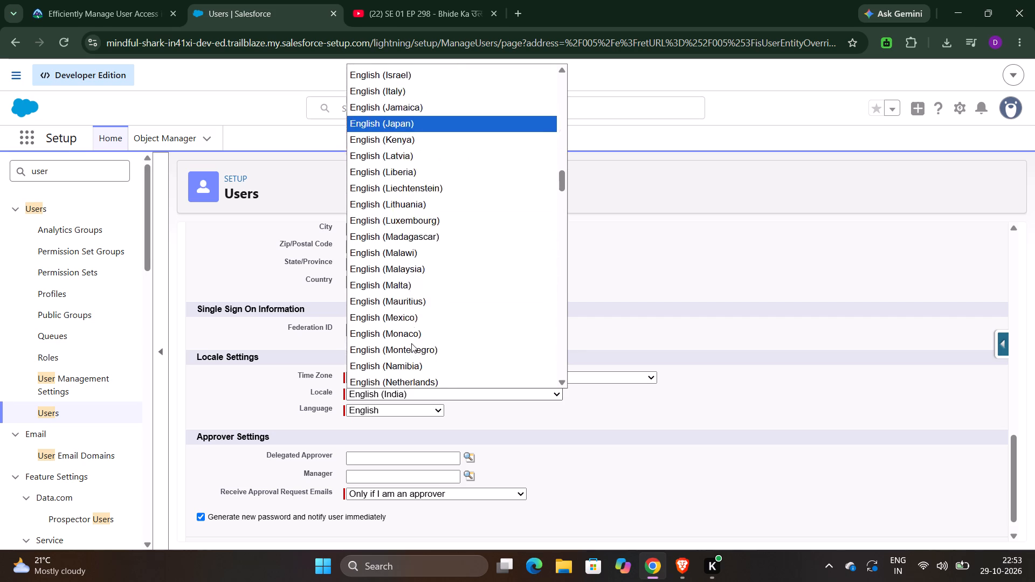
scroll(411, 343, "down", 10)
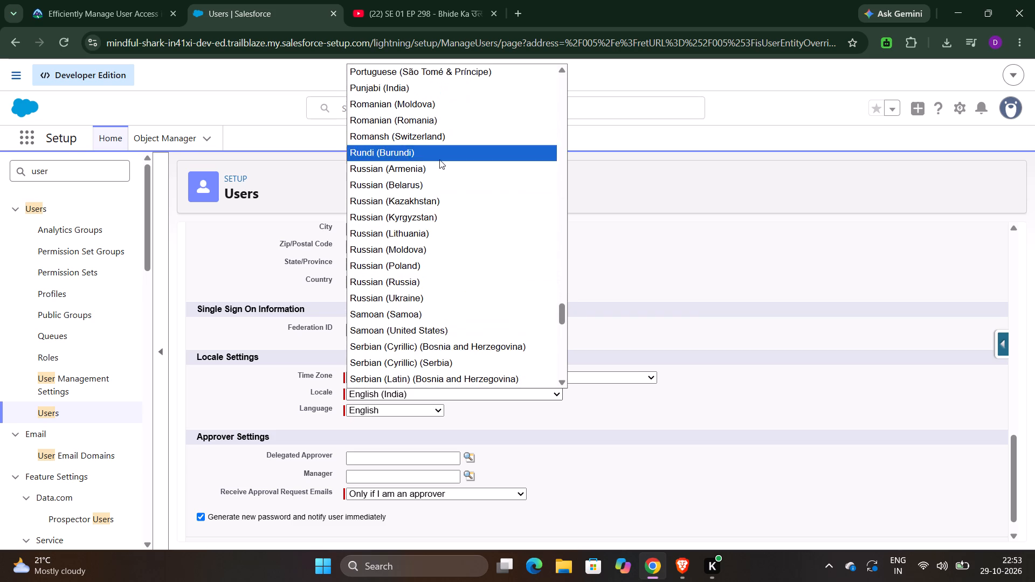
scroll(439, 160, "down", 5)
scroll(420, 281, "down", 2)
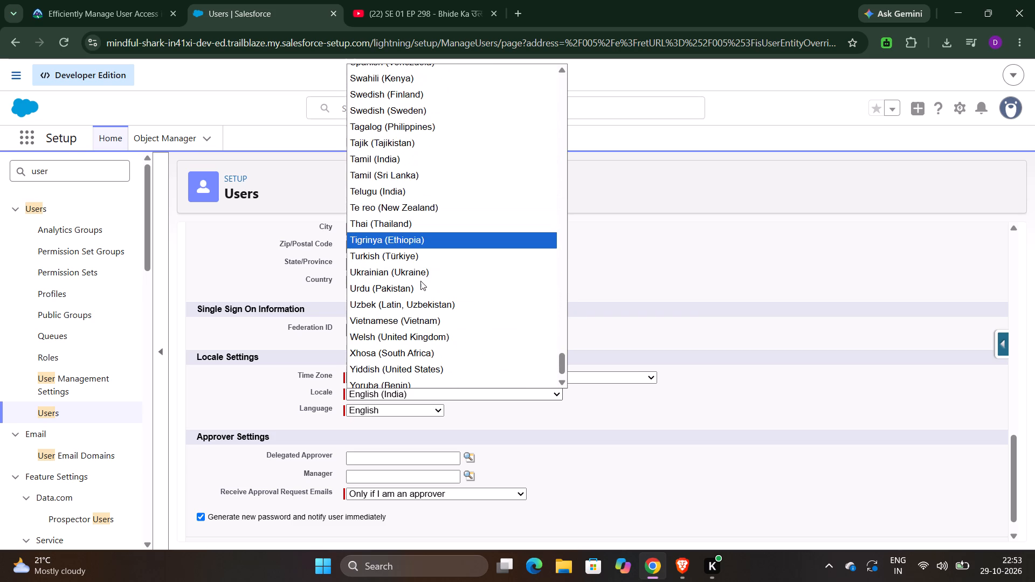
scroll(420, 281, "down", 4)
scroll(420, 281, "up", 5)
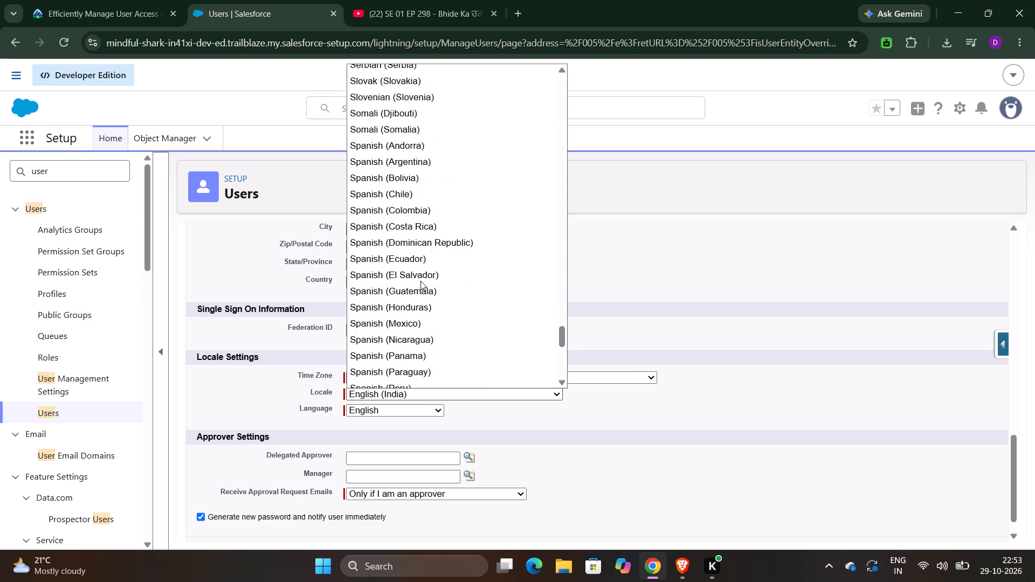
scroll(420, 281, "up", 4)
scroll(402, 165, "up", 1)
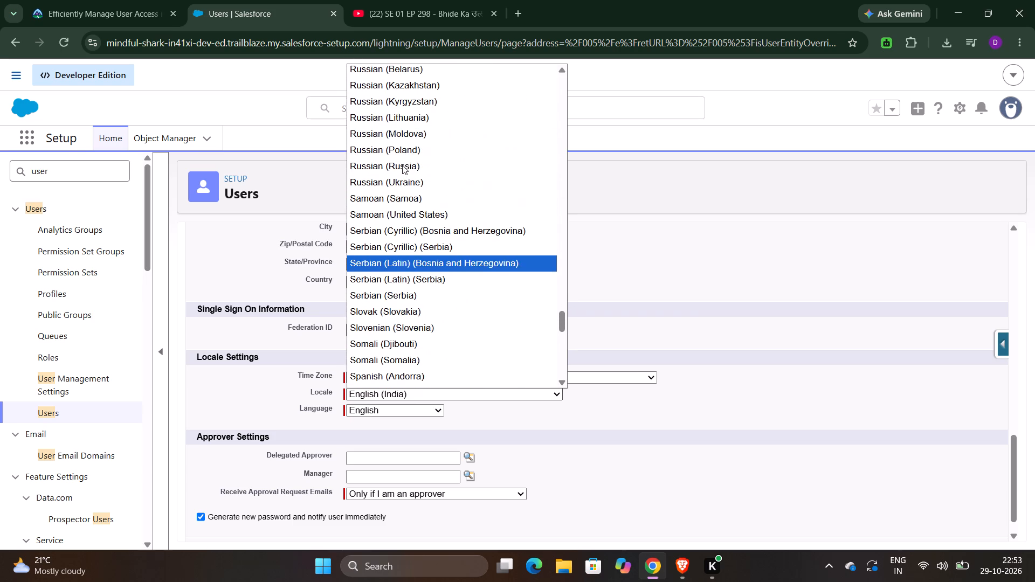
scroll(402, 165, "up", 1)
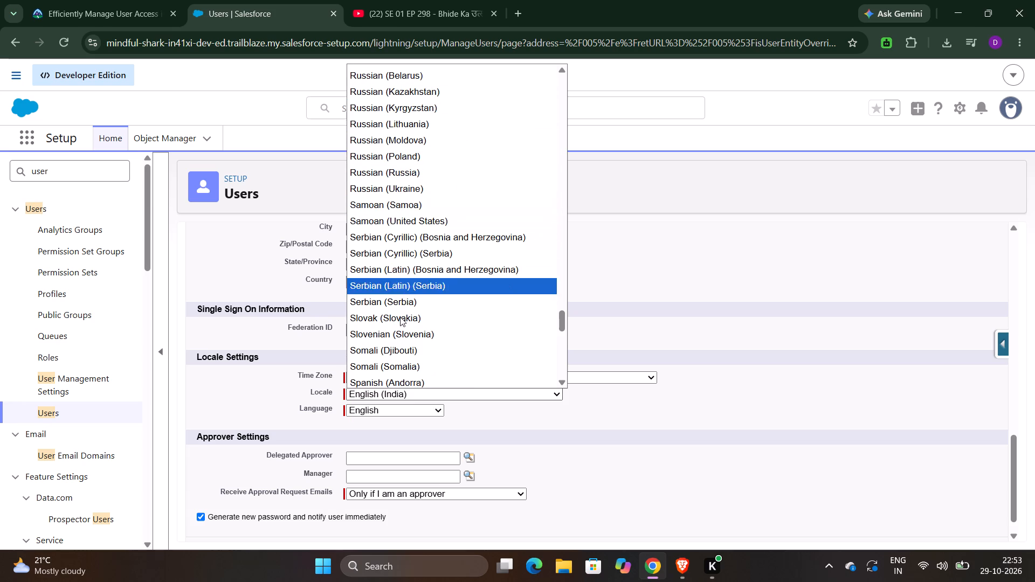
scroll(400, 317, "down", 13)
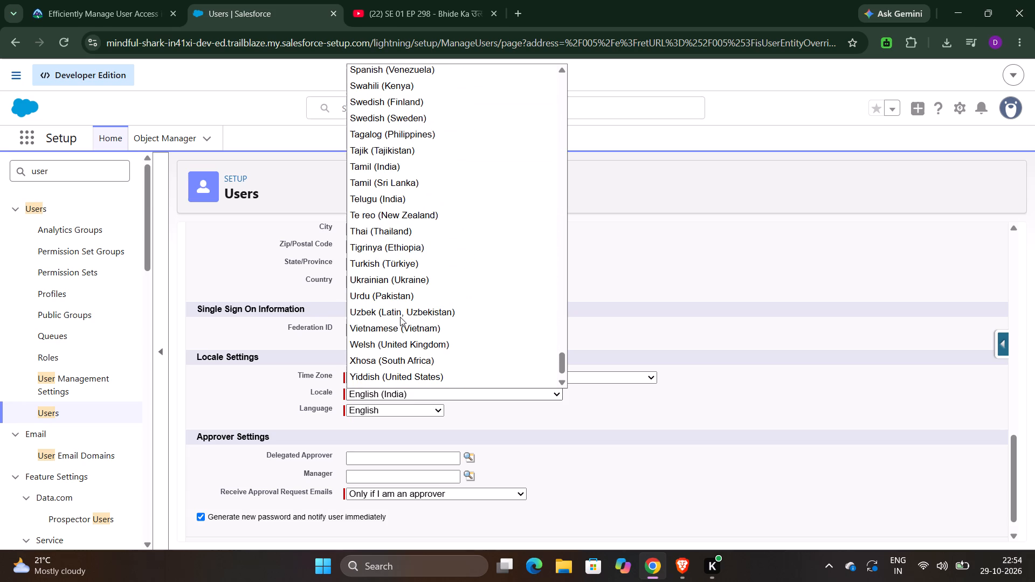
scroll(400, 317, "down", 1)
scroll(418, 239, "down", 1)
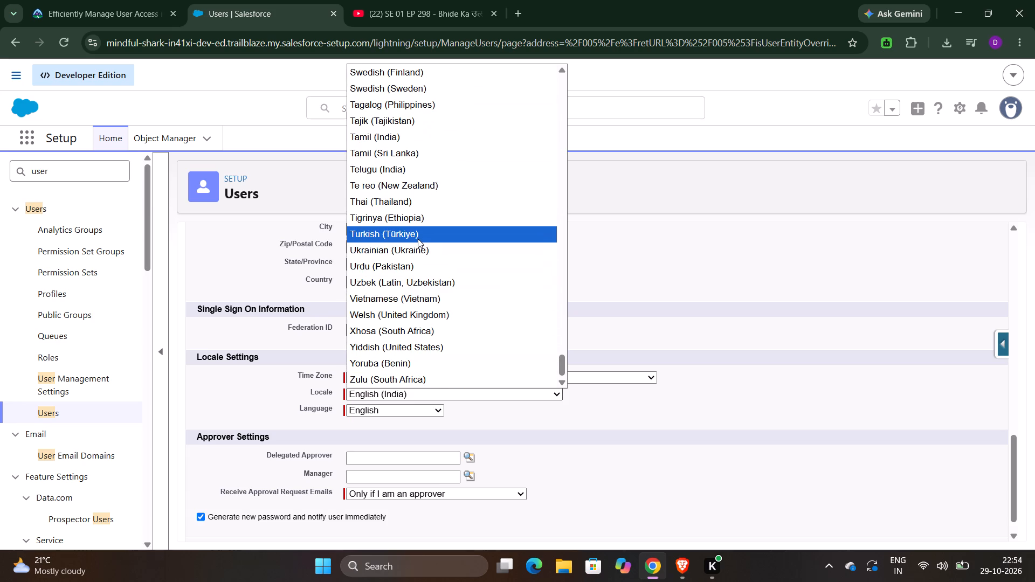
scroll(418, 239, "up", 11)
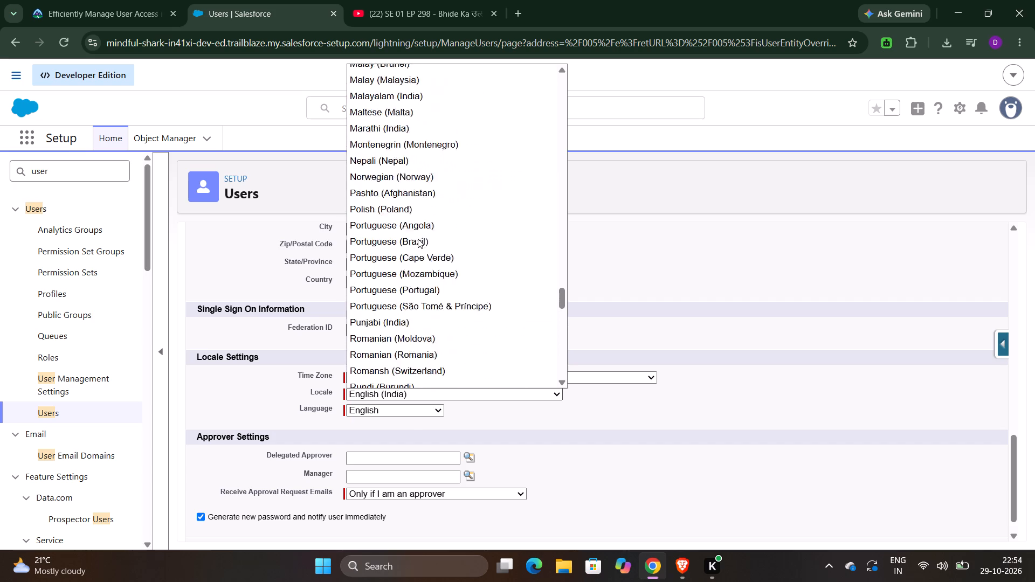
scroll(418, 239, "up", 7)
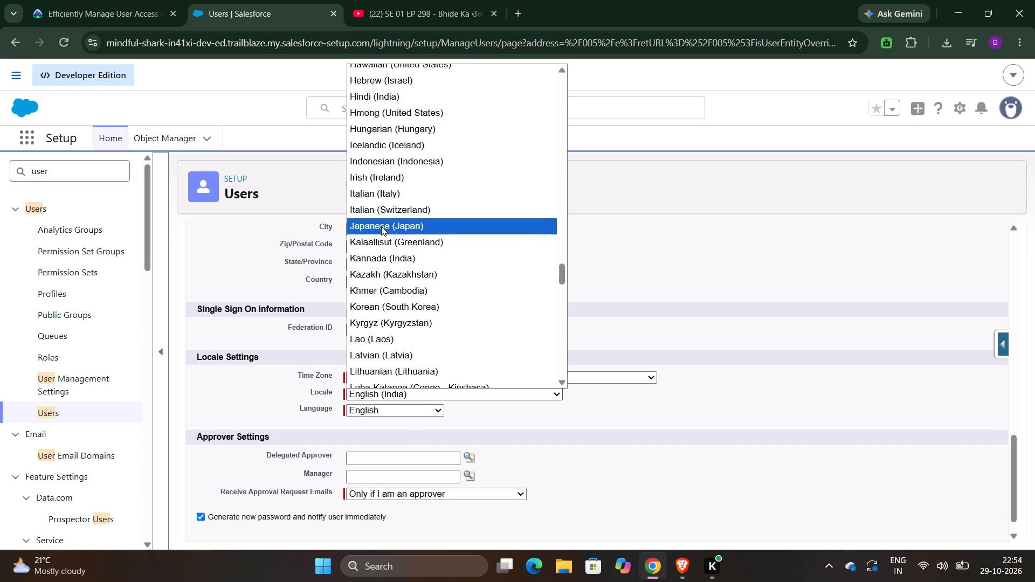
left_click(381, 226)
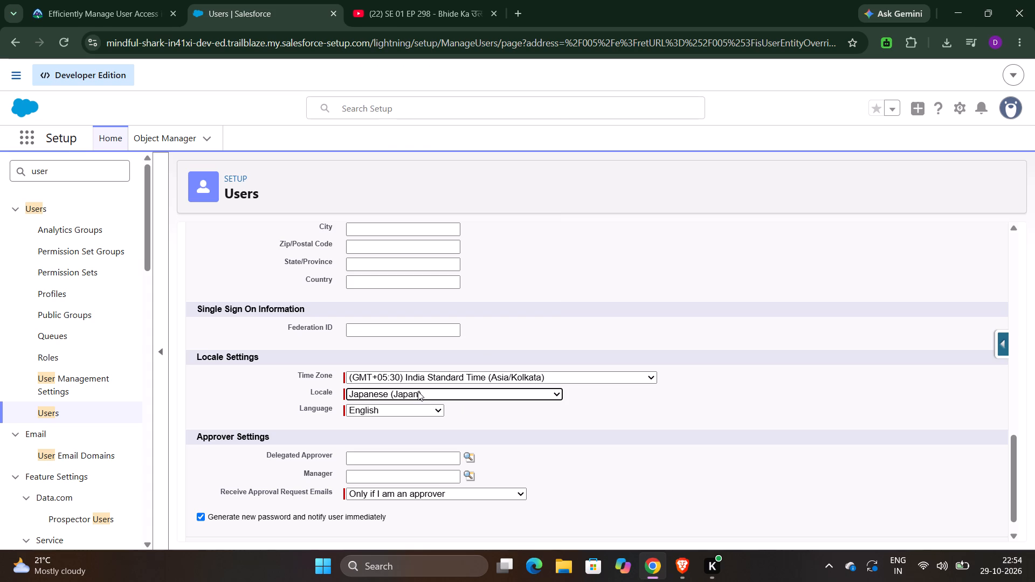
Set the Japan-based user's Time Zone to (GMT+09:00) Japan Standard Time (Asia/Tokyo).
left_click(491, 373)
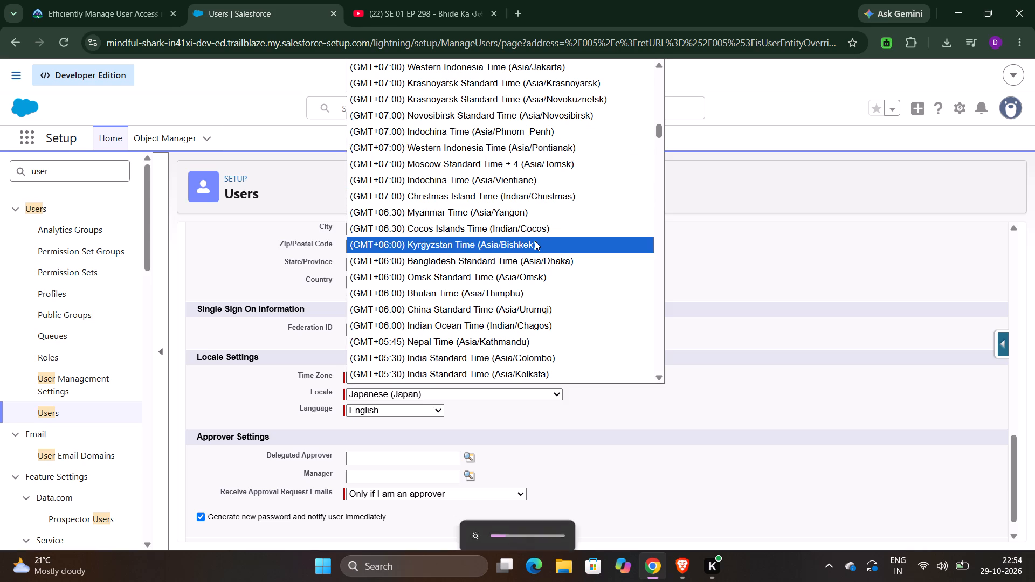
scroll(535, 241, "down", 1)
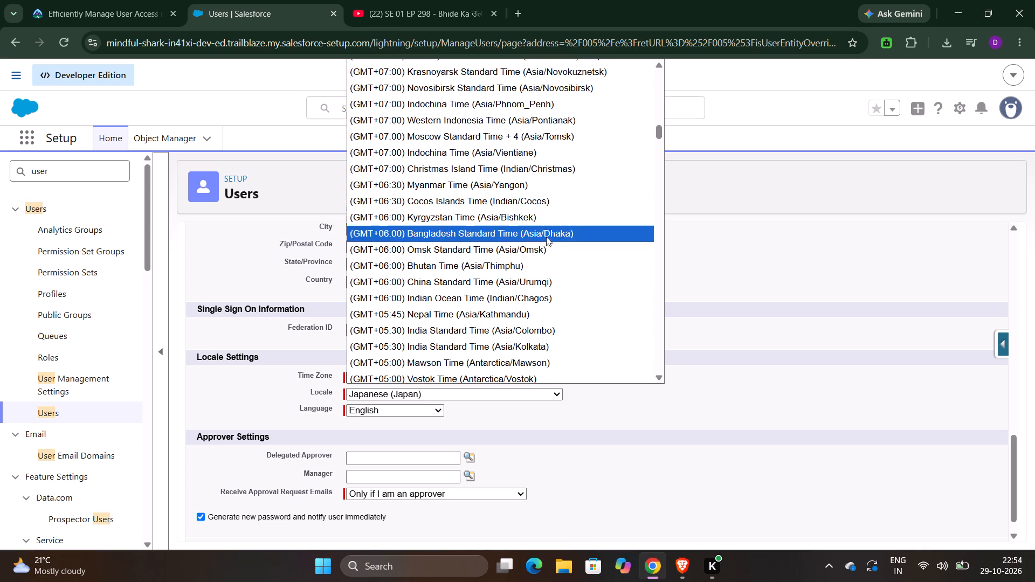
scroll(548, 255, "down", 5)
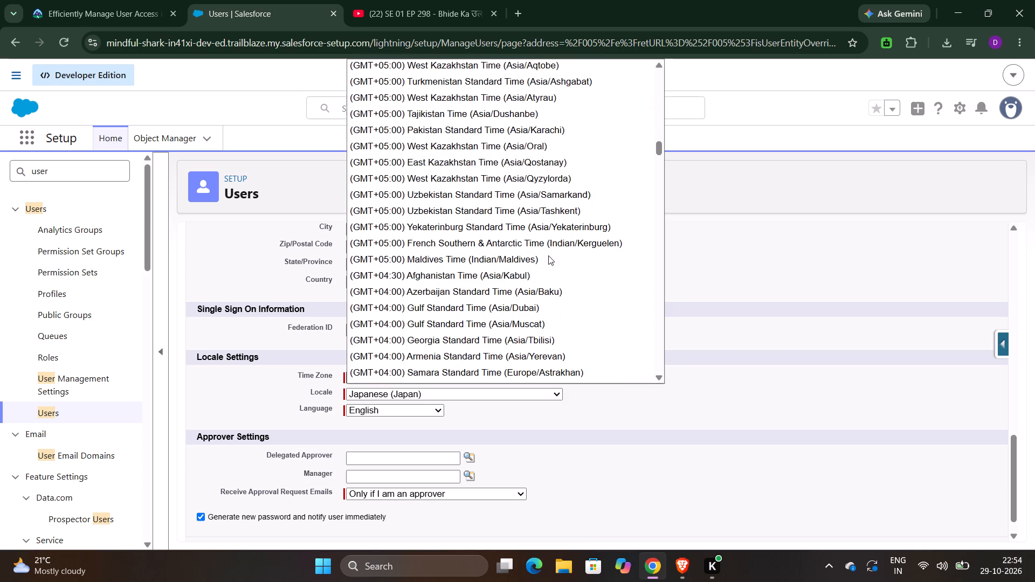
scroll(548, 255, "down", 5)
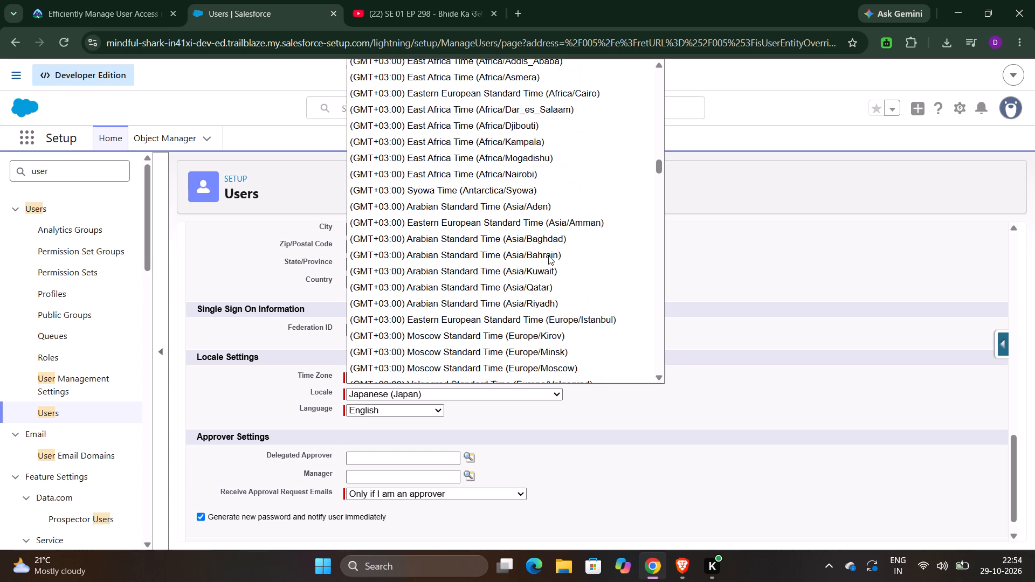
scroll(548, 255, "down", 18)
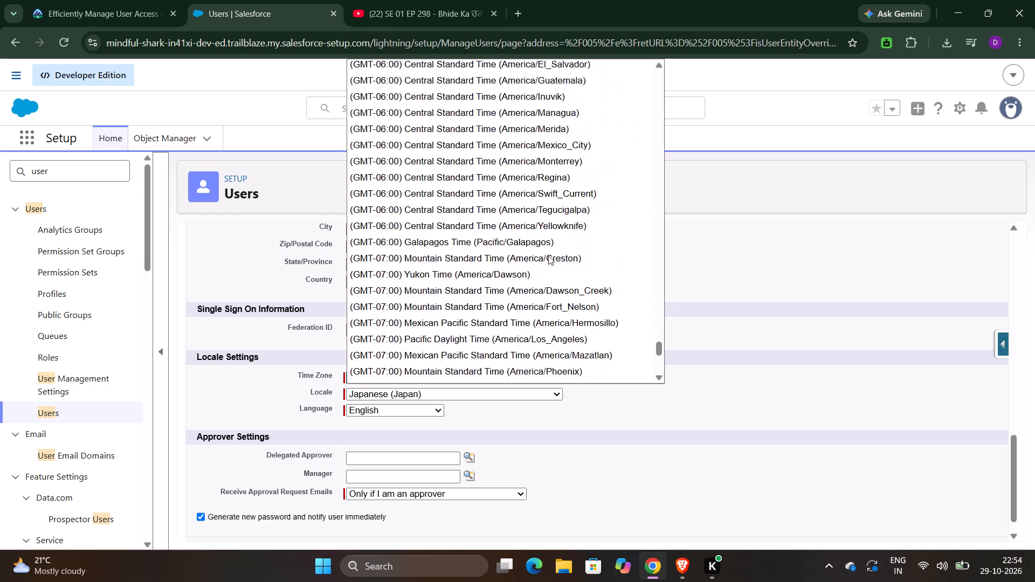
scroll(548, 255, "down", 4)
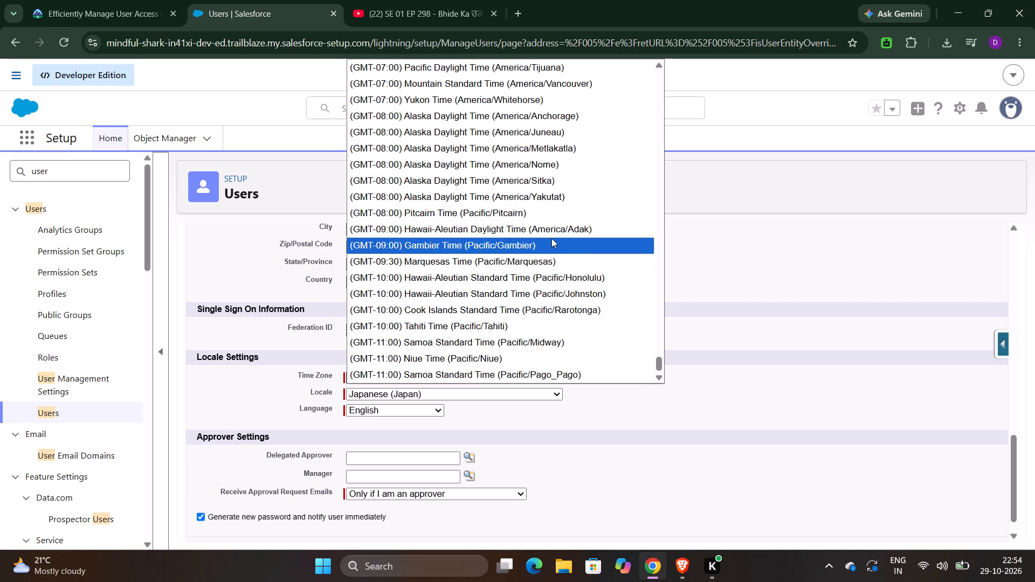
scroll(552, 245, "up", 3)
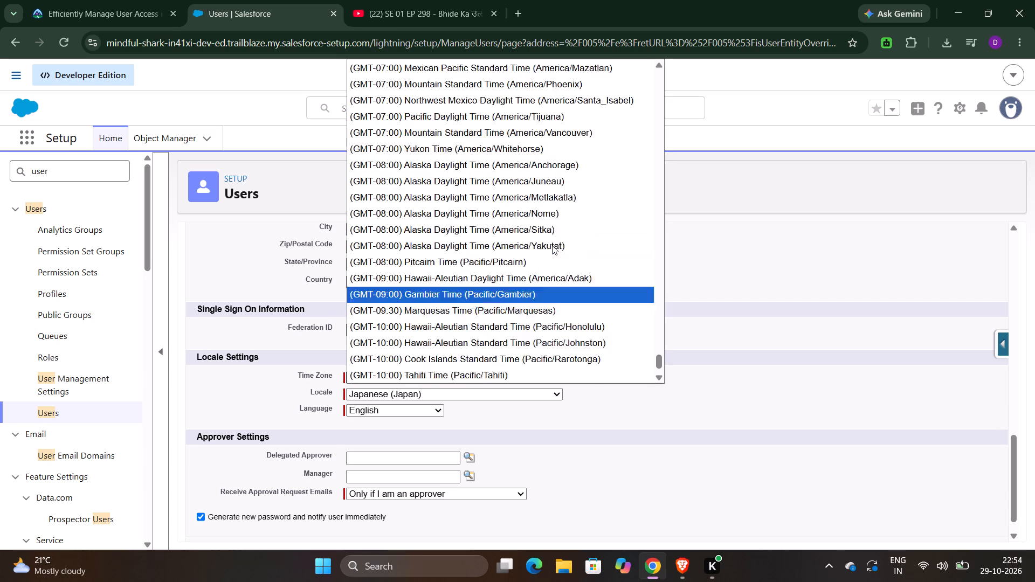
scroll(552, 245, "up", 18)
scroll(552, 245, "up", 10)
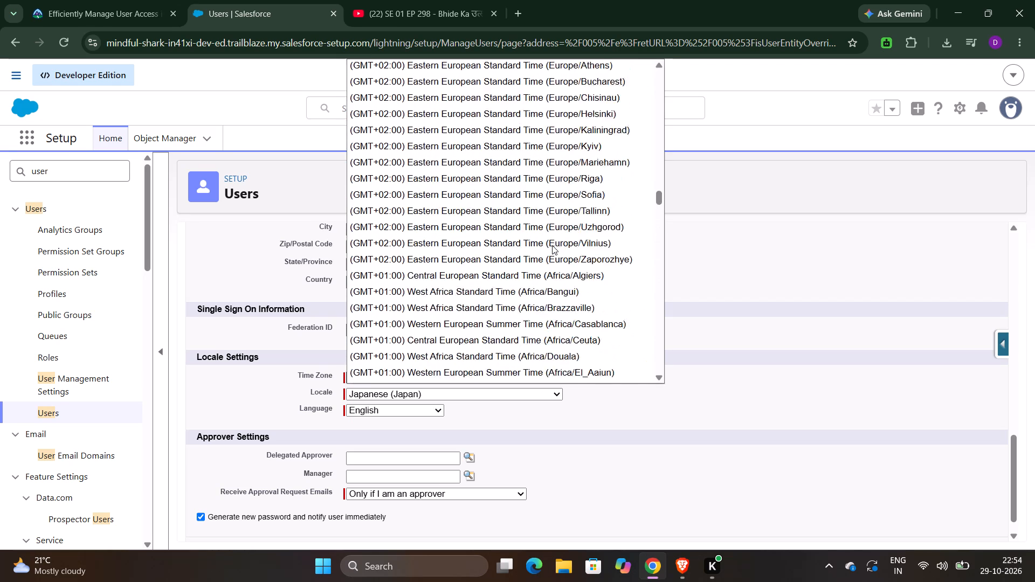
scroll(552, 245, "up", 8)
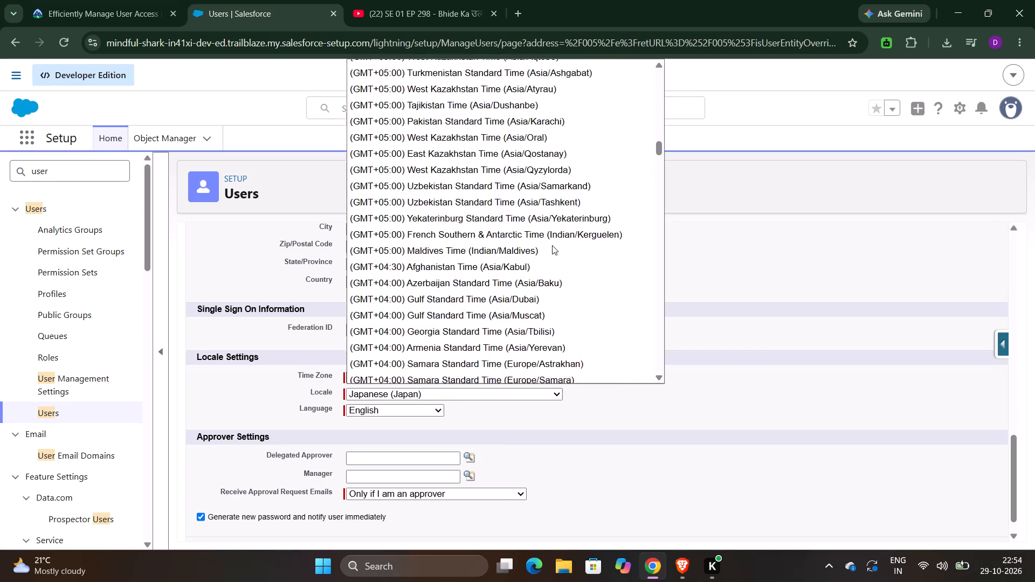
scroll(552, 245, "up", 1)
scroll(521, 276, "down", 1)
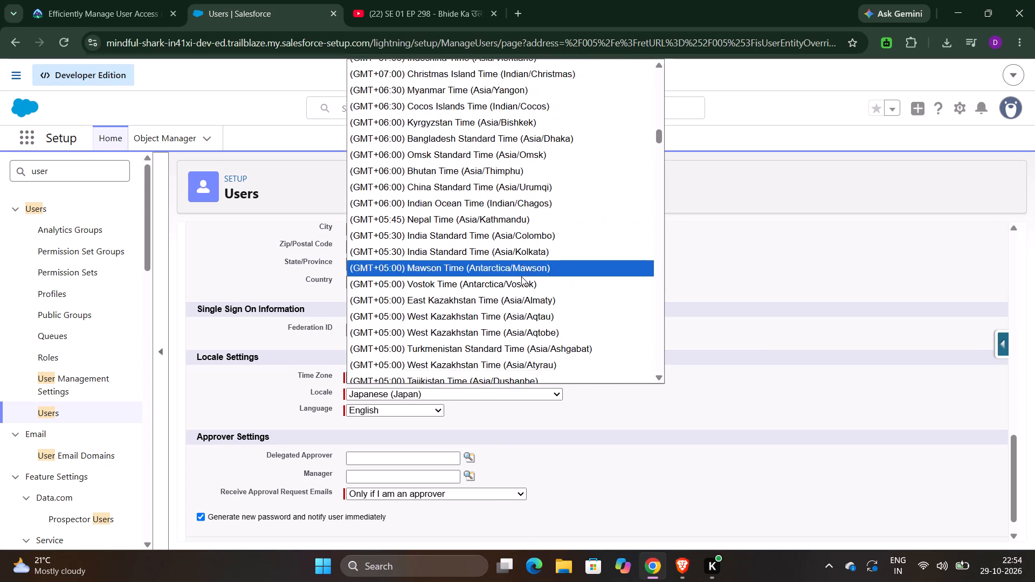
scroll(521, 276, "down", 5)
scroll(521, 276, "up", 1)
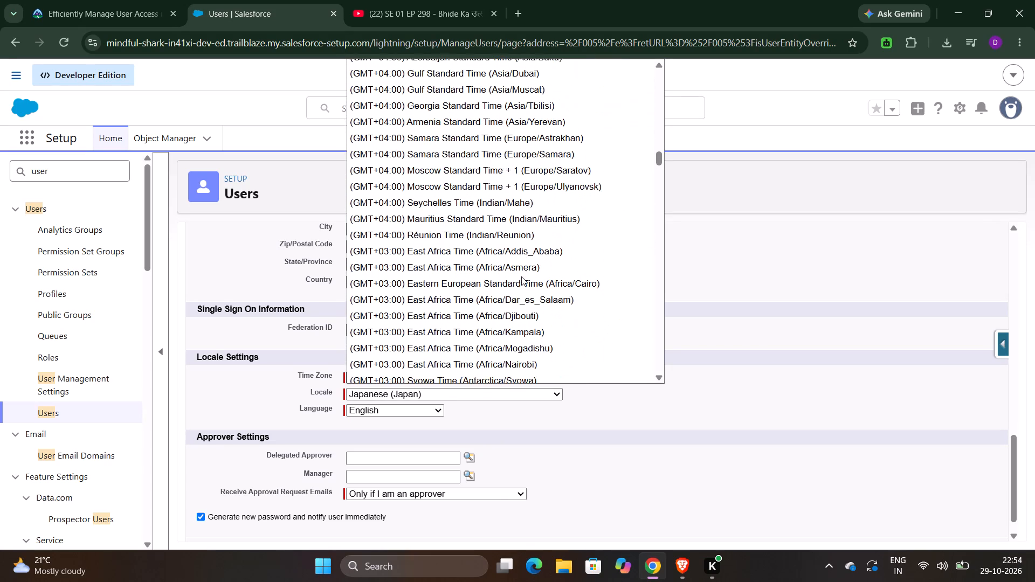
scroll(521, 276, "up", 5)
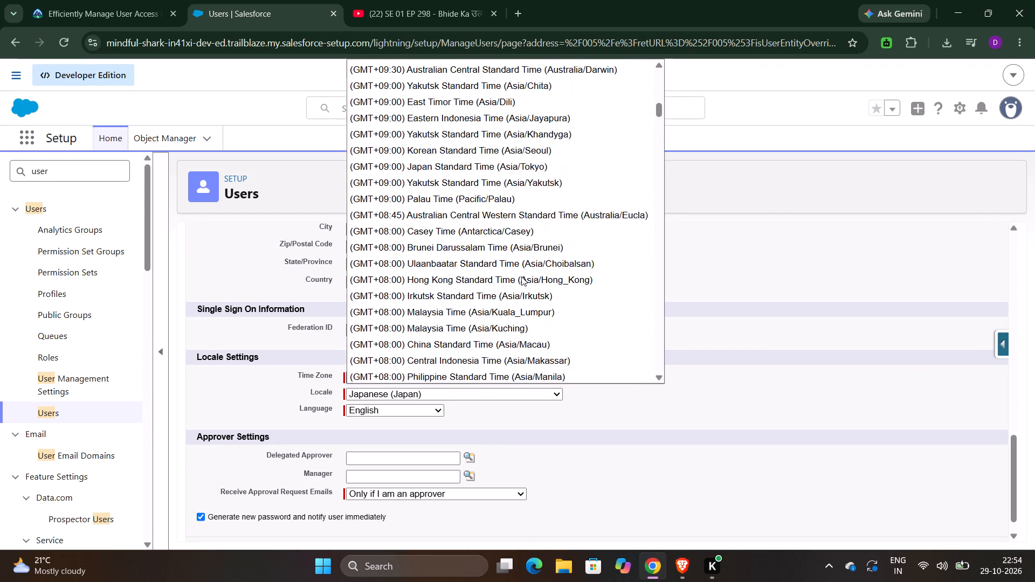
scroll(521, 276, "up", 7)
scroll(521, 276, "down", 1)
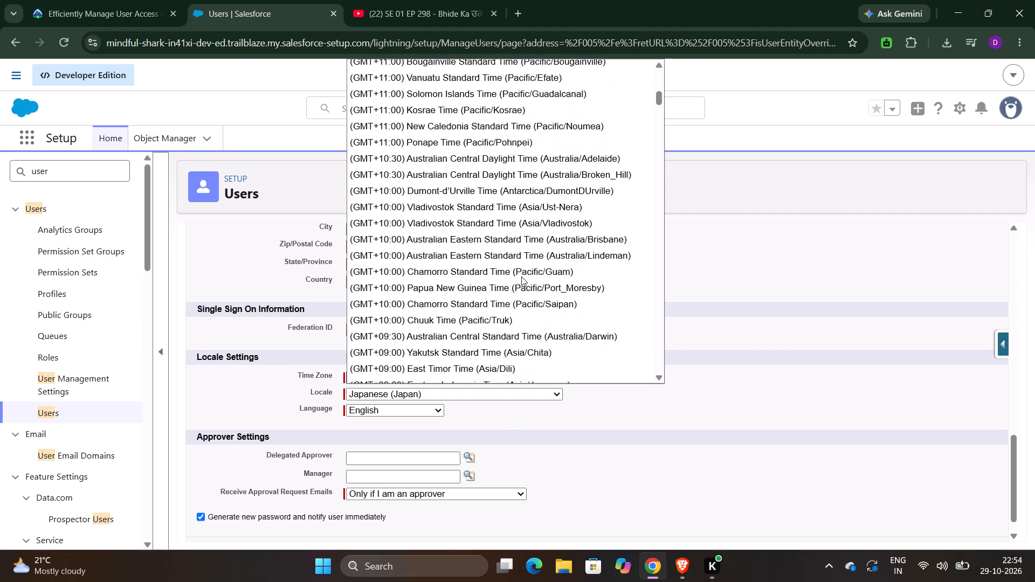
scroll(521, 276, "down", 1)
scroll(492, 359, "down", 1)
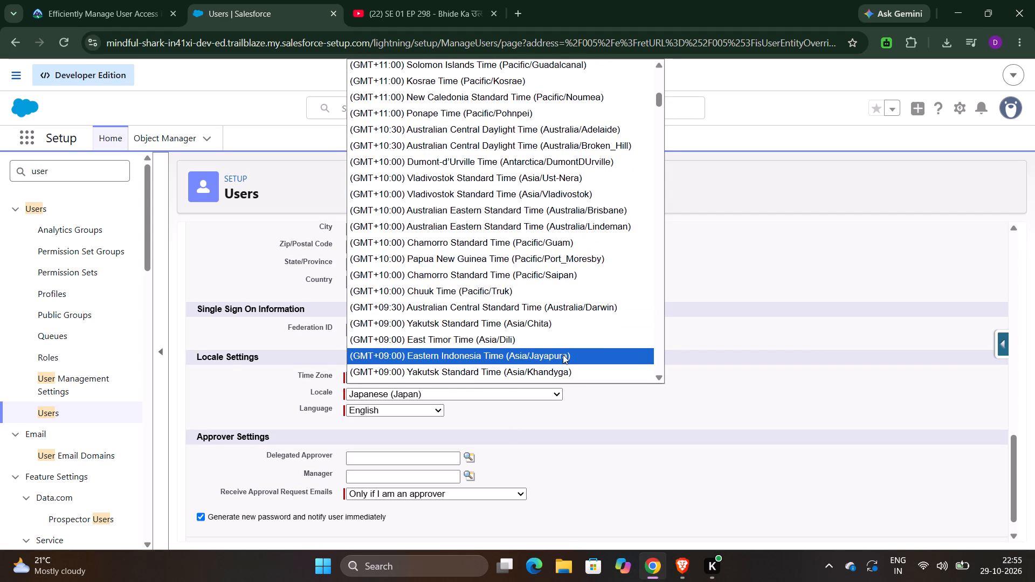
scroll(563, 355, "down", 1)
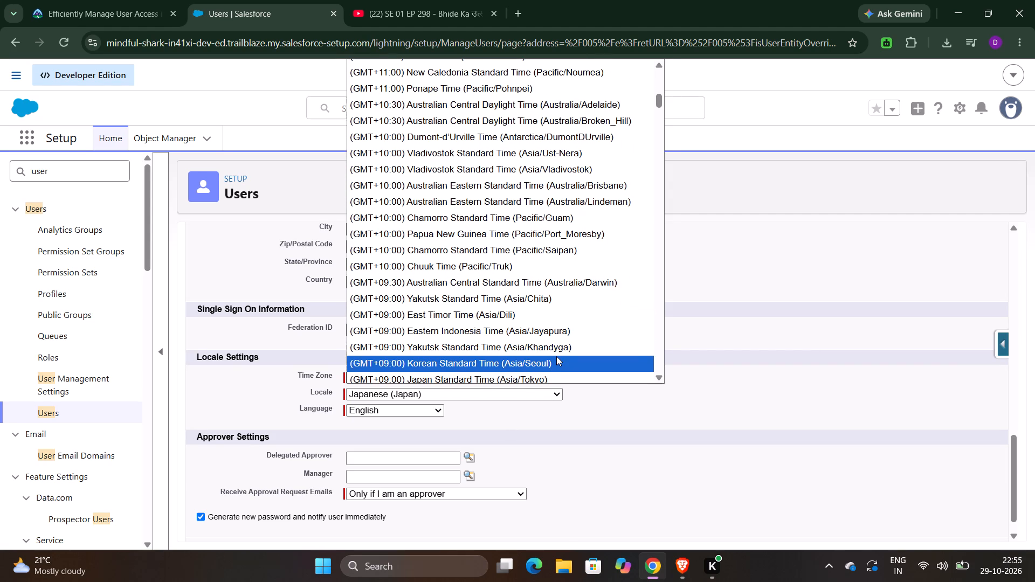
scroll(556, 356, "down", 1)
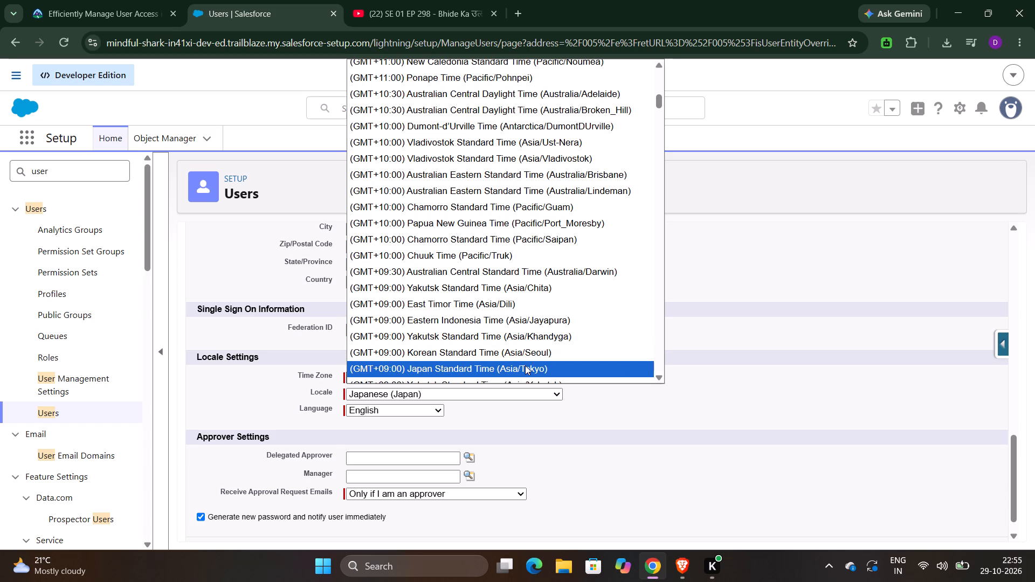
left_click(528, 364)
Set the Japan-based user's Language to Japanese in the Locale Settings.
scroll(478, 363, "down", 1)
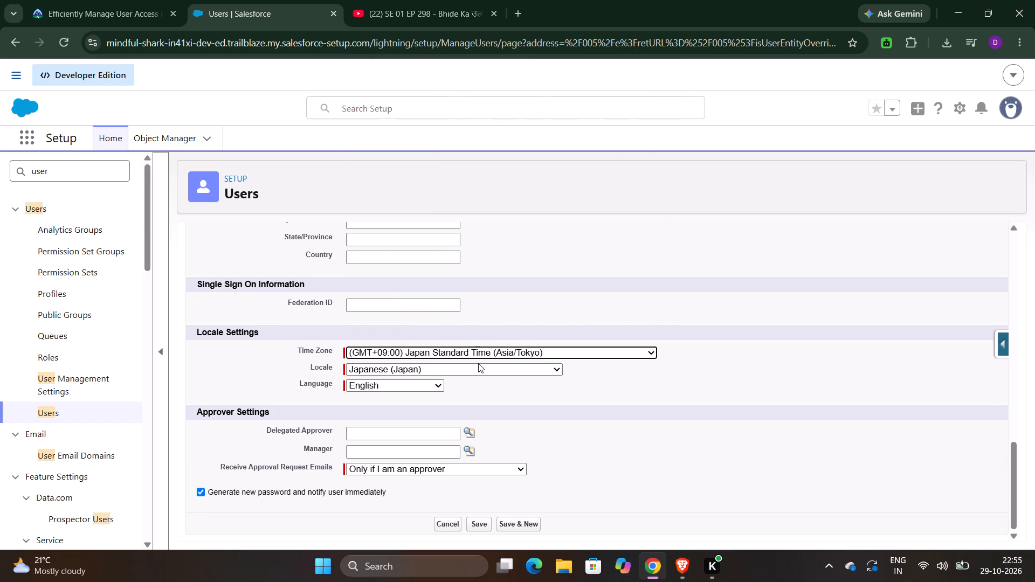
scroll(478, 363, "down", 1)
left_click(401, 430)
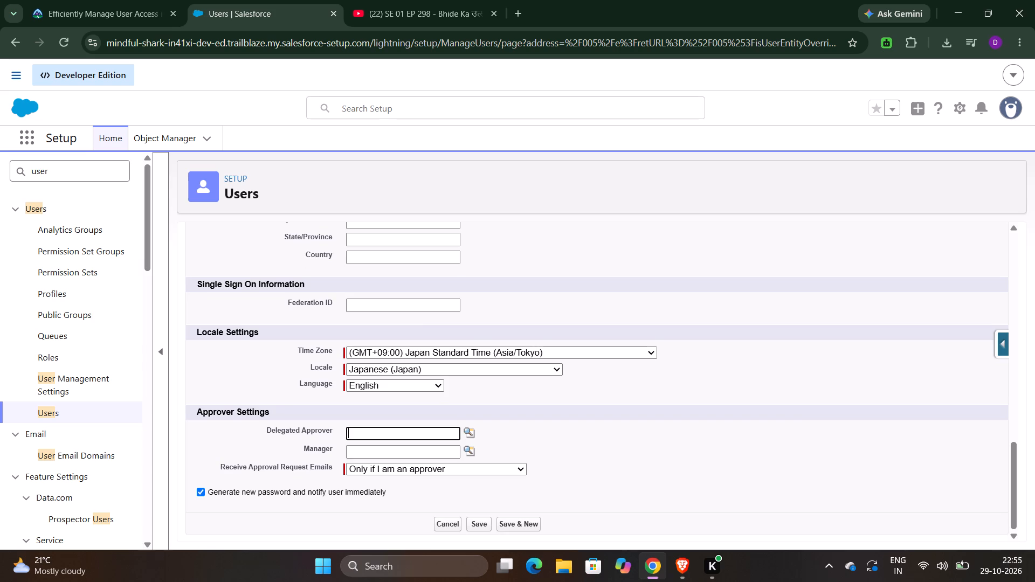
left_click(387, 386)
scroll(389, 304, "down", 1)
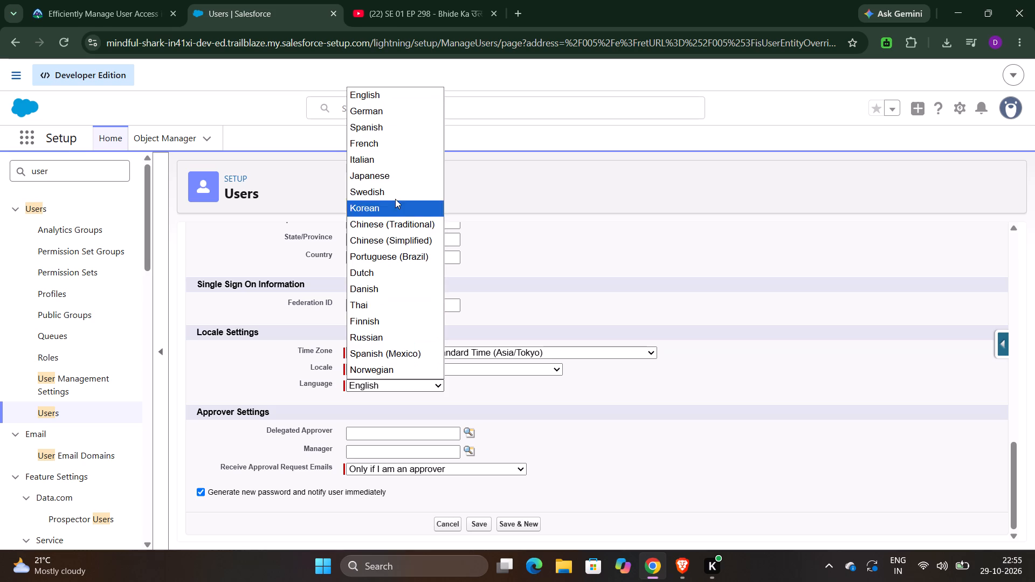
left_click(390, 171)
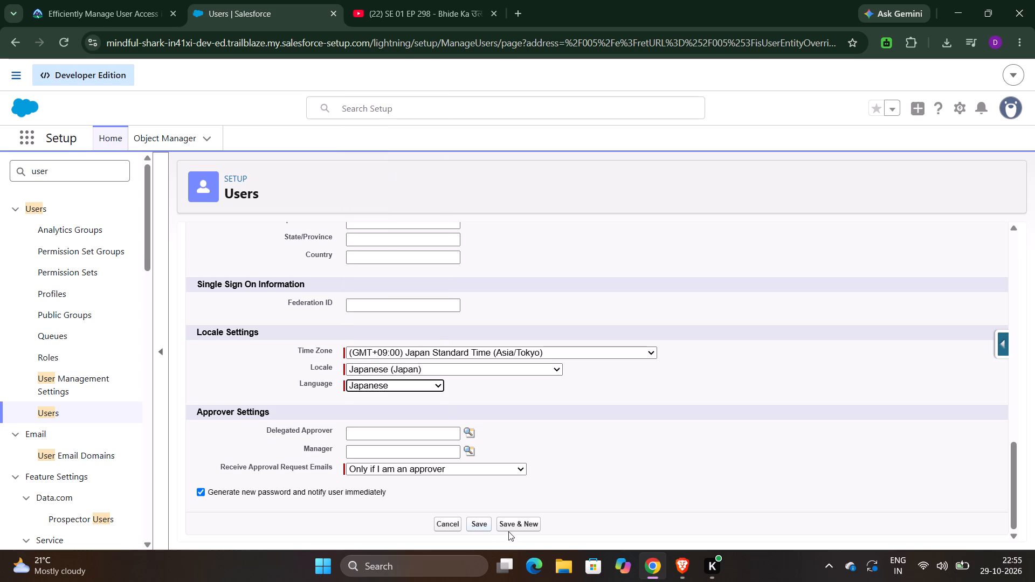
Save the Japan-based user and start another blank new user record.
left_click(515, 524)
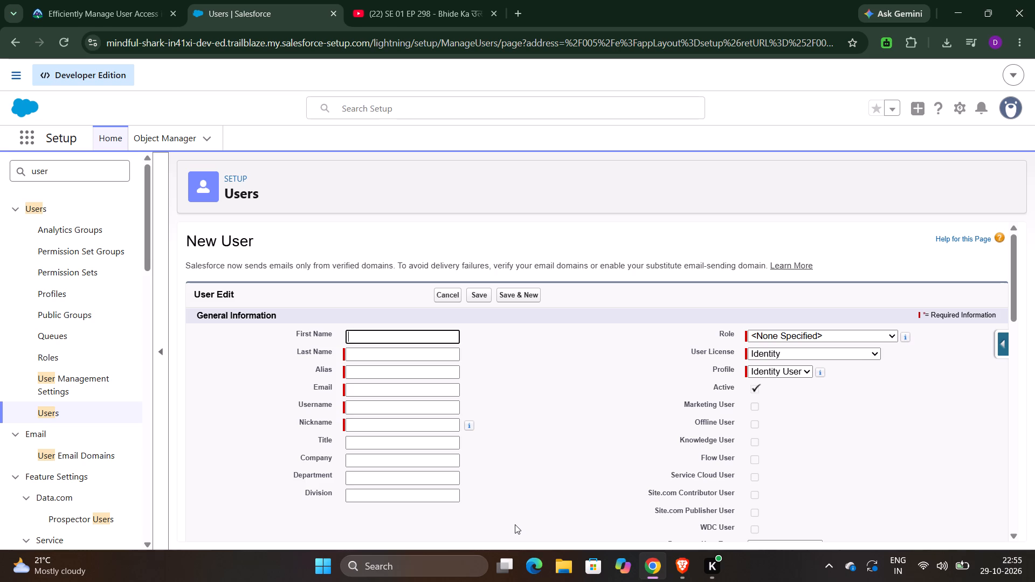
Copy the US-based rep's first name, Aaron, from the Trailhead unit's details table into the new user's First Name.
left_click(133, 0)
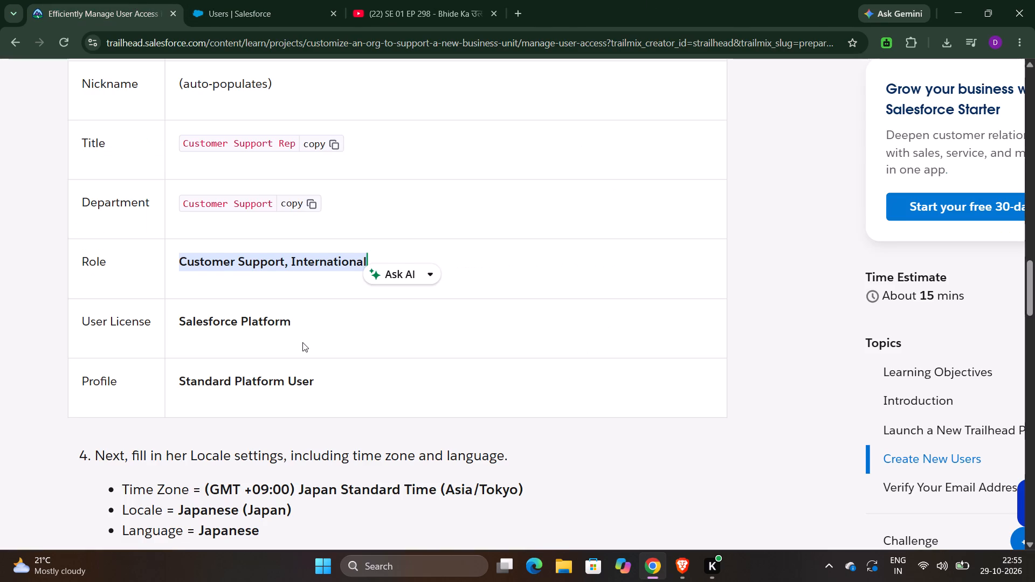
scroll(302, 342, "down", 6)
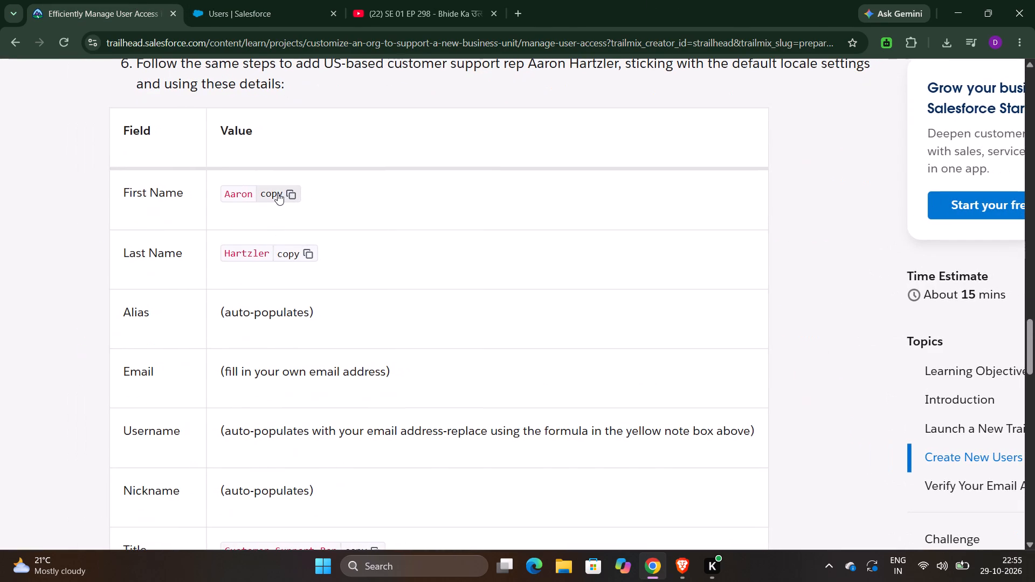
left_click(278, 193)
left_click(268, 2)
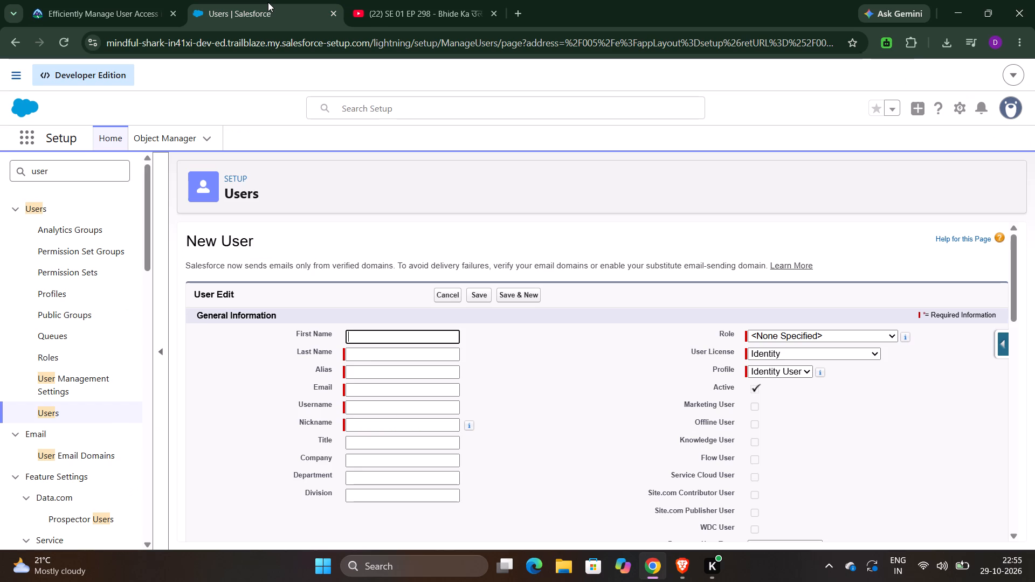
key("ctrl+v")
left_click(106, 0)
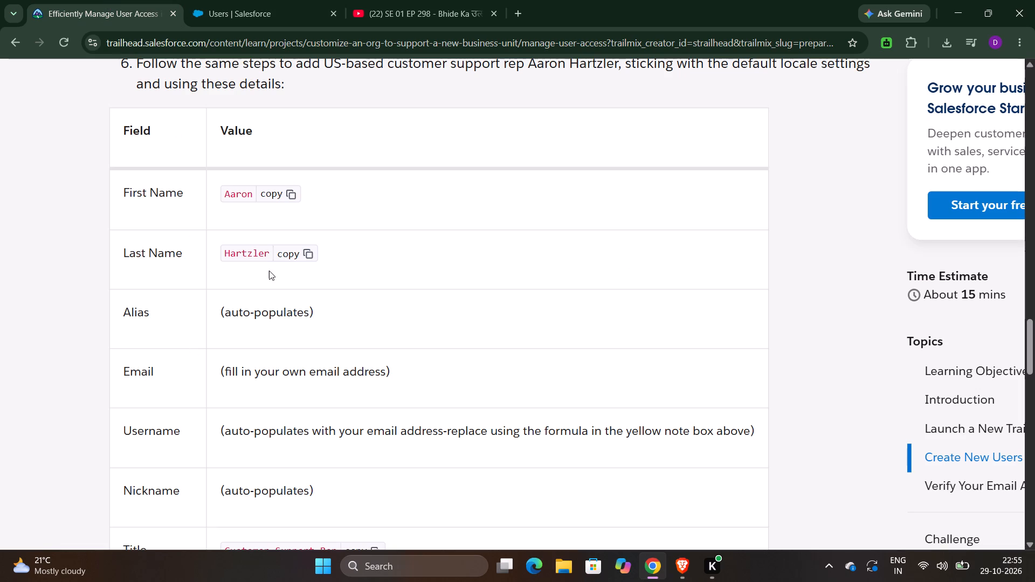
left_click_drag(298, 253, 283, 250)
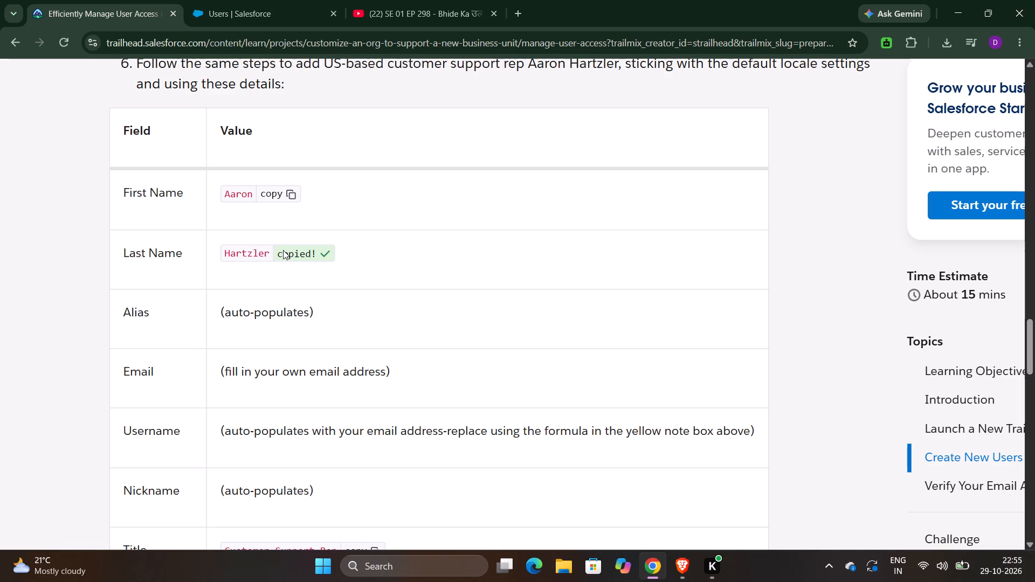
left_click(283, 250)
left_click(224, 0)
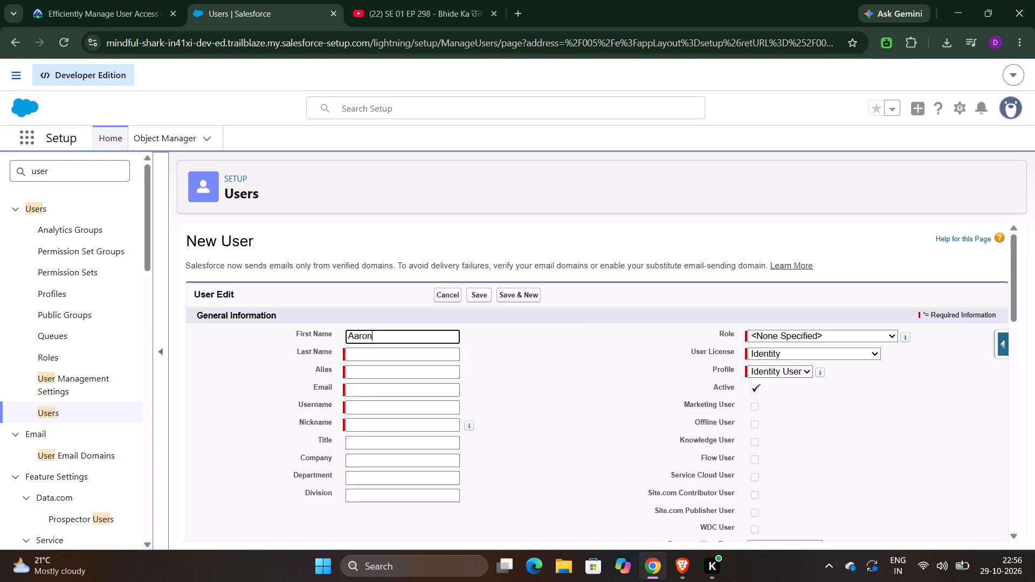
left_click(365, 346)
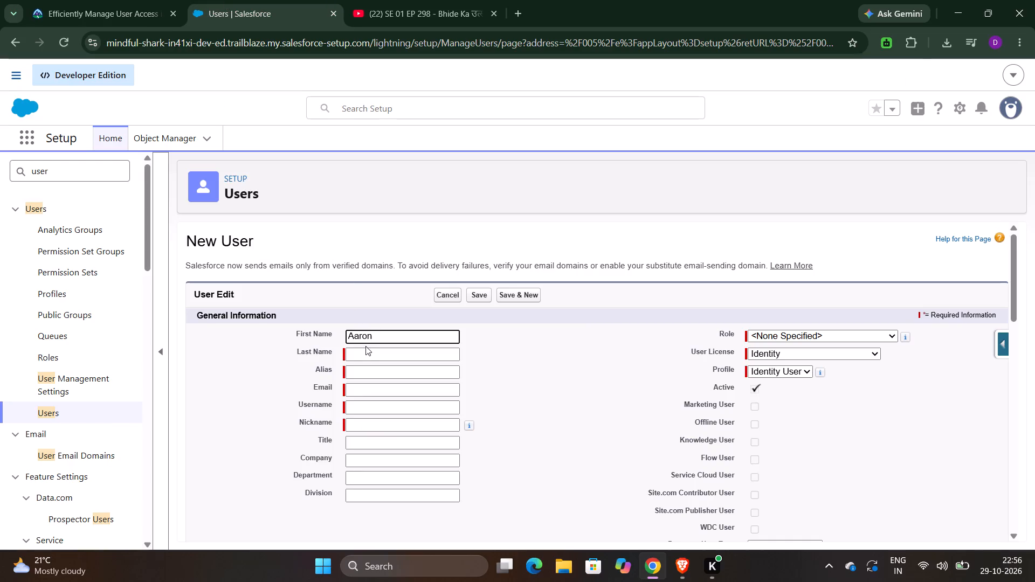
left_click(367, 360)
key("ctrl+v")
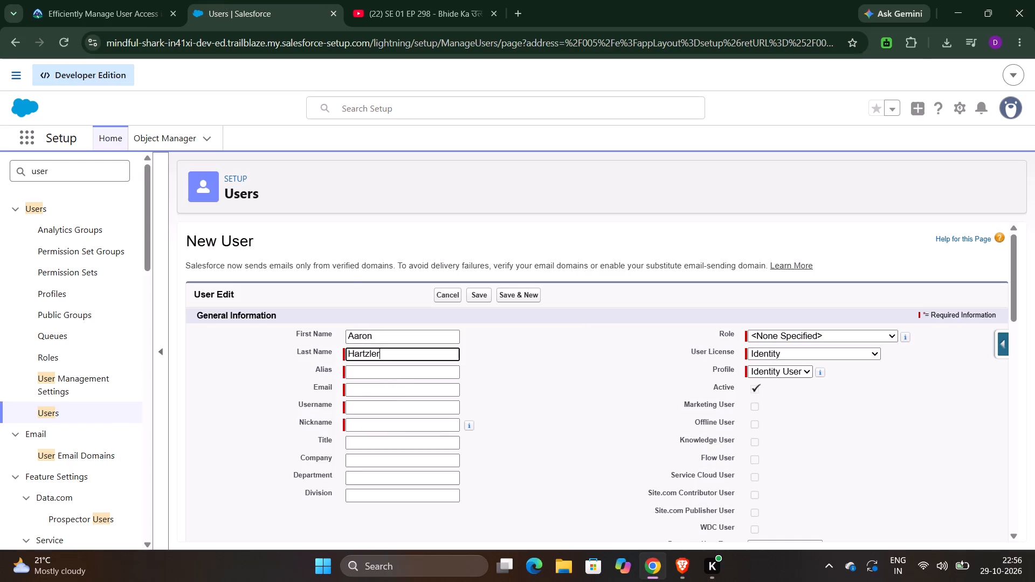
Copy the title Customer Support Rep from the Trailhead details table into the new user's Title.
left_click(57, 0)
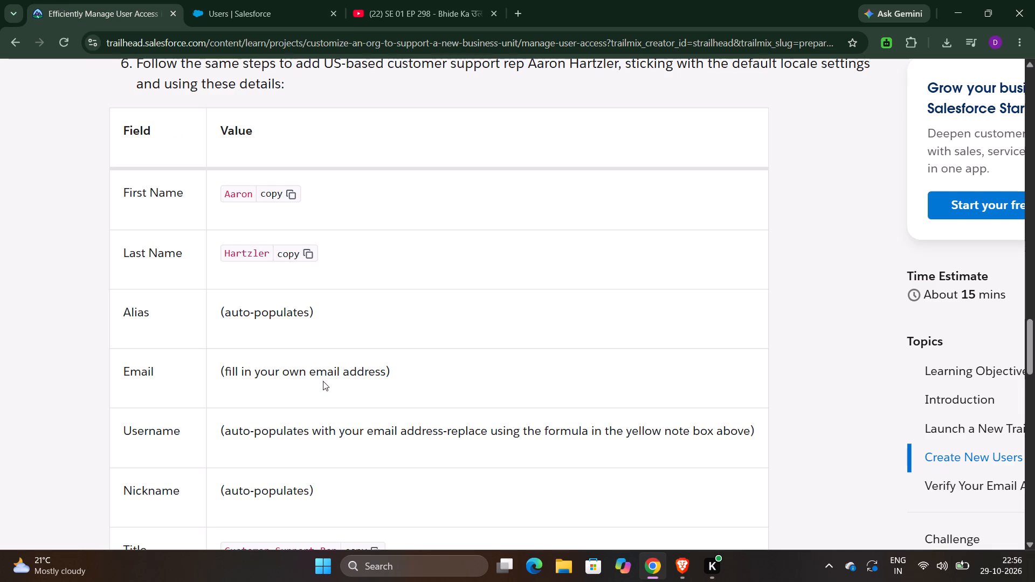
scroll(320, 372, "down", 3)
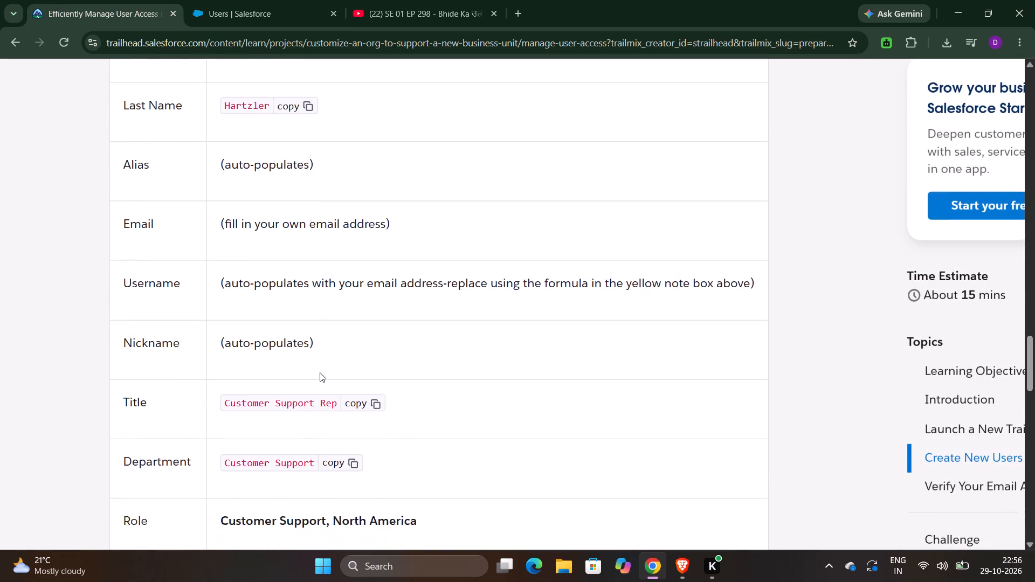
scroll(320, 372, "down", 1)
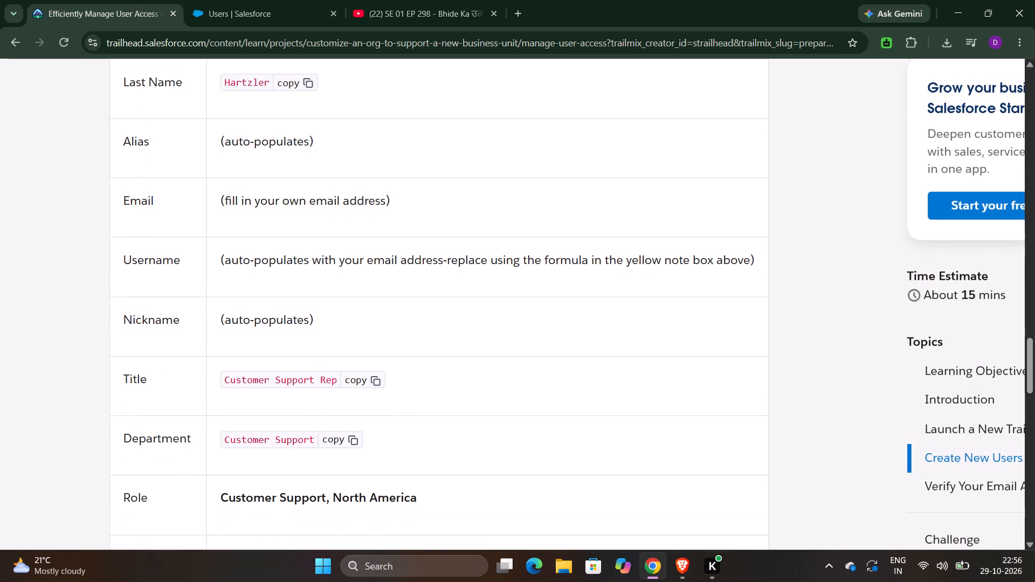
left_click(377, 378)
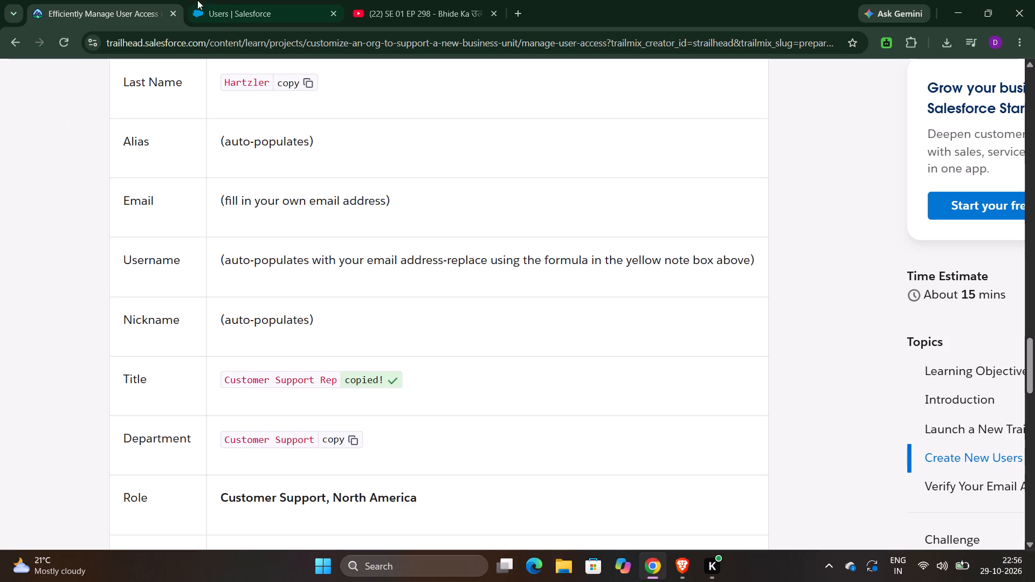
left_click(227, 0)
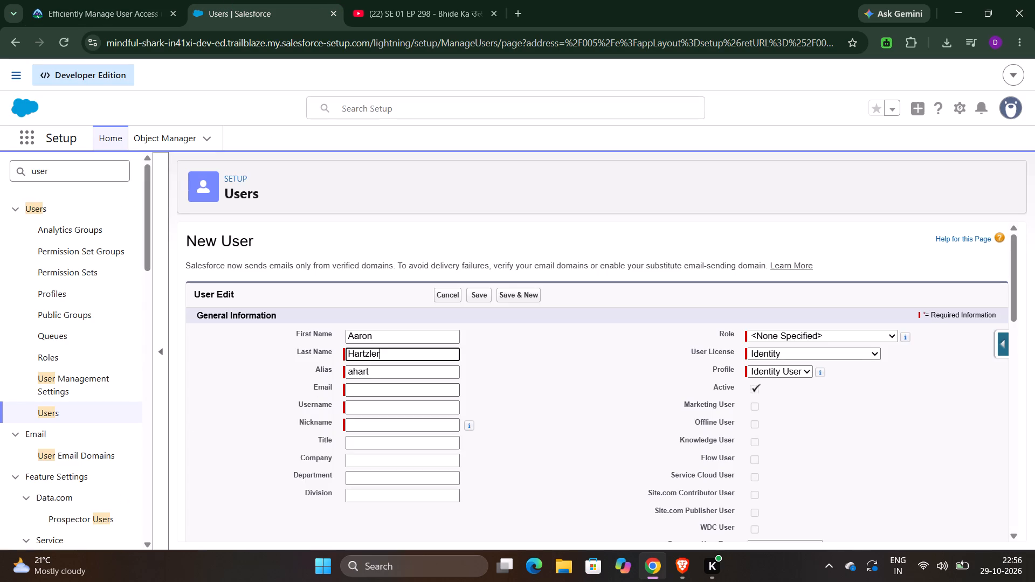
left_click(390, 440)
key("ctrl+v")
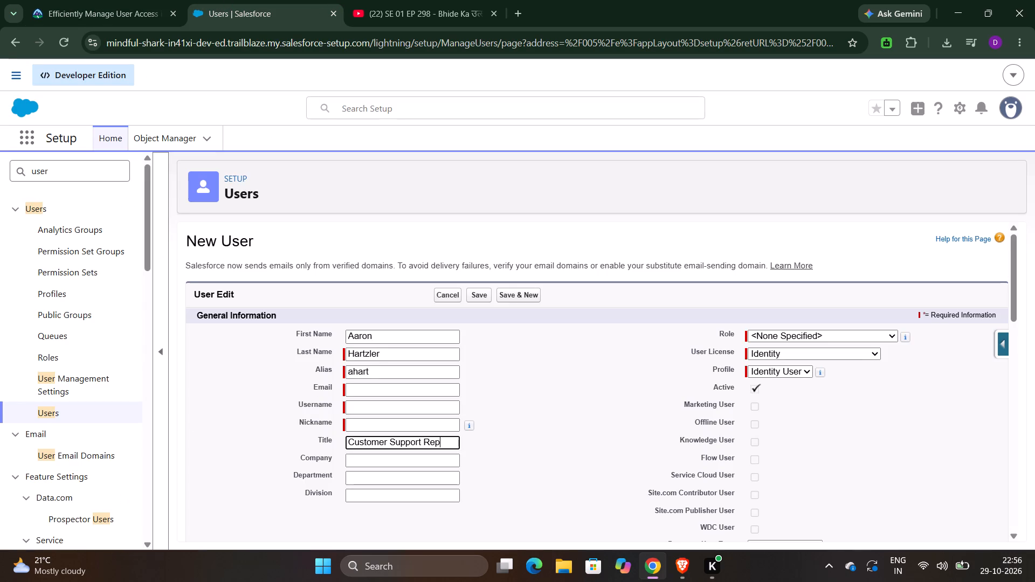
Return to the US-based rep's details table in the Trailhead unit to get the Department value.
left_click(81, 0)
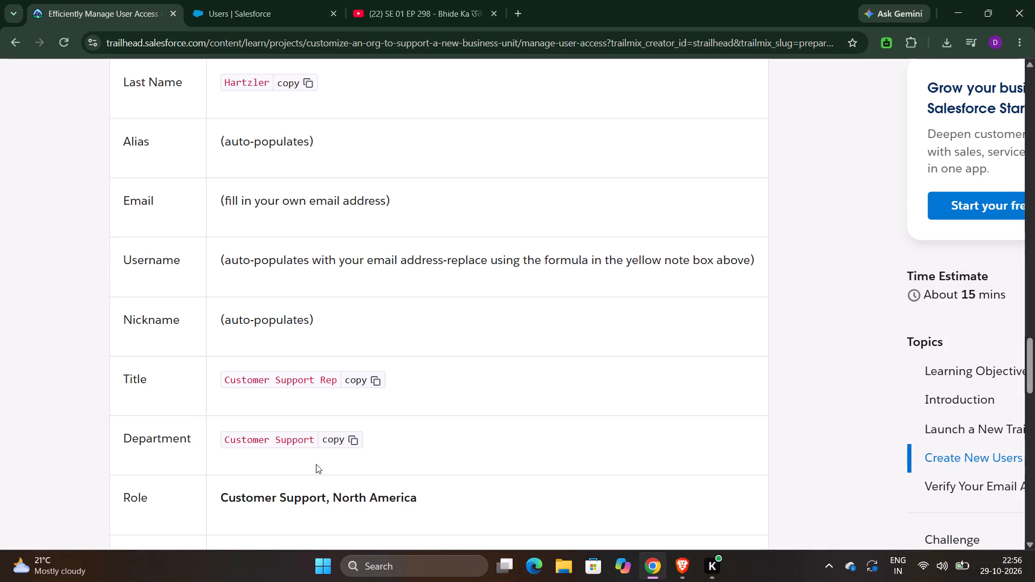
Copy the department Customer Support from the Trailhead details table for the new user's Department in the Salesforce form.
left_click(340, 446)
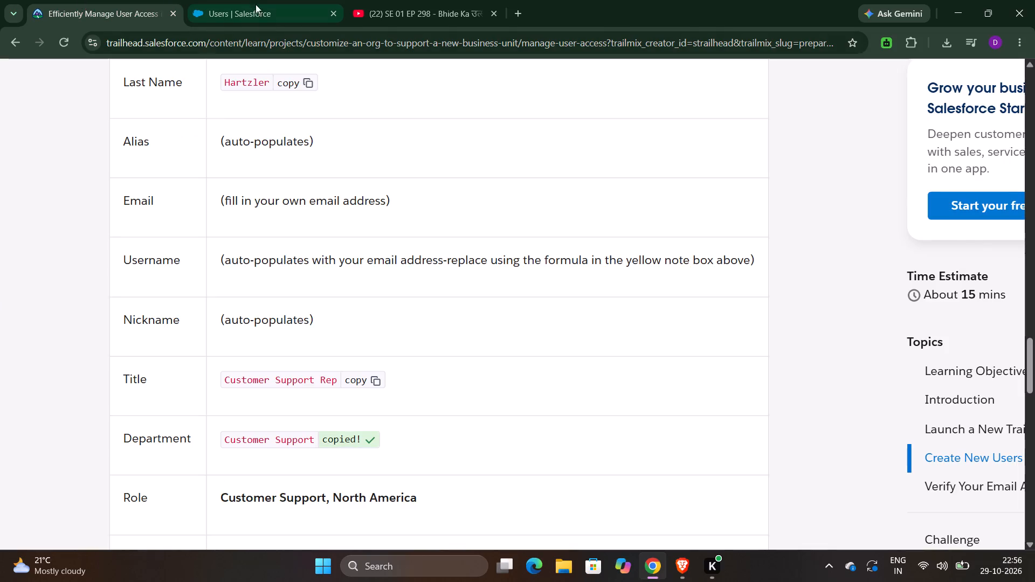
left_click(251, 0)
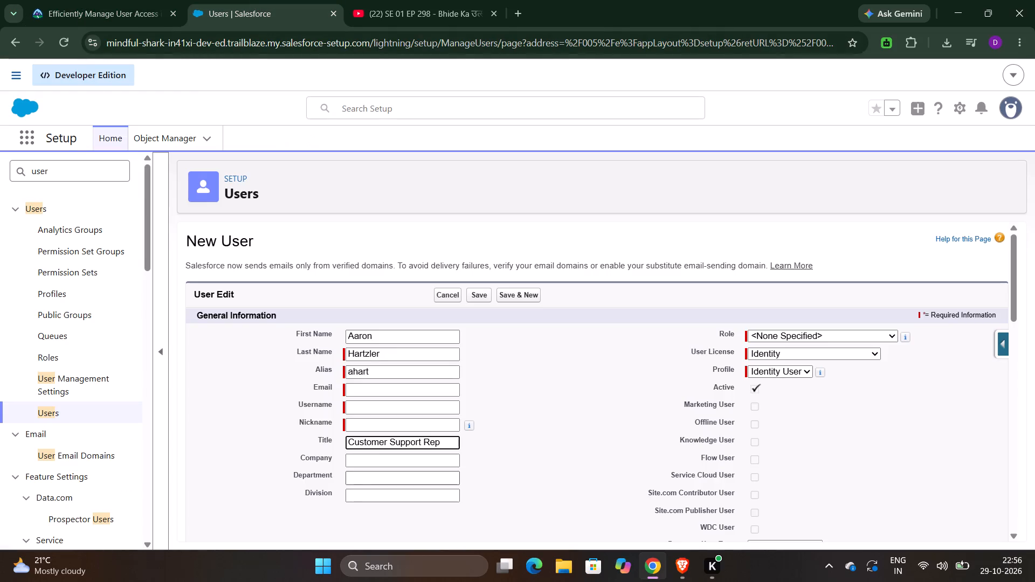
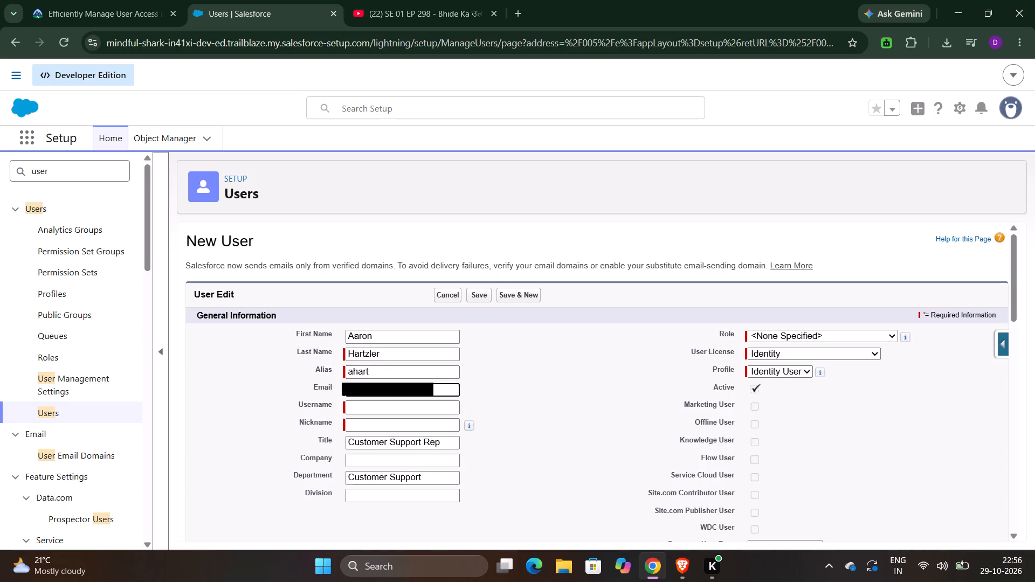
Delete the surplus last character from the US-based user's email address and fill the Username from that address.
key("BackSpace")
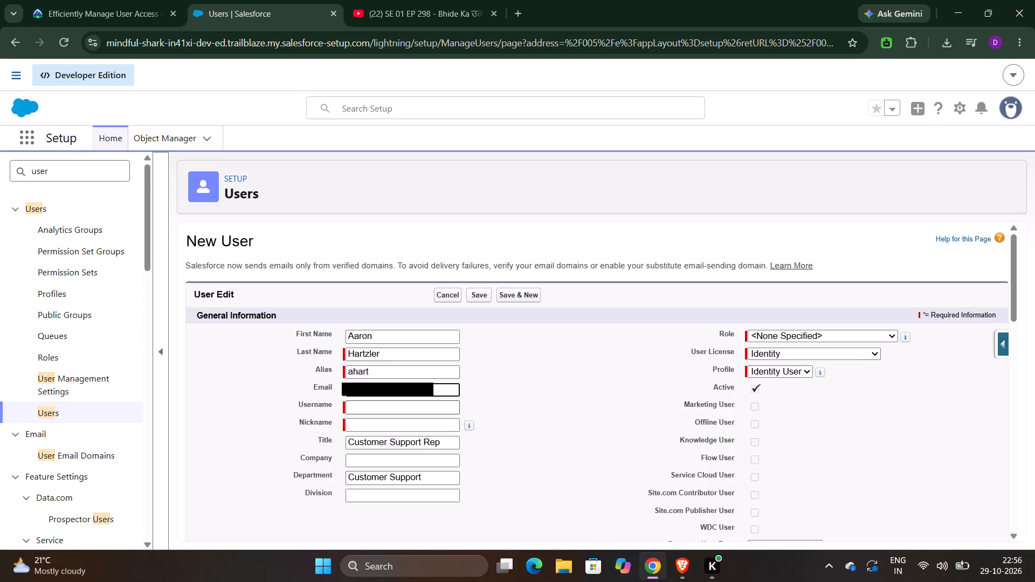
left_click(408, 406)
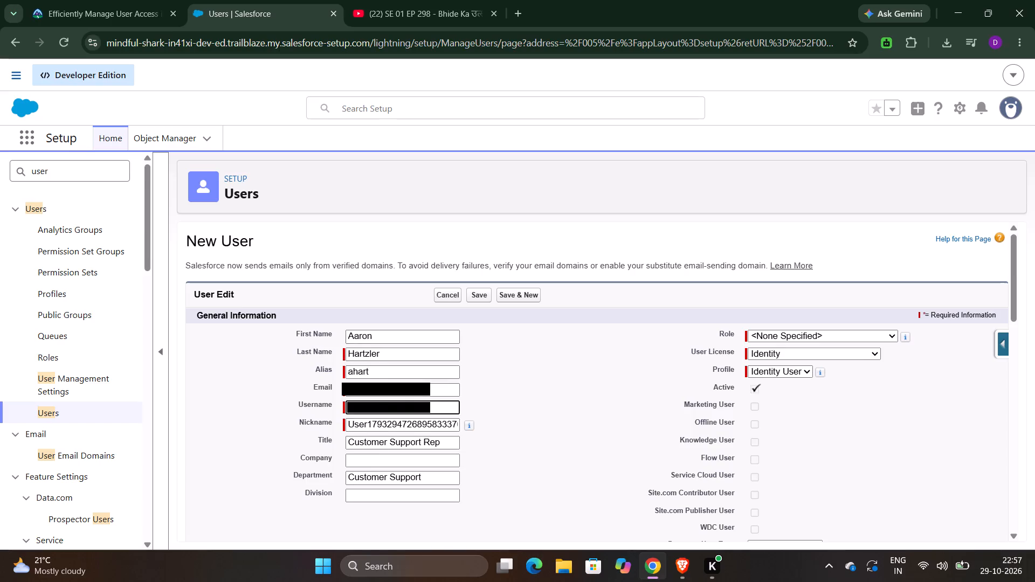
Clear the auto-filled email address from the new user's Username.
key("BackSpace")
key("BackSpace")
key("BackSpace")
key("BackSpace")
key("BackSpace")
key("BackSpace")
key("BackSpace")
key("BackSpace")
key("BackSpace")
key("BackSpace")
key("BackSpace")
key("BackSpace")
key("BackSpace")
key("BackSpace")
key("BackSpace")
key("BackSpace")
key("BackSpace")
key("BackSpace")
key("BackSpace")
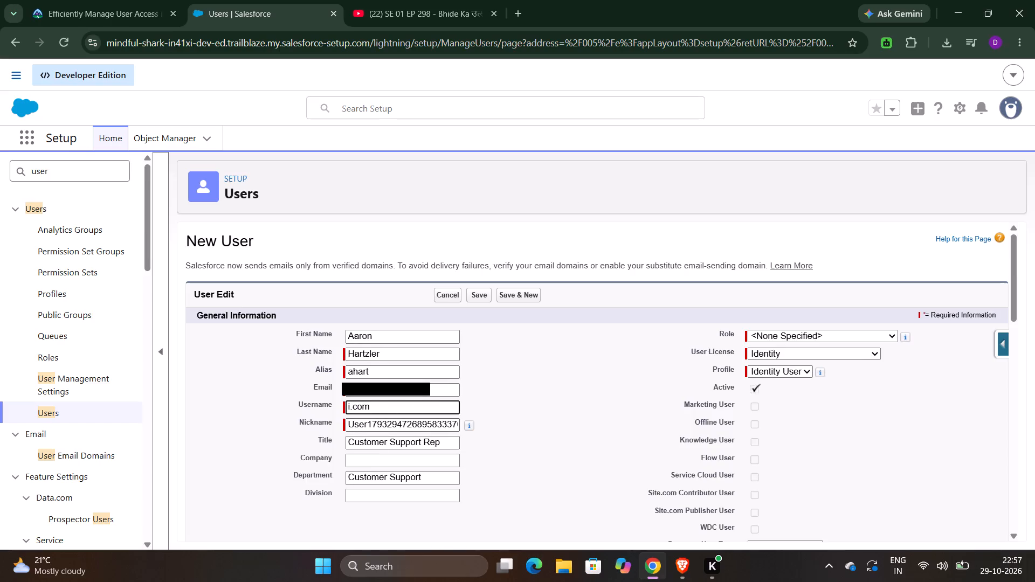
key("Right")
key("Right")
key("Right")
key("Right")
key("Right")
key("Right")
key("Right")
key("Right")
key("Right")
key("Right")
key("Right")
key("BackSpace")
key("BackSpace")
key("BackSpace")
key("BackSpace")
key("BackSpace")
key("BackSpace")
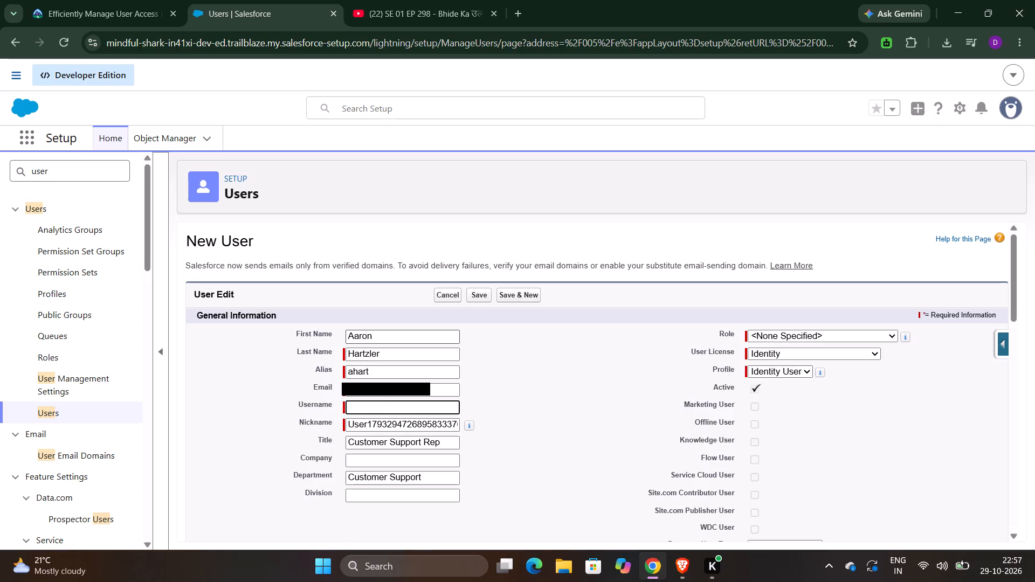
left_click_drag(355, 334, 341, 335)
key("ctrl+c")
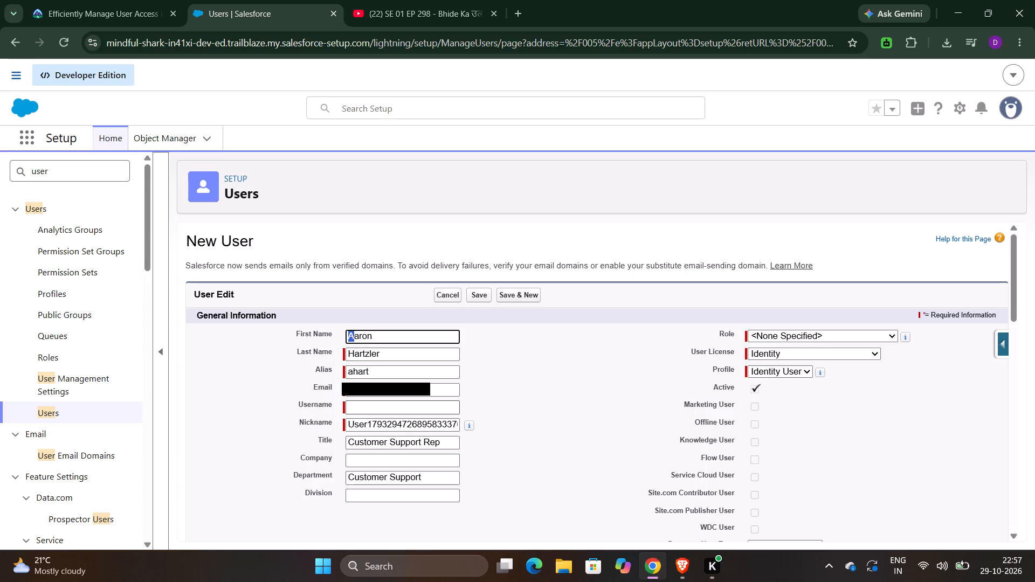
left_click(365, 408)
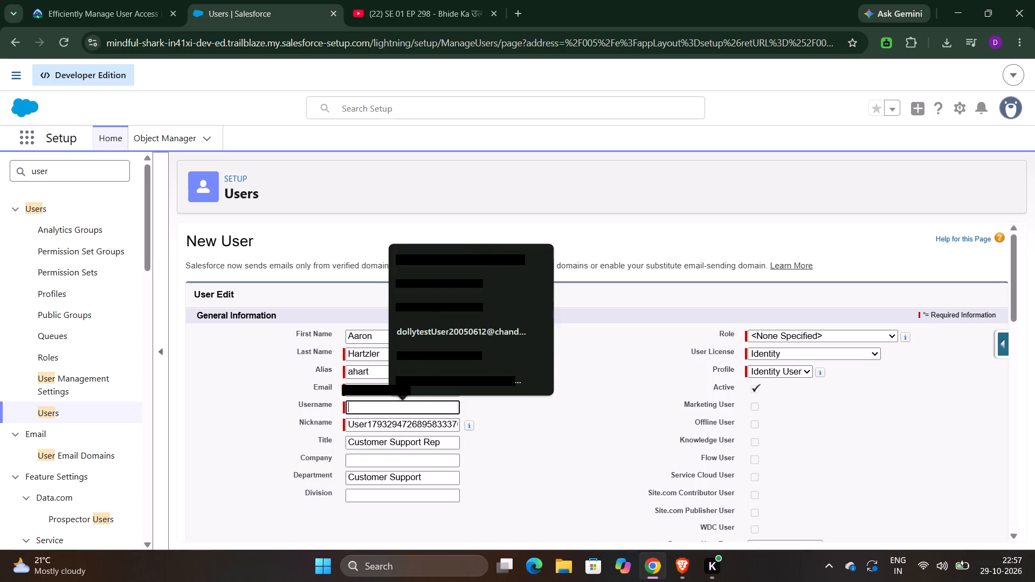
key("ctrl+v")
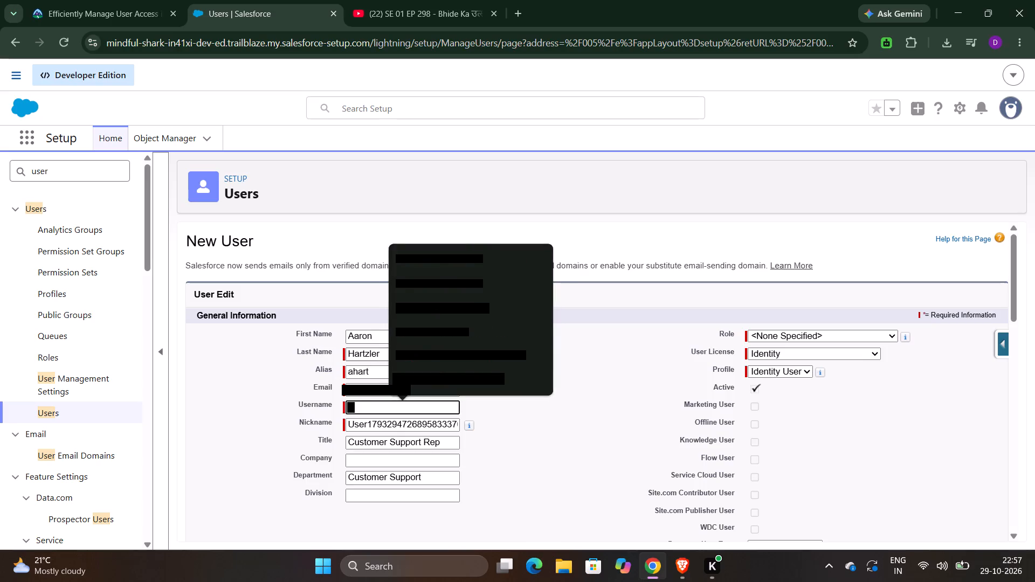
left_click_drag(379, 356, 326, 356)
key("ctrl+c")
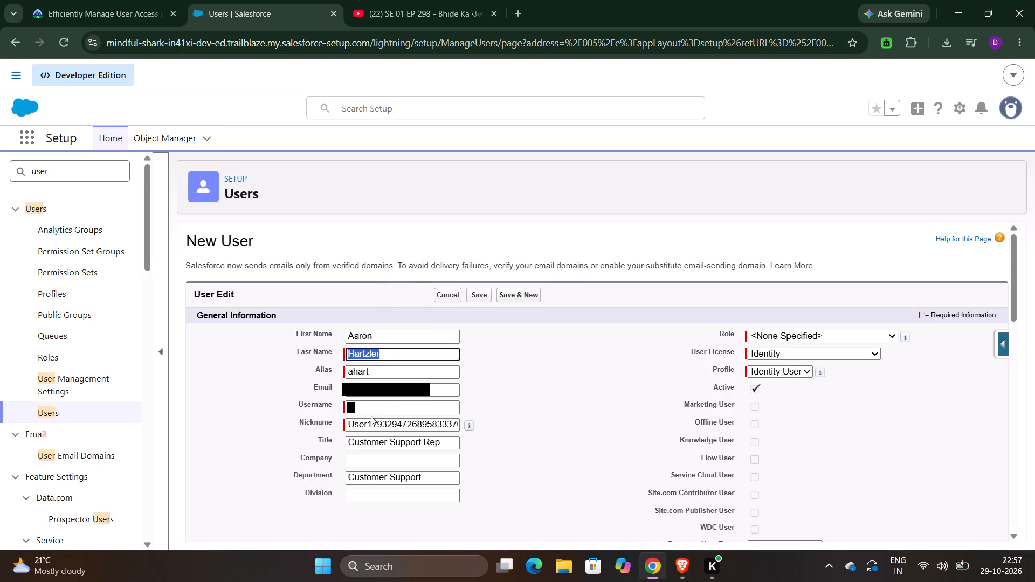
left_click(368, 405)
key("ctrl+v")
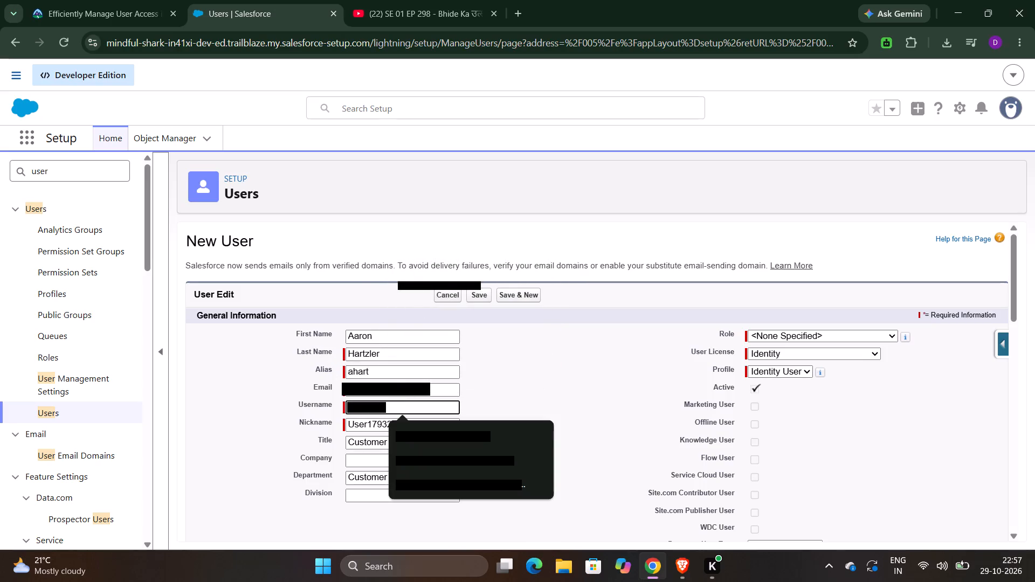
Complete the Username as an email-style login by adding the at sign and the initials-plus-colour domain ending in .com.
type("321")
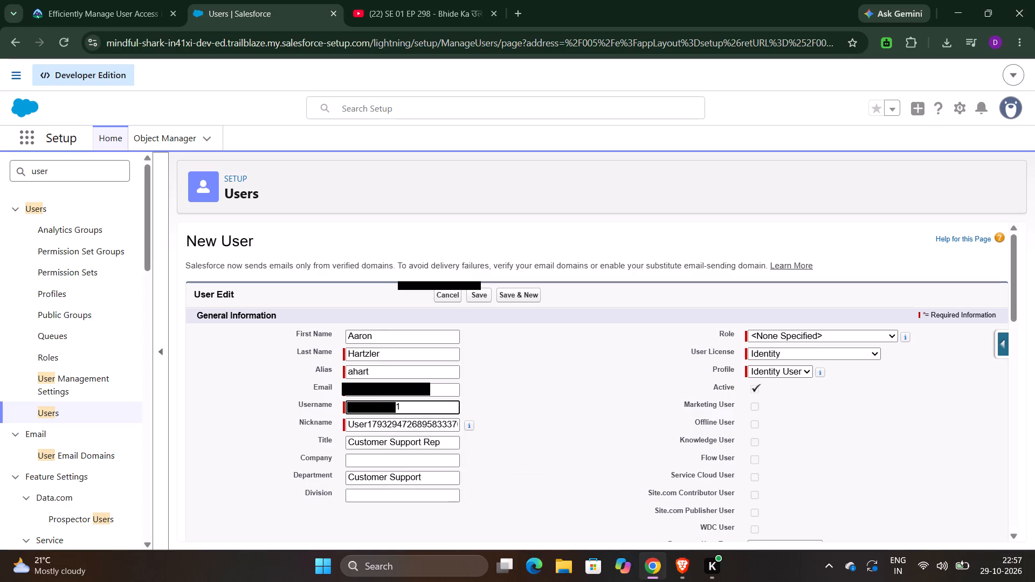
key("BackSpace")
key("BackSpace")
key("BackSpace")
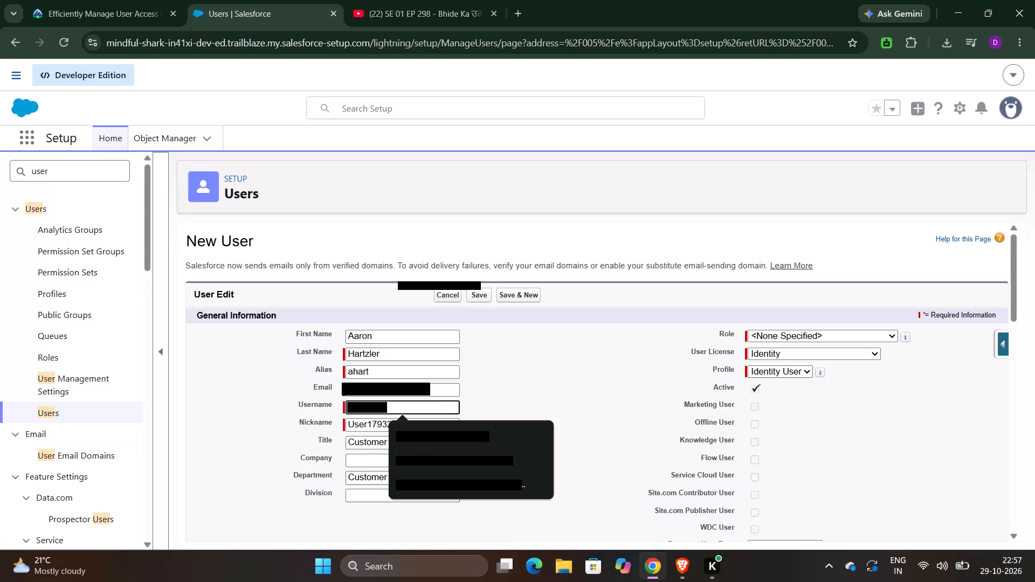
key("shift+at")
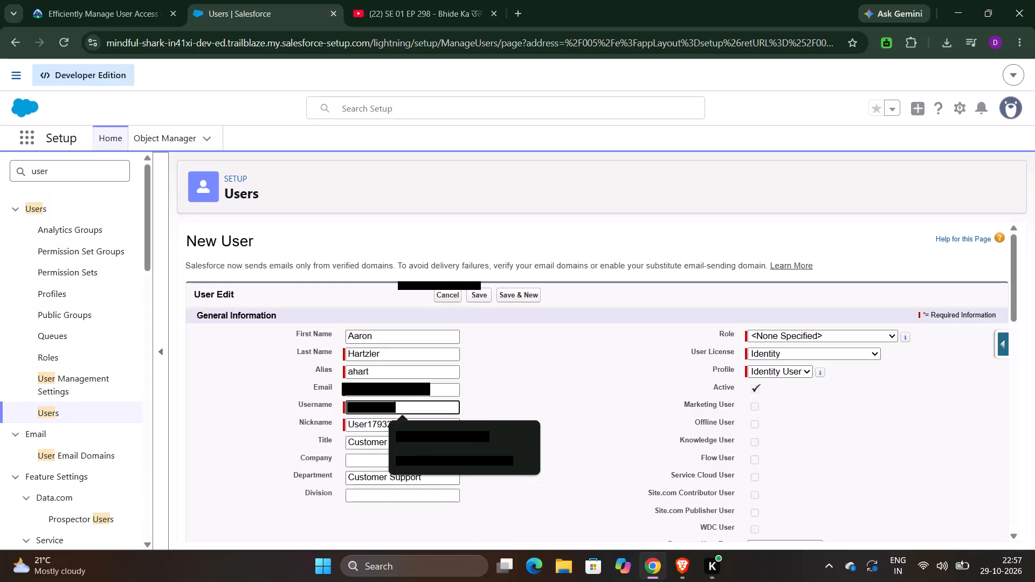
type("dc")
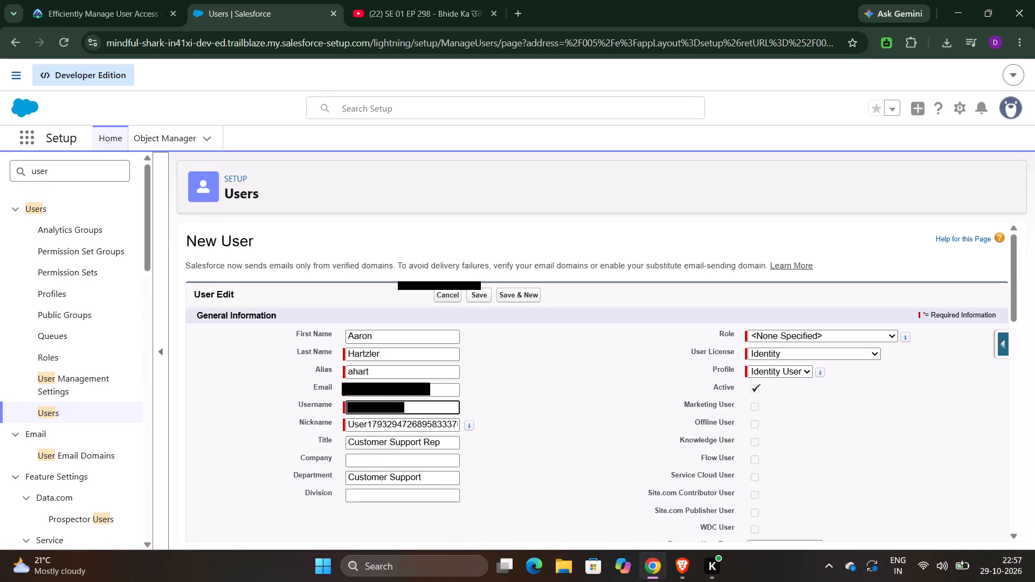
type("bl")
type("ue")
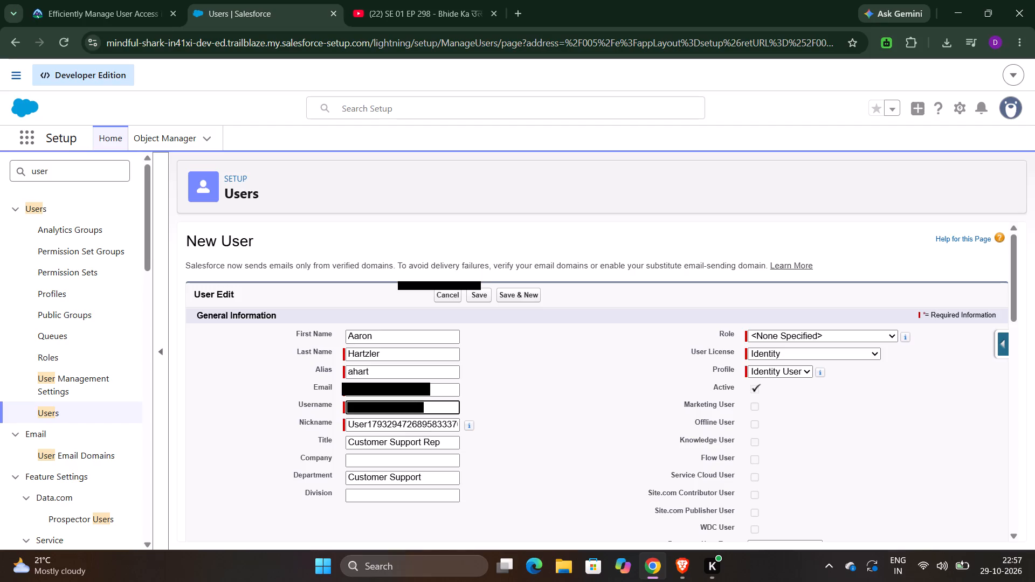
type(".cp")
key("BackSpace")
type("om")
Check the required role in the Trailhead details table and set the new user's Role to Customer Support, North America.
scroll(469, 453, "down", 1)
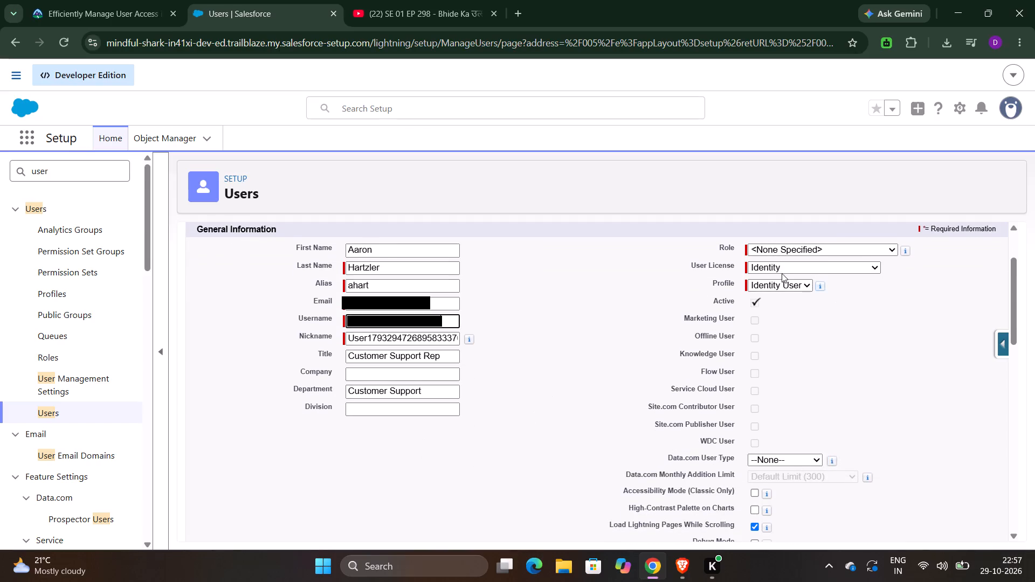
left_click(96, 0)
scroll(574, 458, "down", 4)
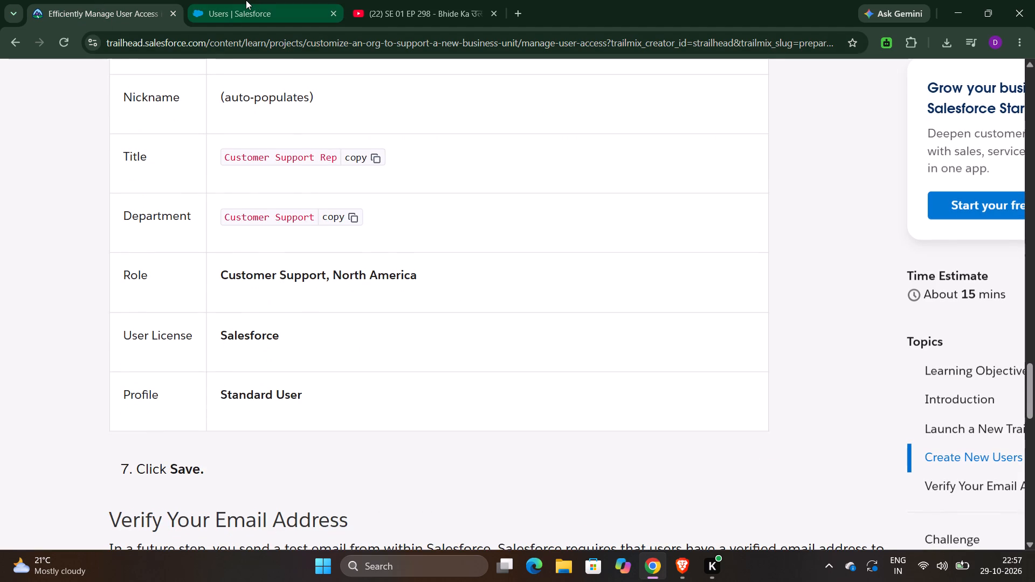
left_click(246, 0)
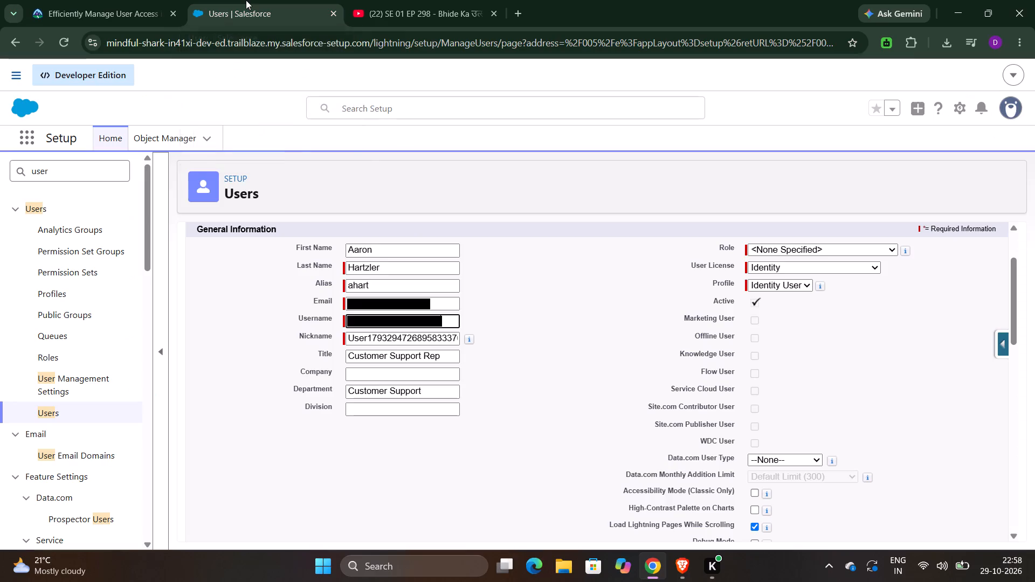
left_click(848, 250)
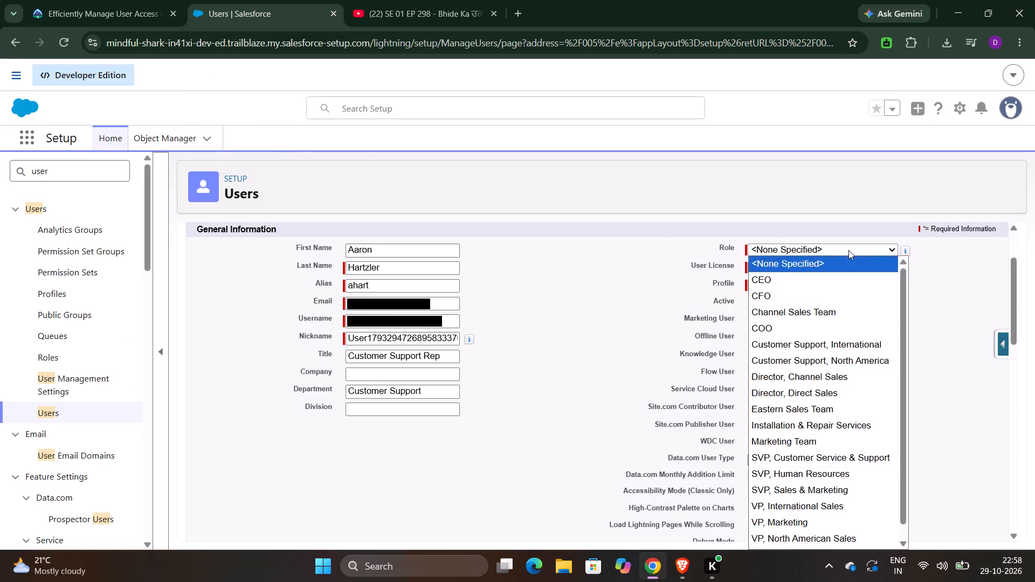
left_click(859, 354)
Check the User License required in the Trailhead table and look for Salesforce among the new user's license options.
left_click(85, 0)
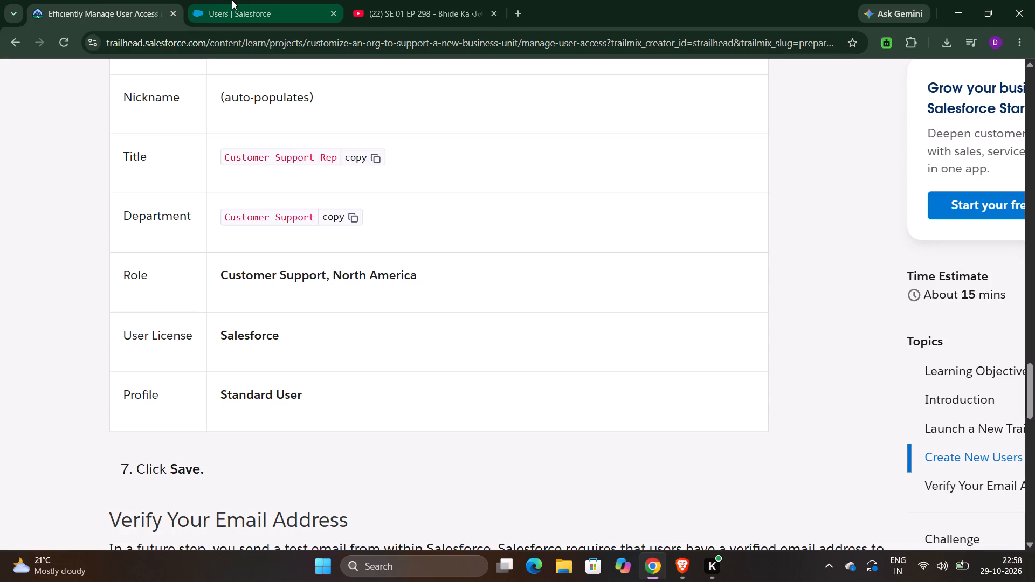
left_click(235, 0)
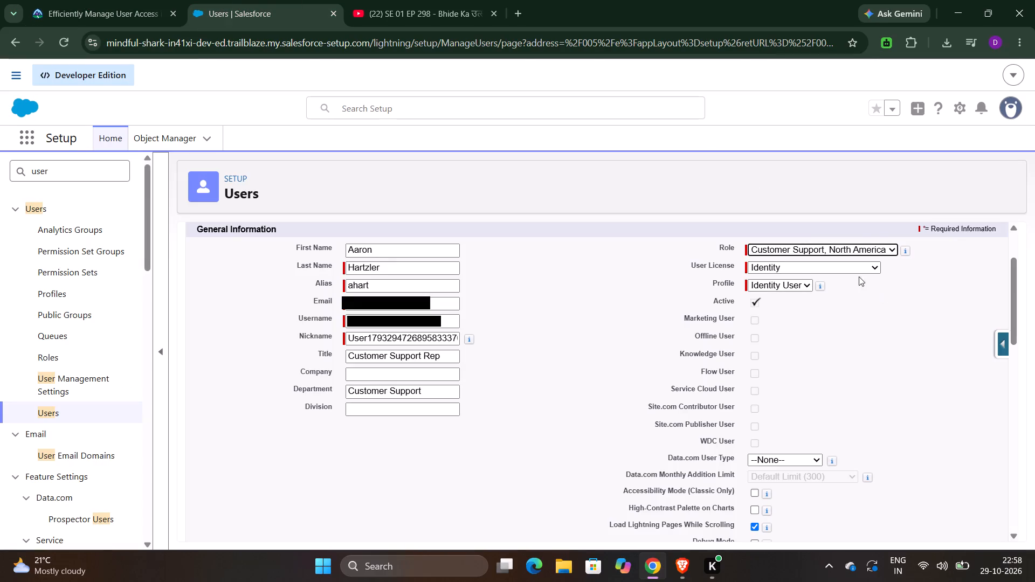
left_click(837, 263)
scroll(796, 357, "down", 1)
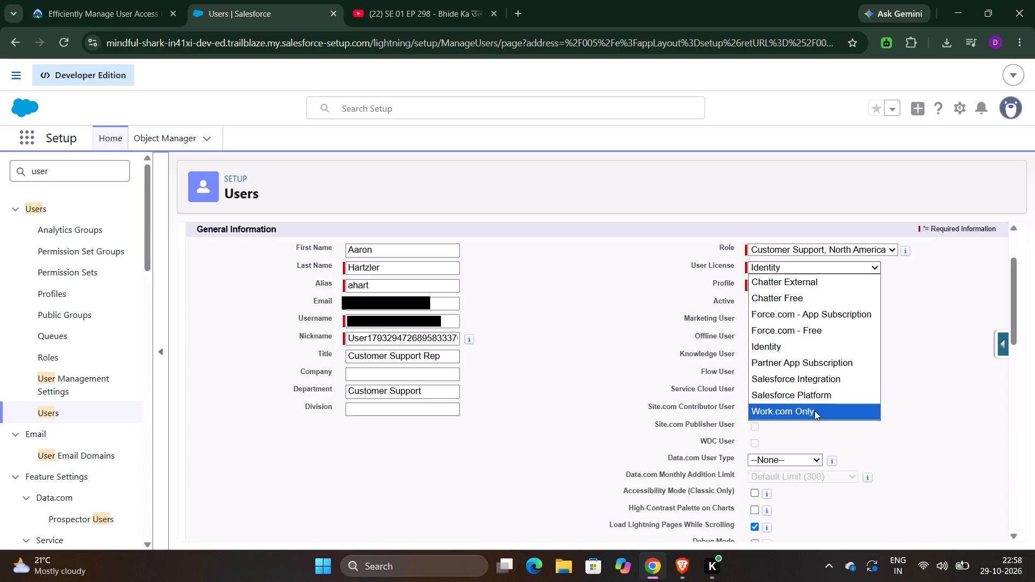
left_click(902, 377)
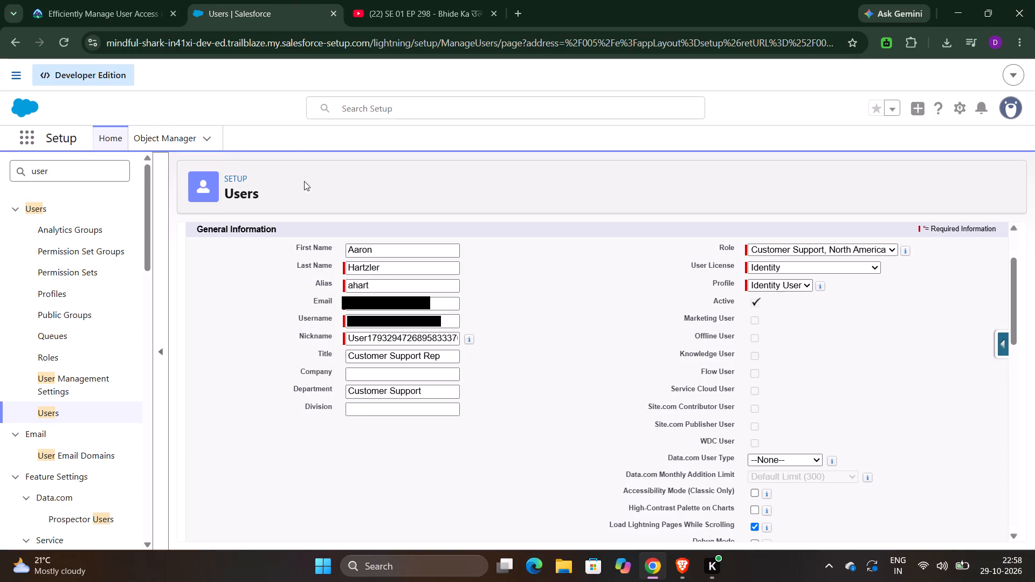
Look through the hands-on orgs offered in the Trailhead unit's Verify Step section, keeping the current selection.
left_click(98, 0)
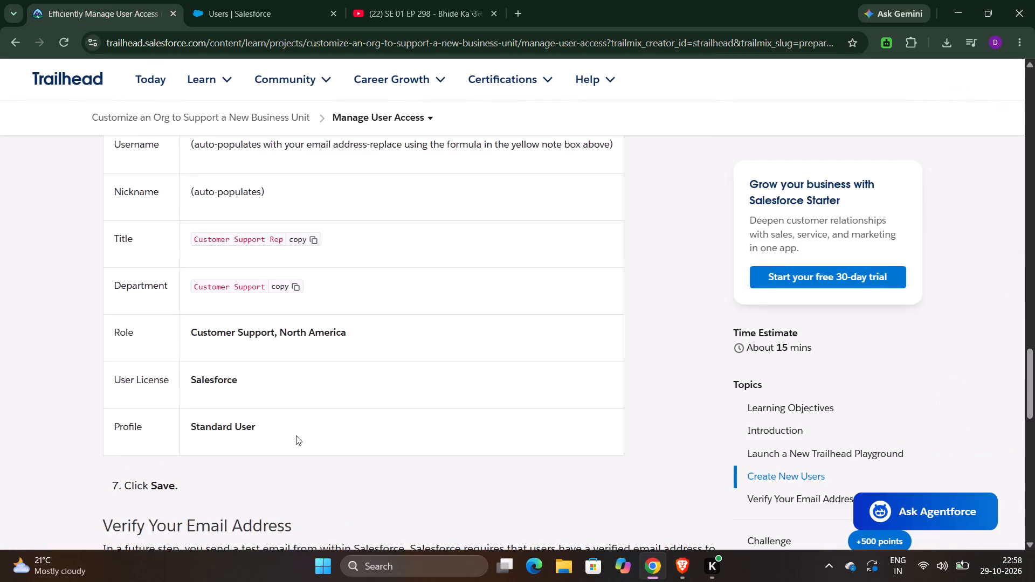
scroll(296, 435, "down", 5)
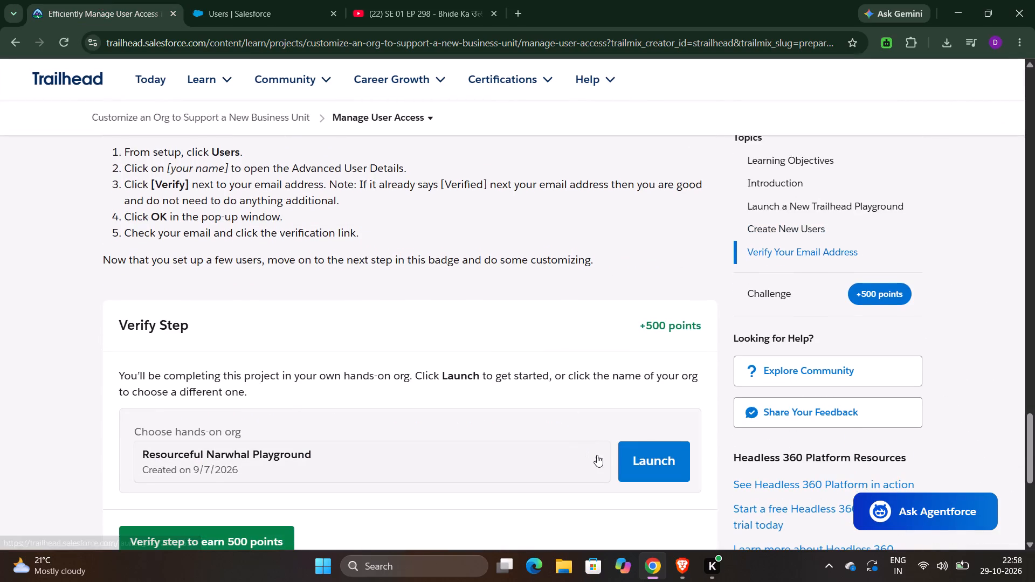
left_click(595, 457)
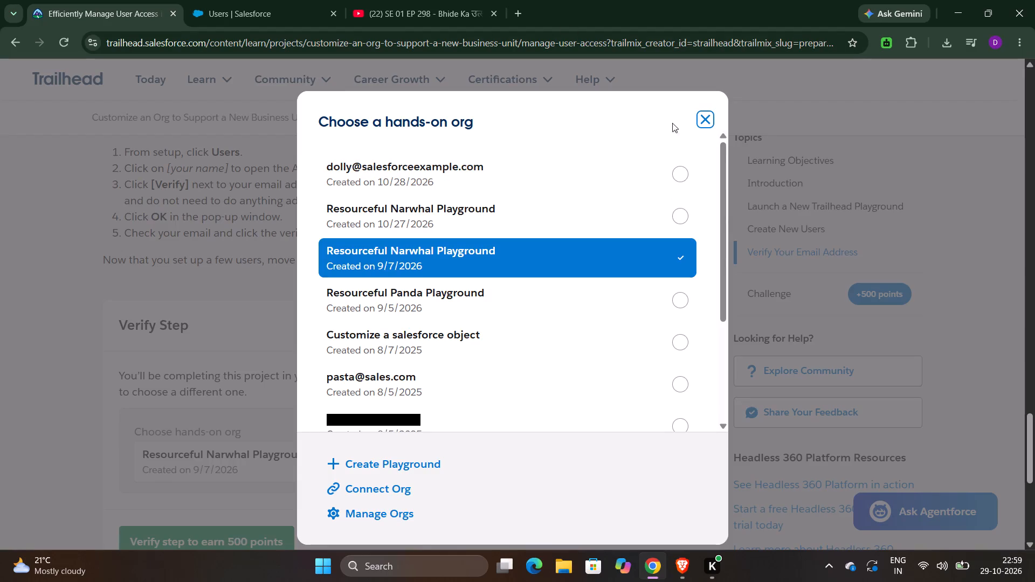
left_click(705, 114)
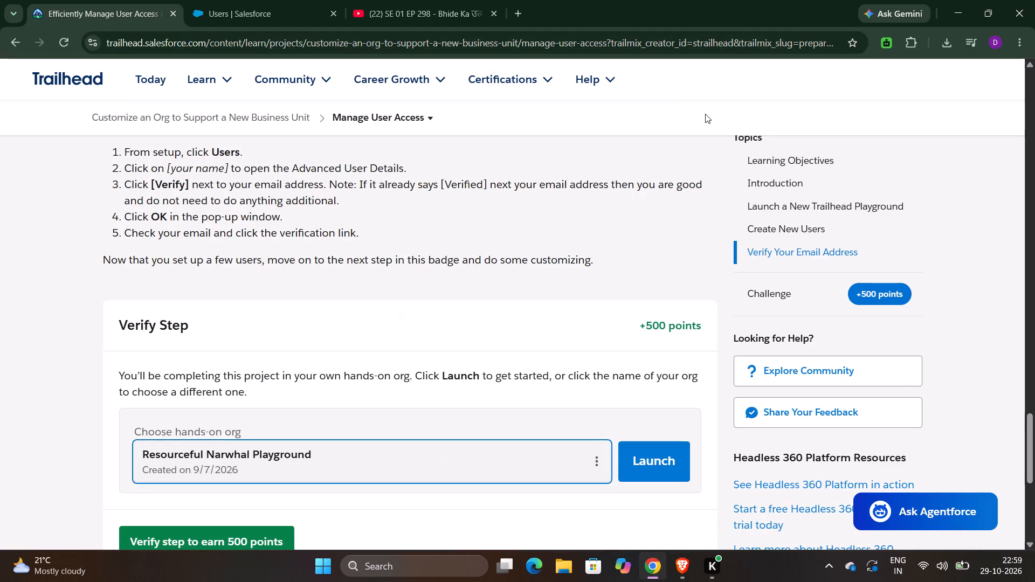
Search Google for trailhead in a new tab and open the Trailhead site.
left_click(517, 6)
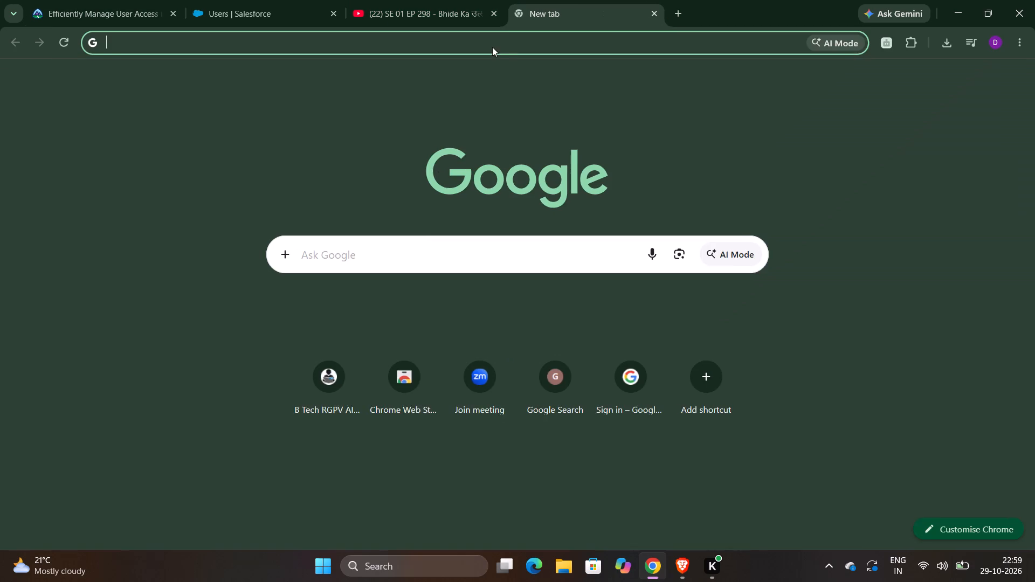
left_click(431, 264)
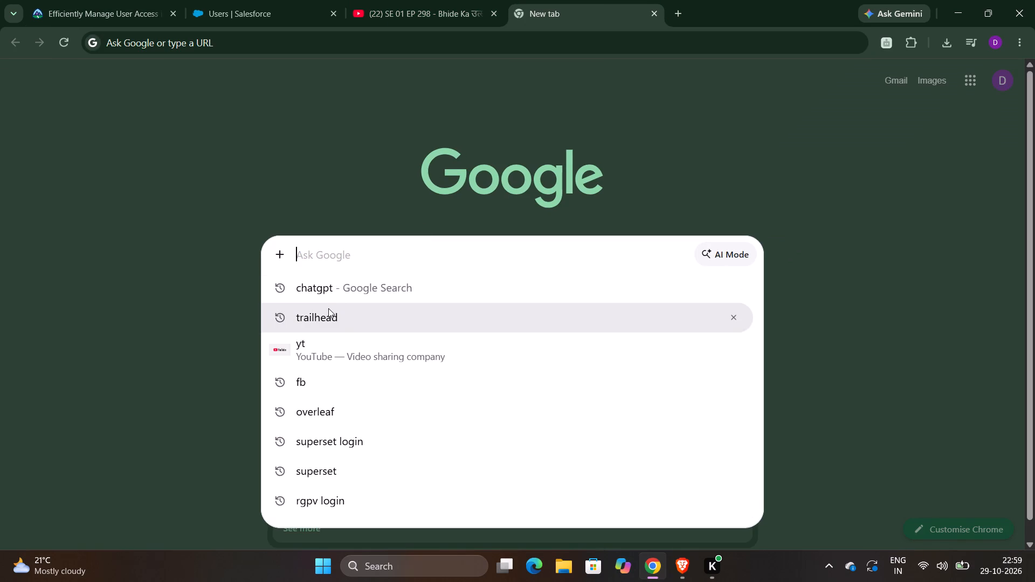
left_click(328, 308)
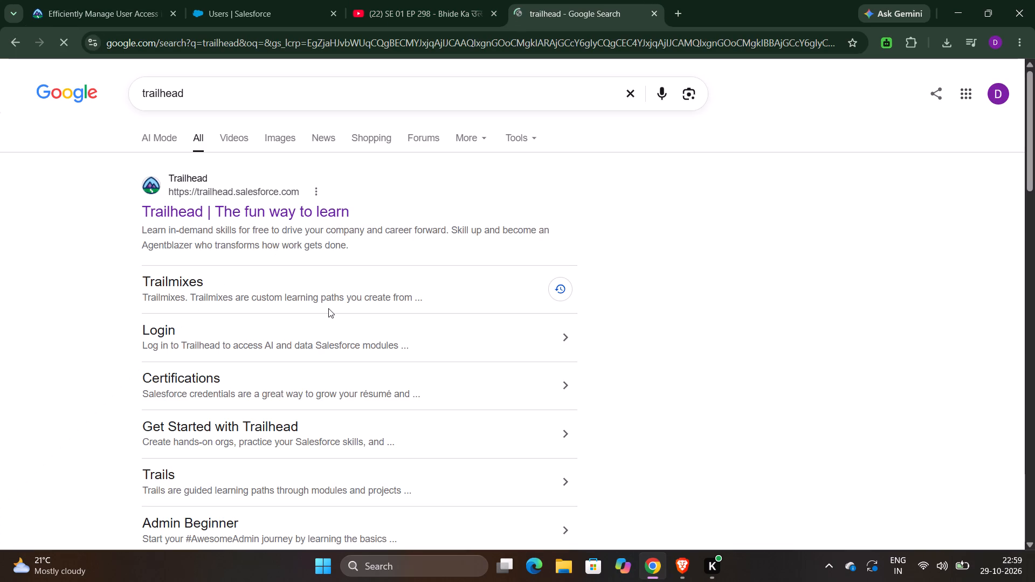
left_click(268, 220)
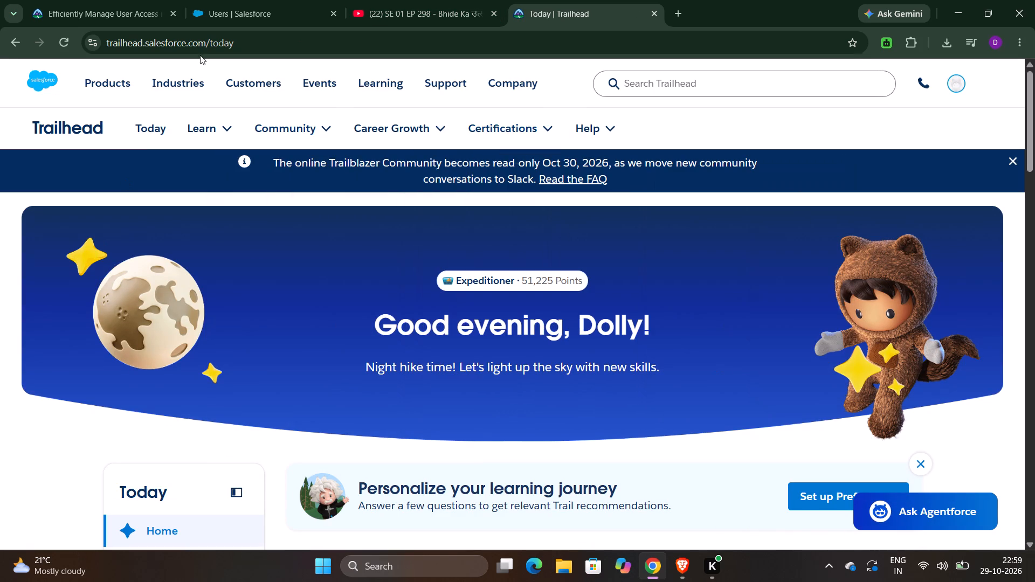
Return to the Manage User Access unit and review its instructions and the Verify Step section.
left_click(265, 0)
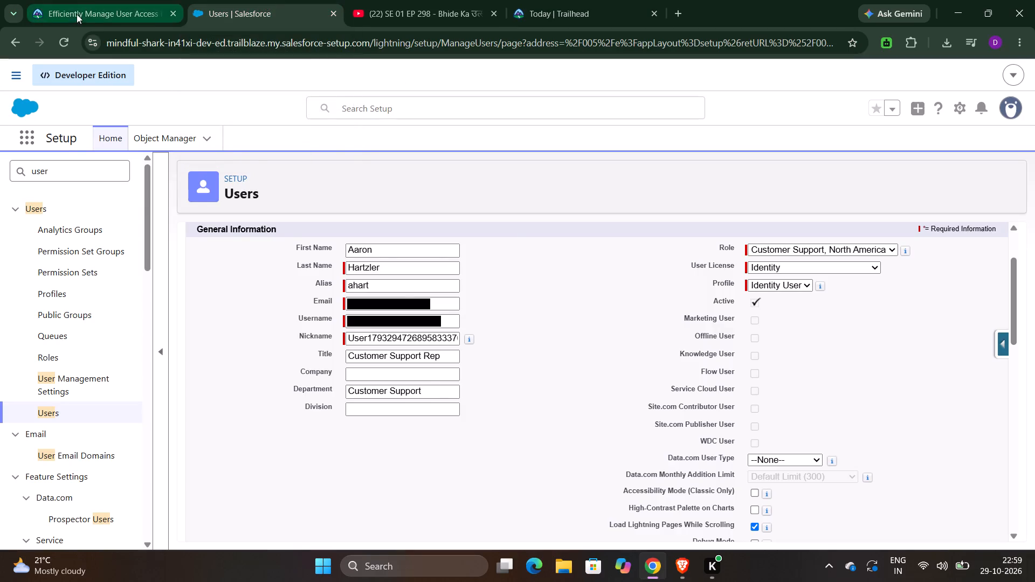
left_click(85, 1)
scroll(86, 280, "up", 1)
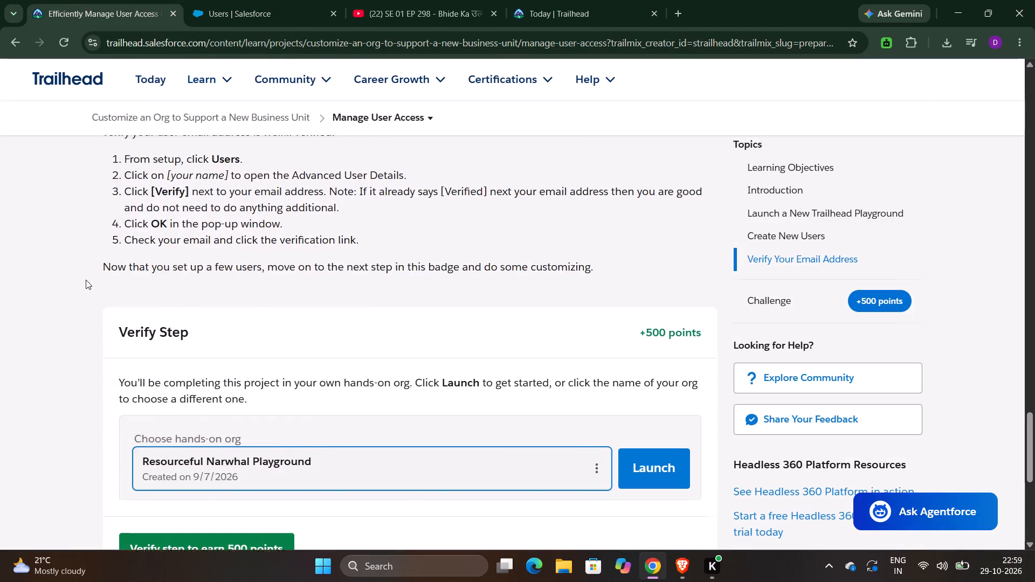
scroll(86, 280, "up", 1)
scroll(142, 209, "down", 1)
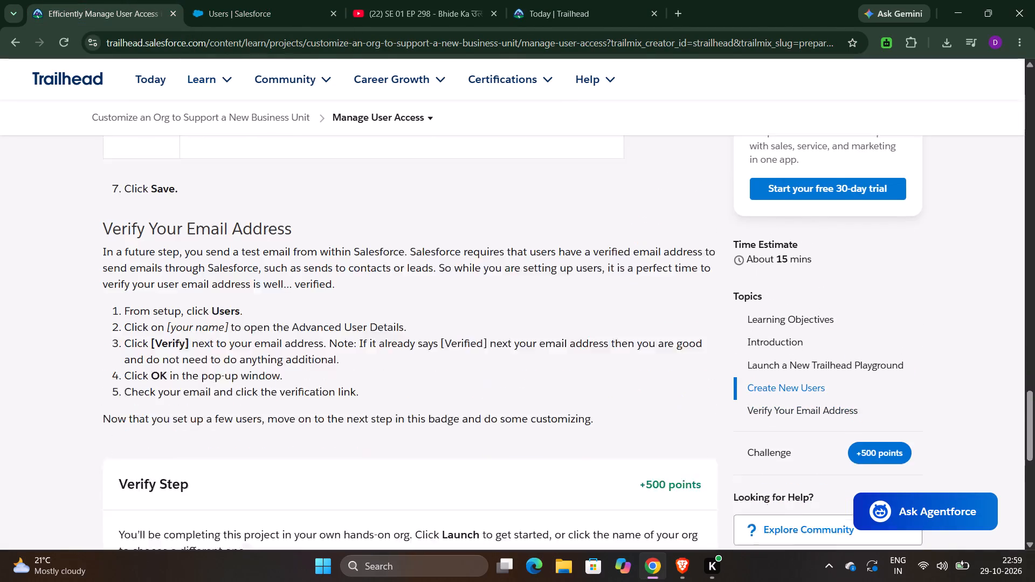
scroll(142, 209, "down", 2)
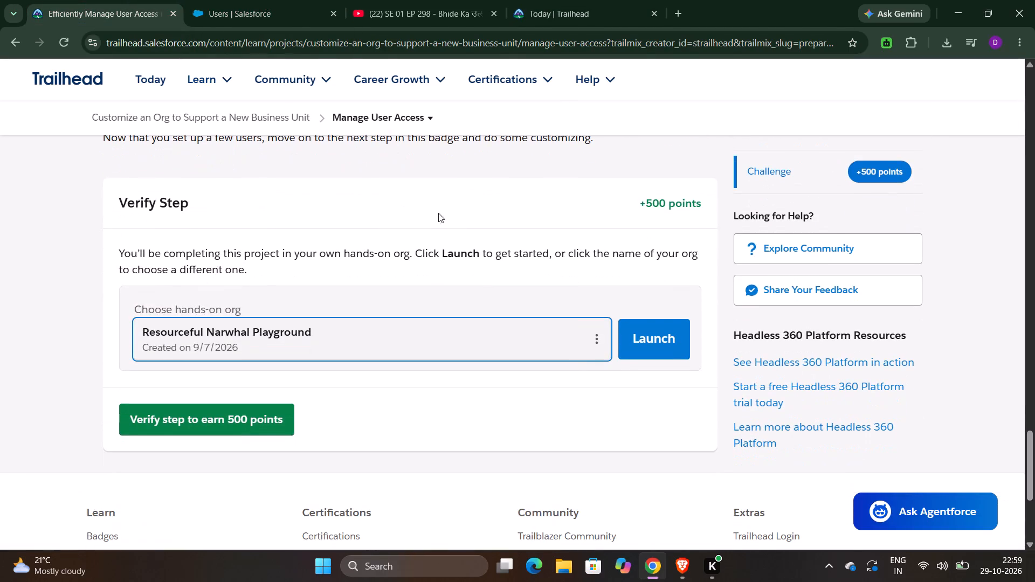
scroll(488, 238, "up", 16)
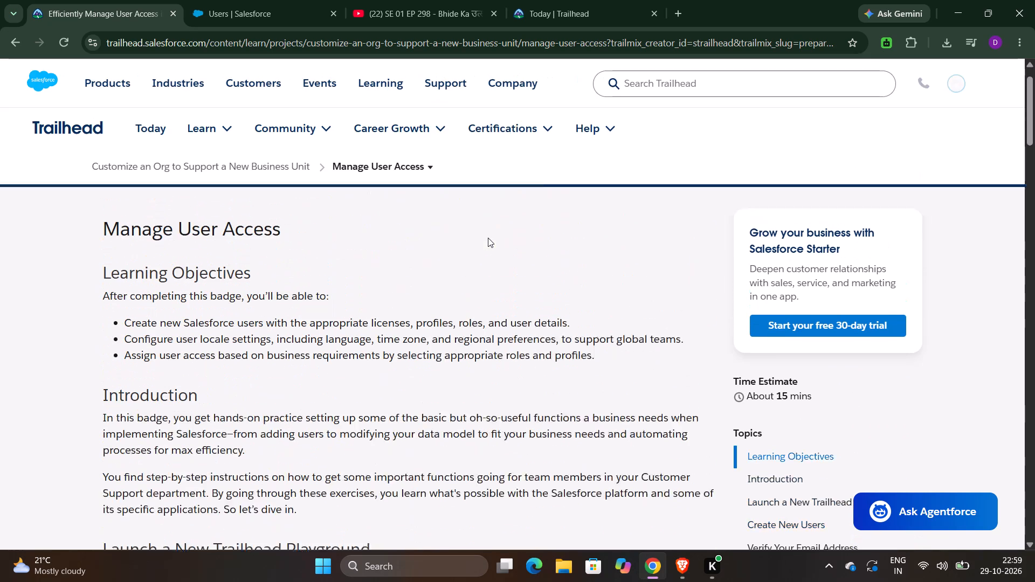
Open the Prepare for your Salesforce Platform Administrator Certification trailmix from My Trailmixes in the other Trailhead tab.
left_click(586, 0)
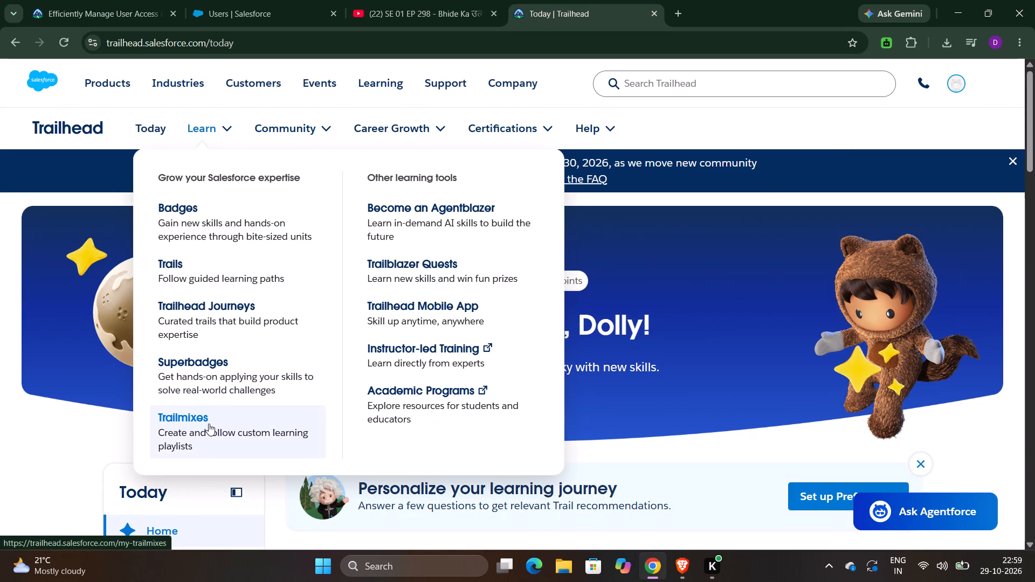
left_click(209, 424)
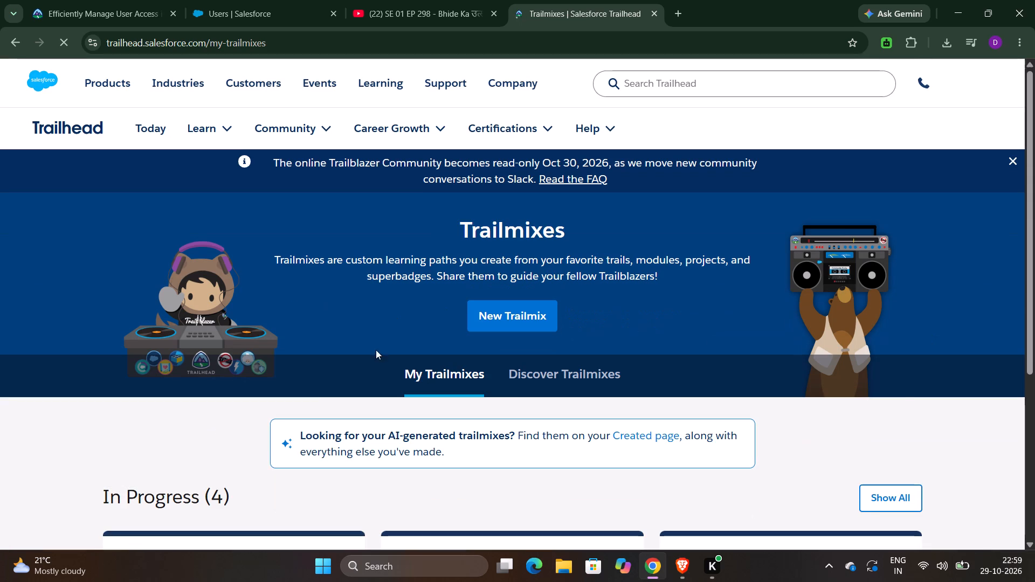
scroll(914, 331, "down", 3)
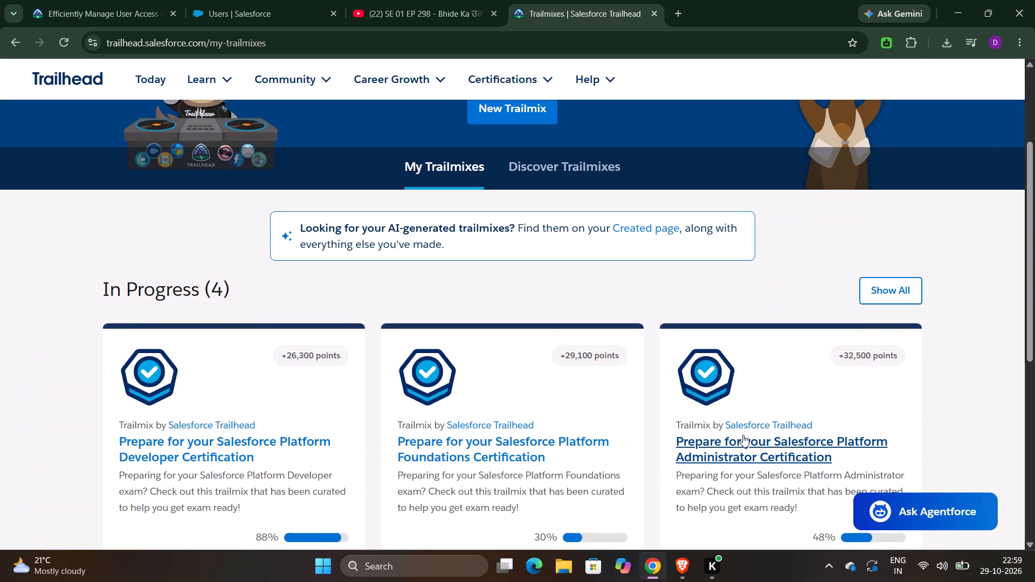
left_click(743, 435)
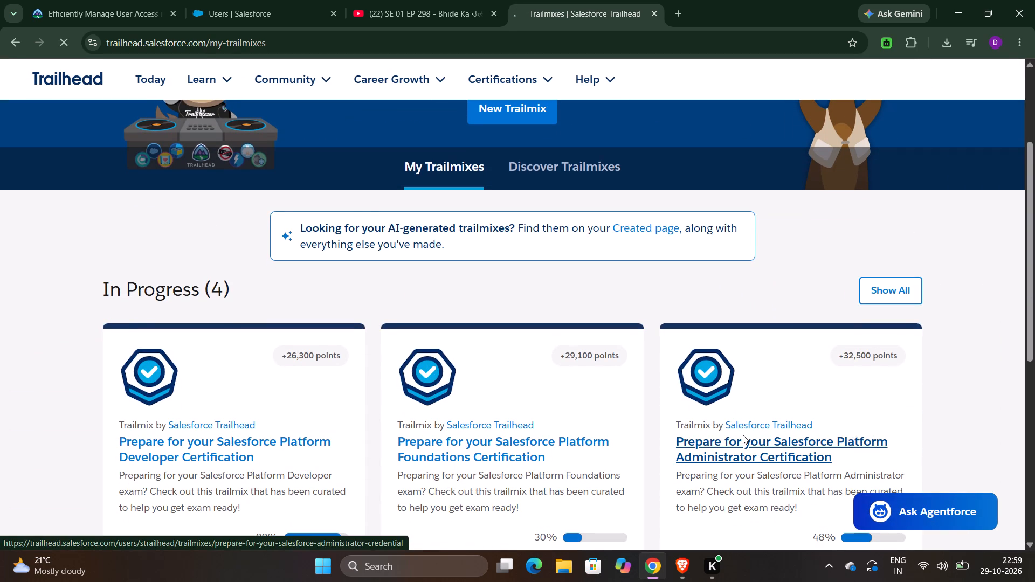
Open the Manage User Access unit of the Customize an Org to Support a New Business Unit project in the trailmix.
scroll(401, 452, "down", 3)
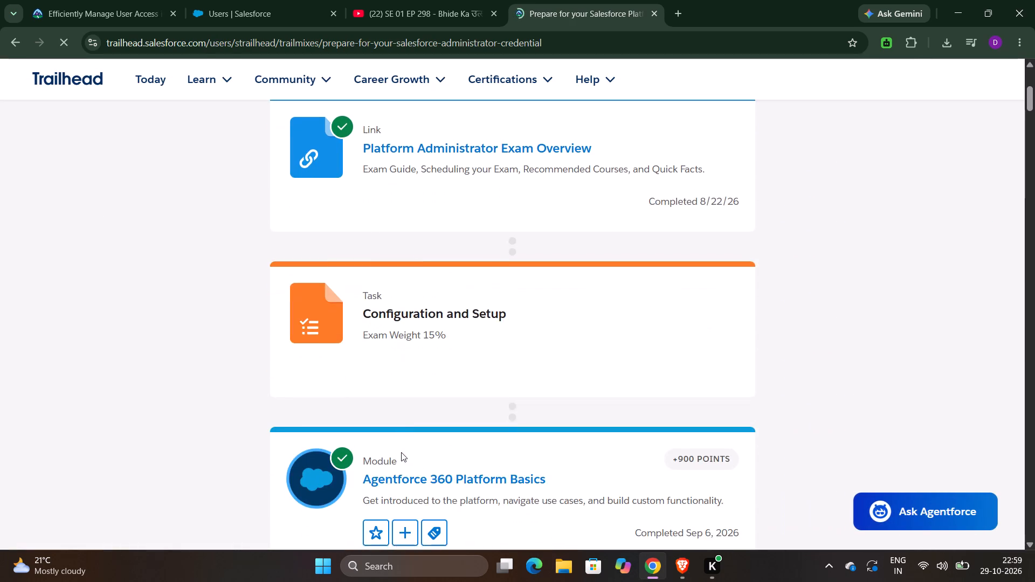
scroll(401, 452, "down", 6)
scroll(447, 314, "up", 1)
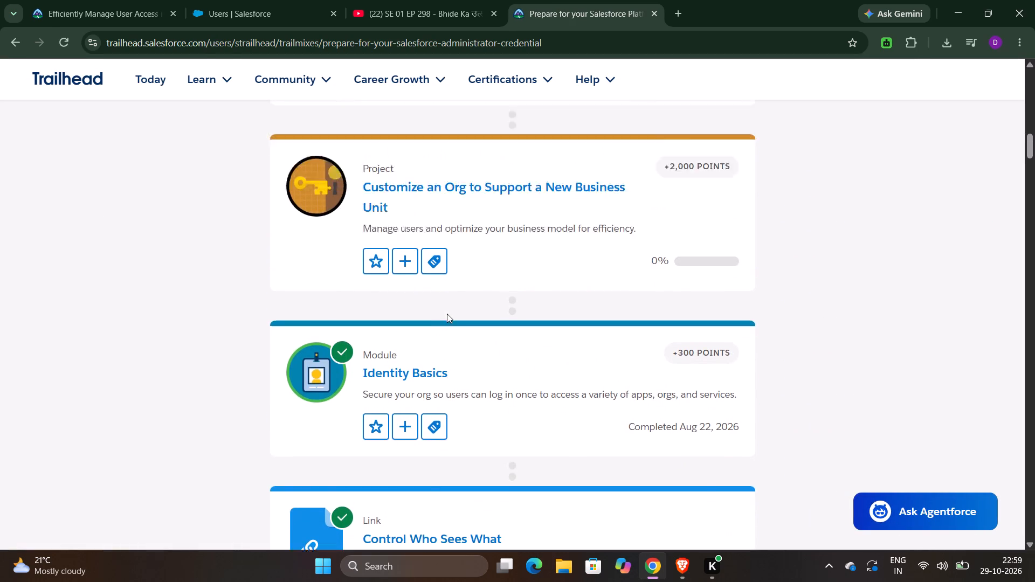
scroll(447, 314, "up", 1)
left_click(494, 309)
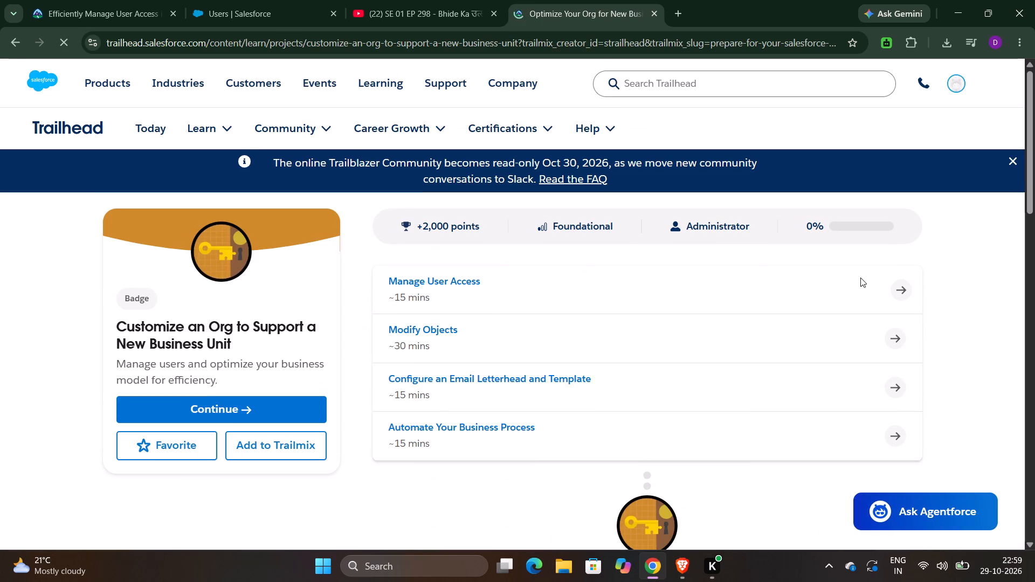
left_click(896, 290)
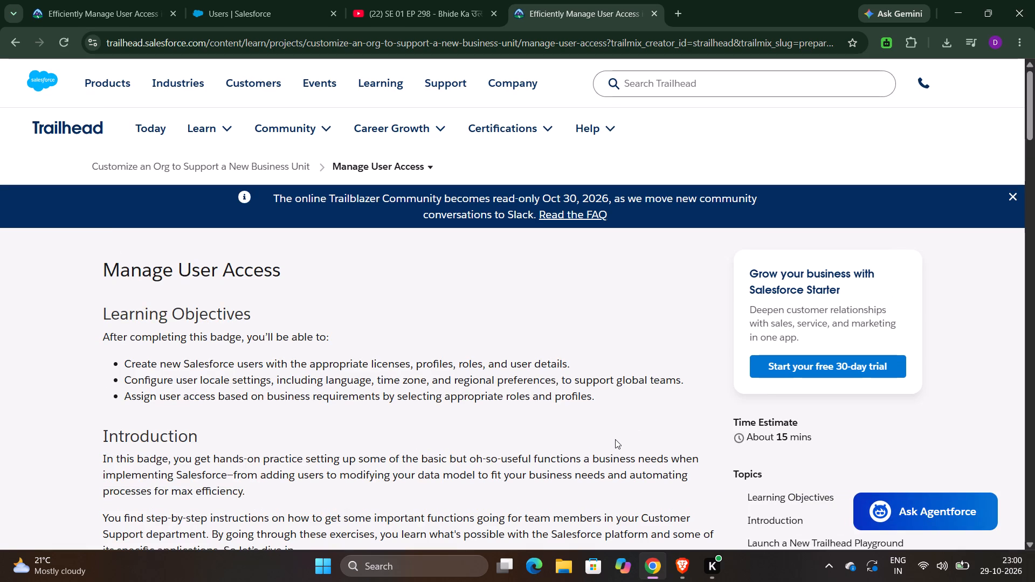
Choose the hands-on org created on 10/28/2026 in the unit's Verify Step section and launch it.
scroll(615, 439, "down", 13)
scroll(427, 475, "down", 13)
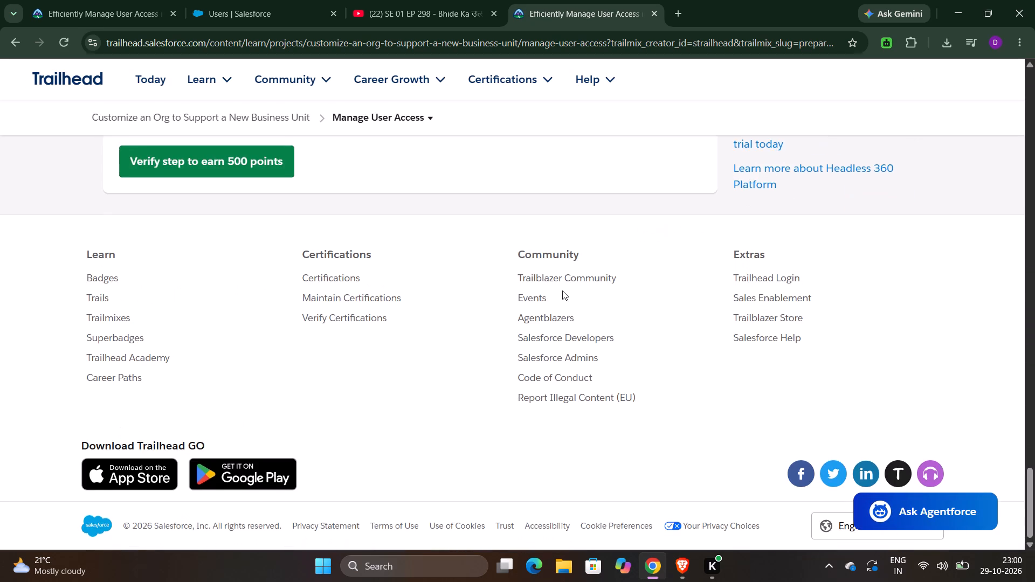
scroll(562, 290, "up", 3)
left_click(599, 356)
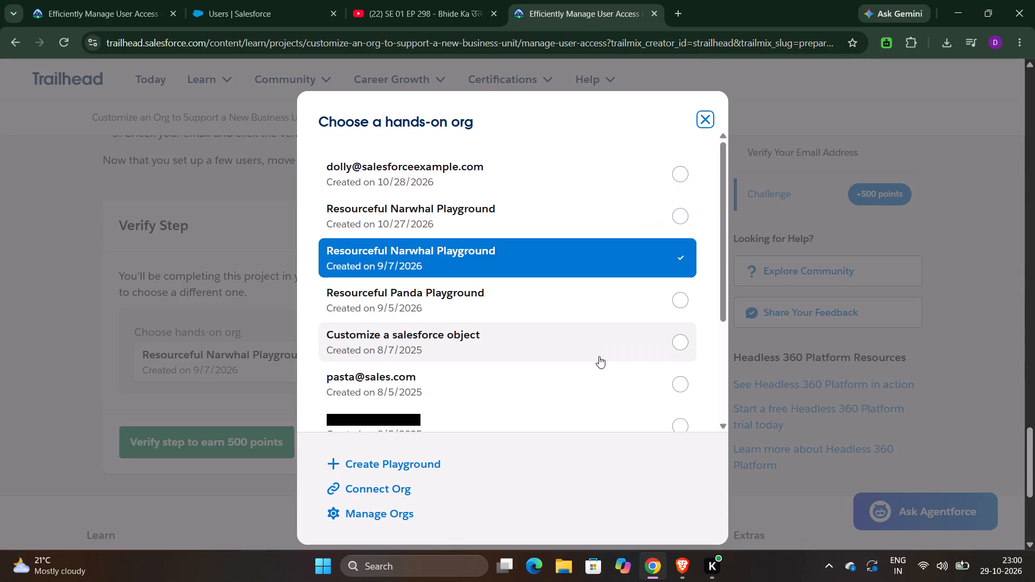
left_click(664, 183)
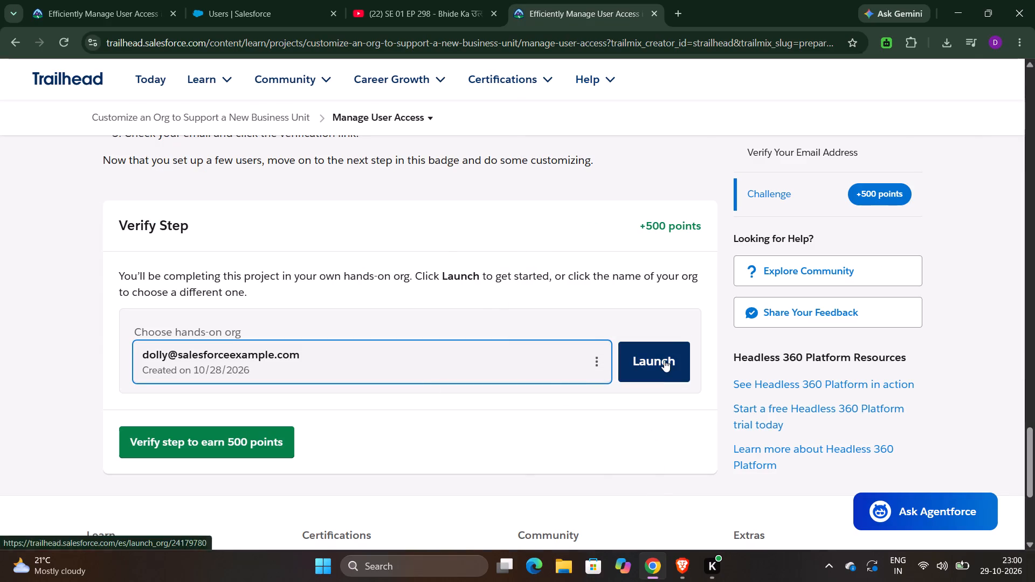
left_click(664, 360)
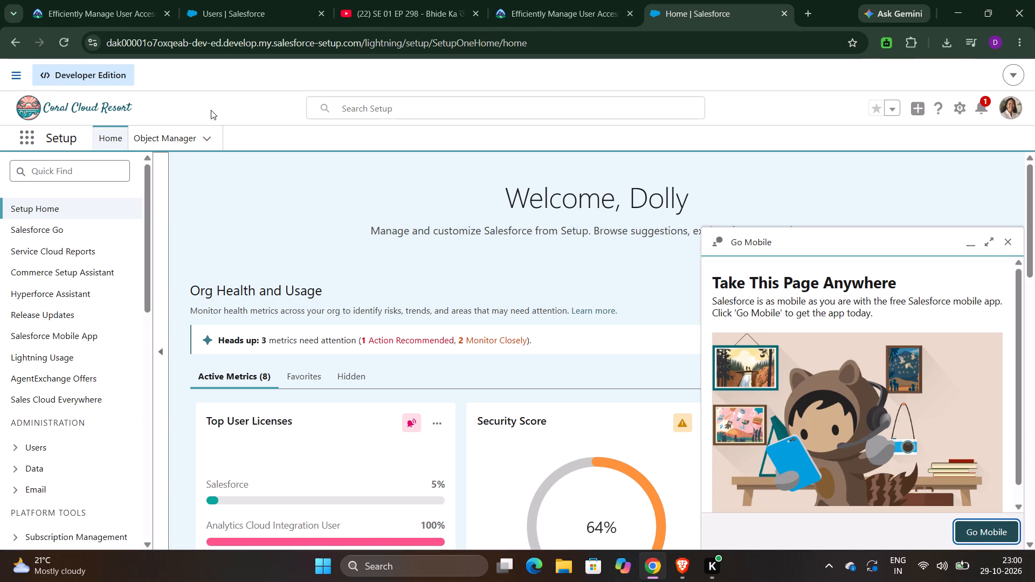
Search the launched org's Setup for users and open the Users page.
left_click(105, 170)
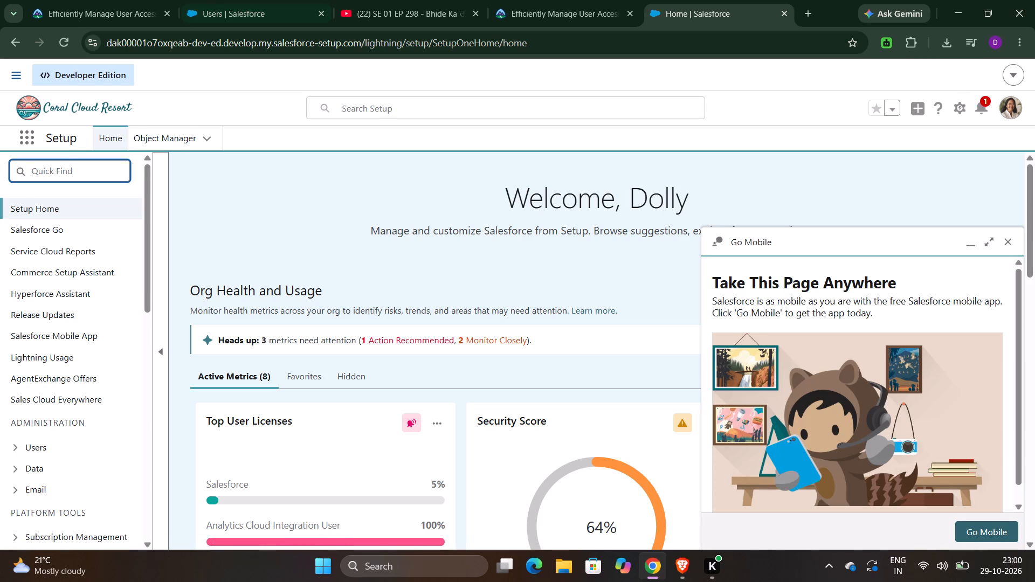
type("users")
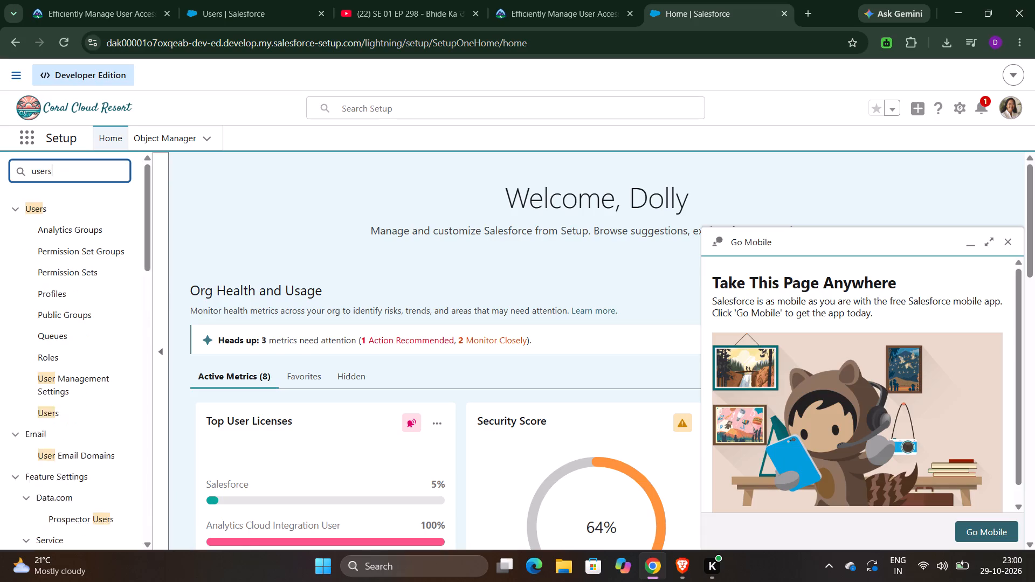
left_click(84, 395)
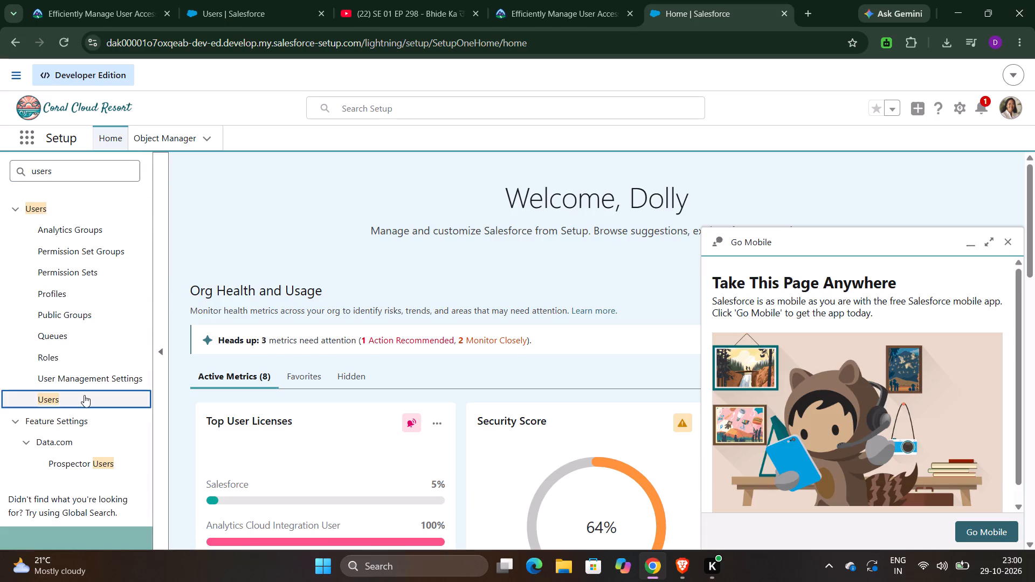
Copy the first name Fumiko from the Trailhead details table into the new user's First Name in the launched org.
left_click(332, 0)
left_click(428, 0)
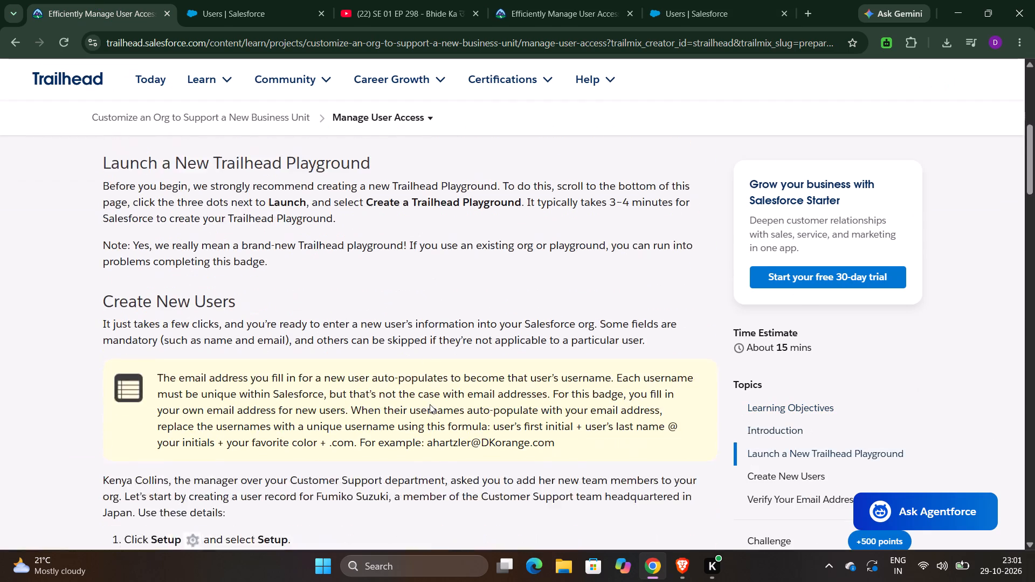
scroll(430, 404, "down", 14)
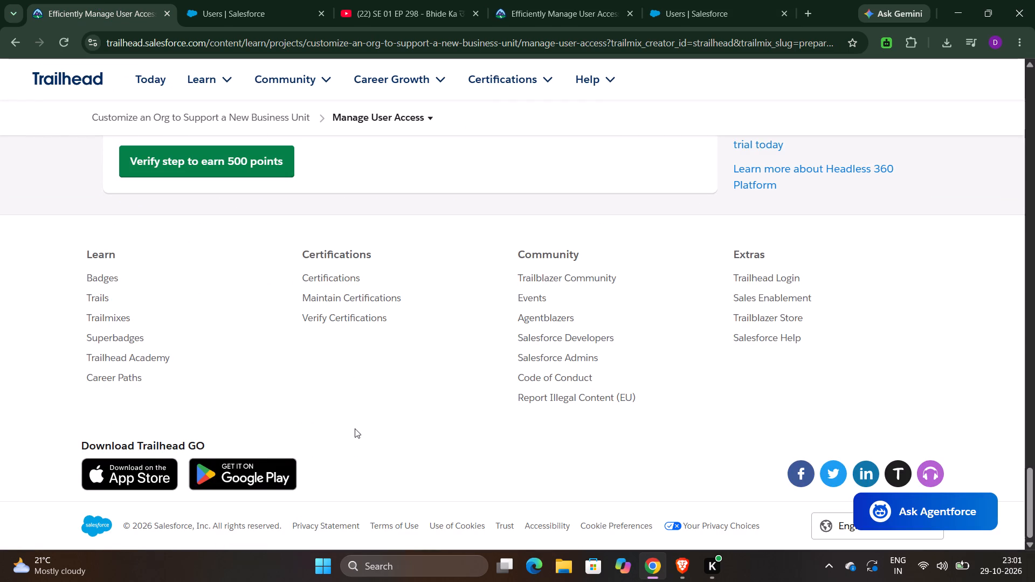
scroll(355, 428, "up", 16)
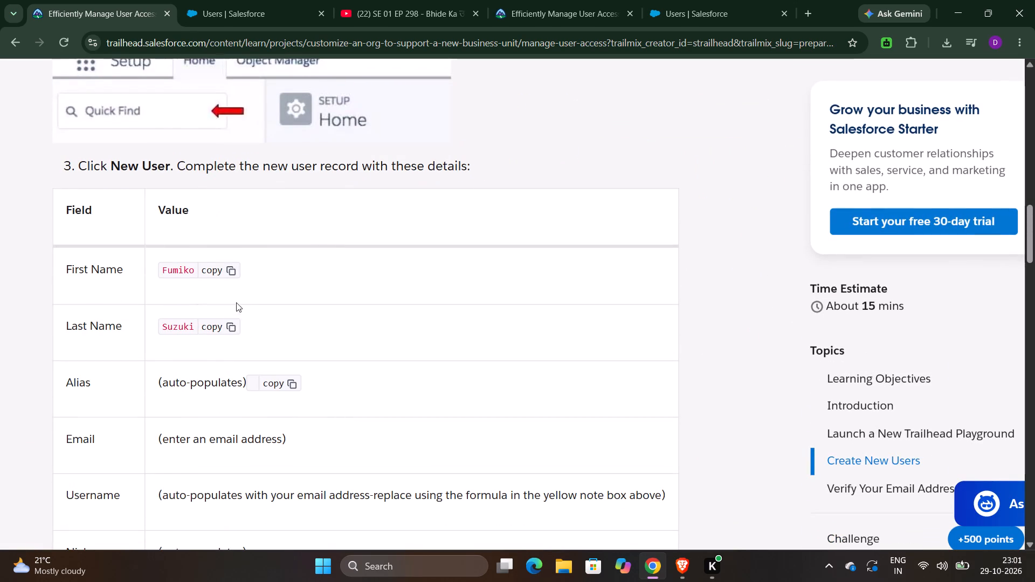
left_click(215, 269)
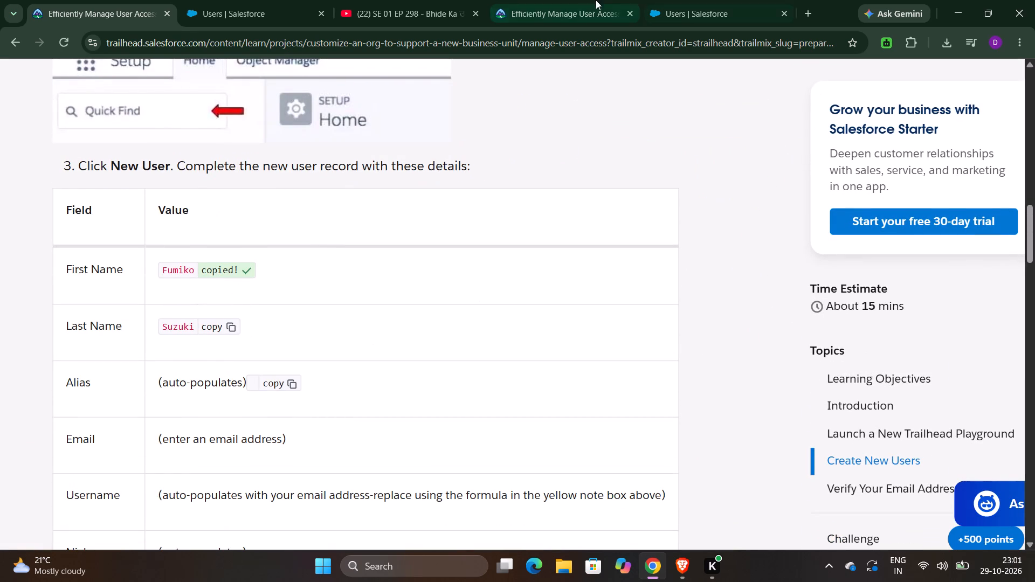
left_click(684, 1)
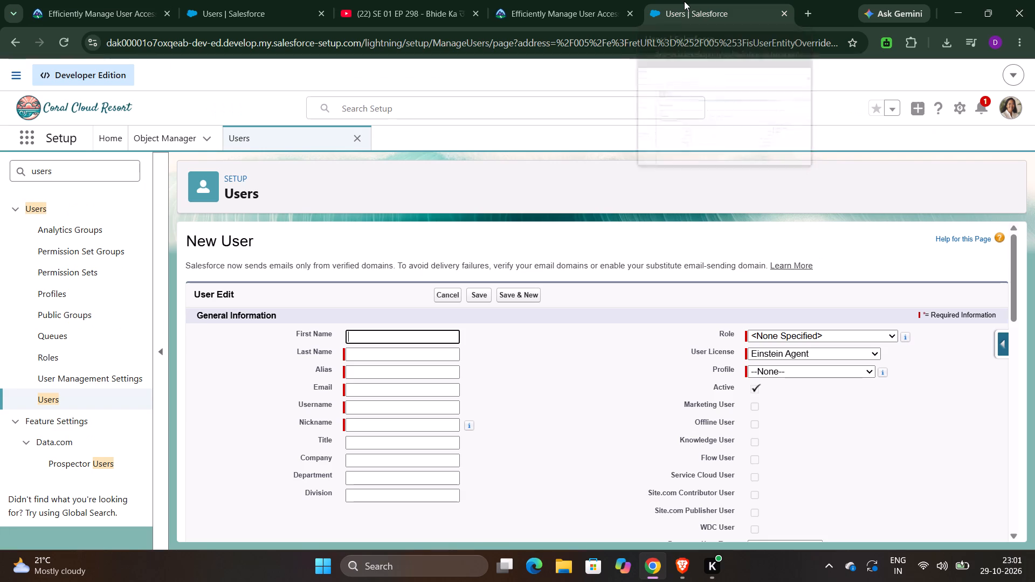
key("ctrl+v")
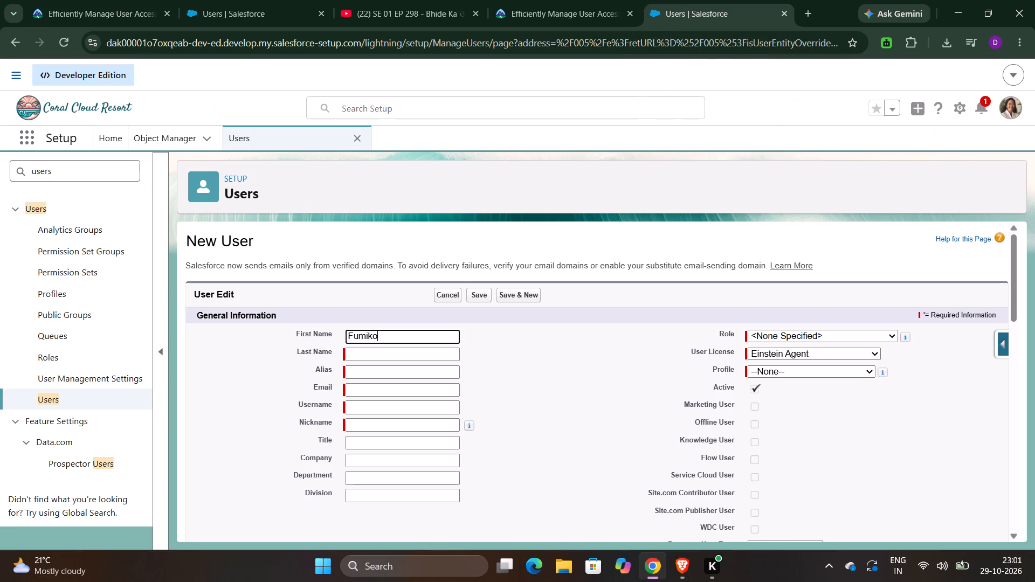
Return to the Manage User Access unit and look for the new user details in the Create New Users section.
left_click(591, 0)
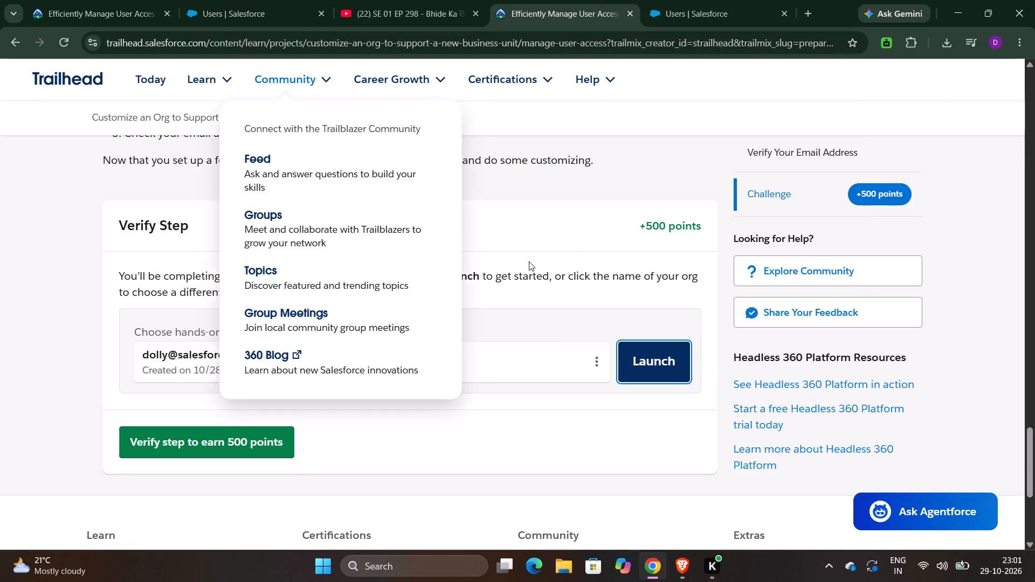
scroll(492, 257, "up", 12)
scroll(492, 257, "up", 9)
scroll(482, 261, "down", 2)
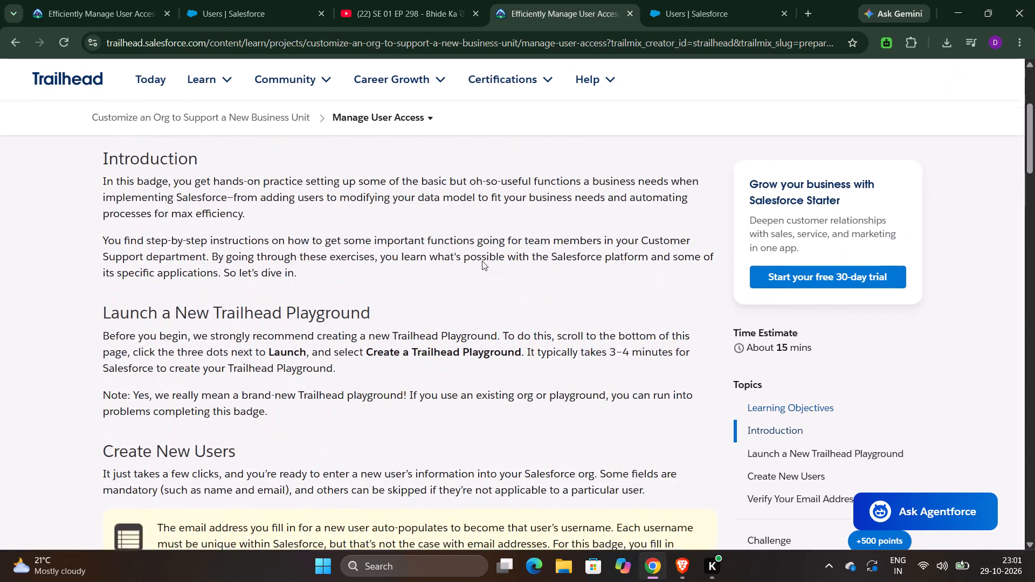
scroll(482, 261, "down", 2)
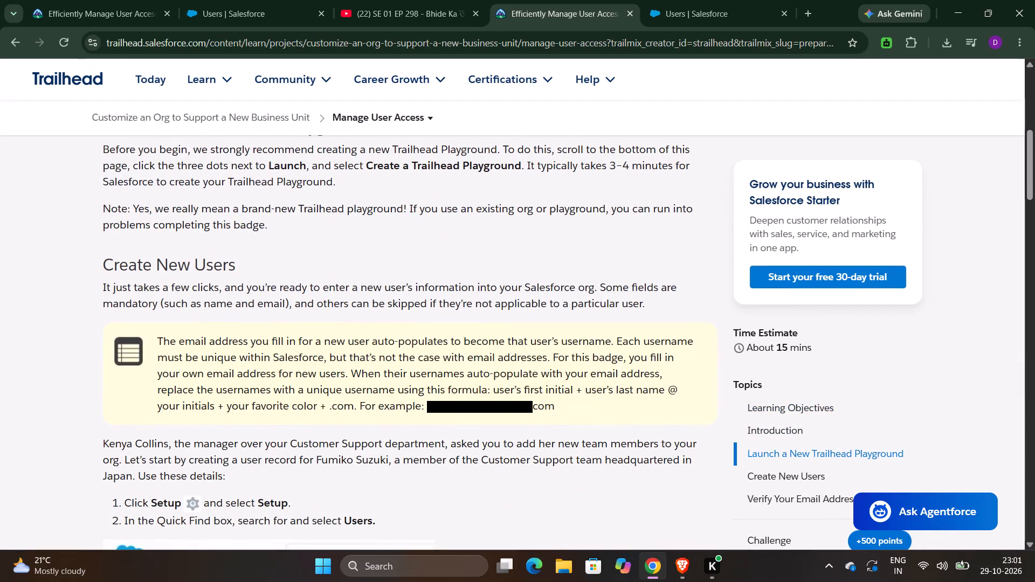
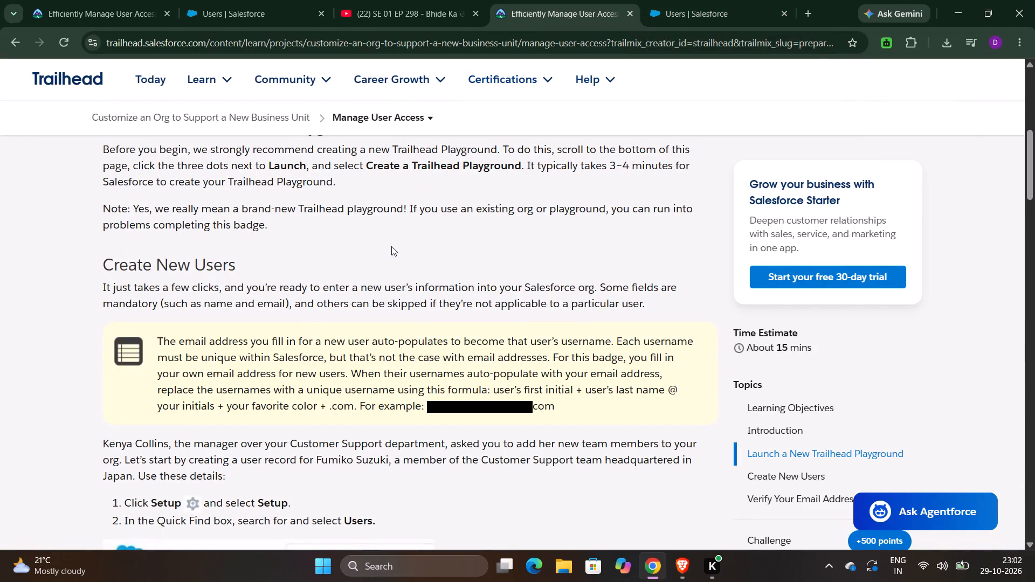
Copy the last name Suzuki from the Trailhead details table into the new user's Last Name and let the Alias auto-populate.
scroll(391, 246, "down", 4)
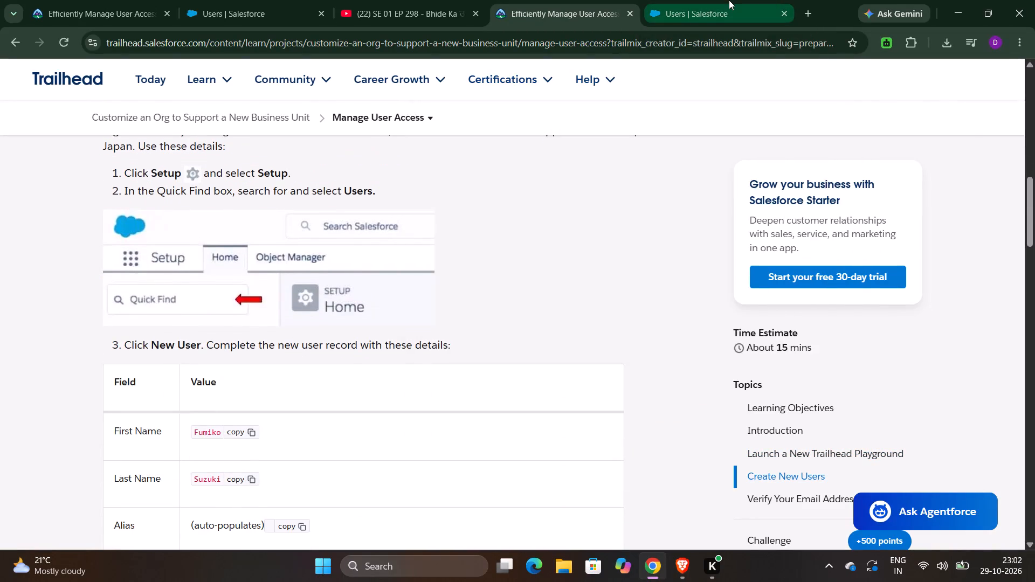
left_click(729, 0)
left_click(390, 351)
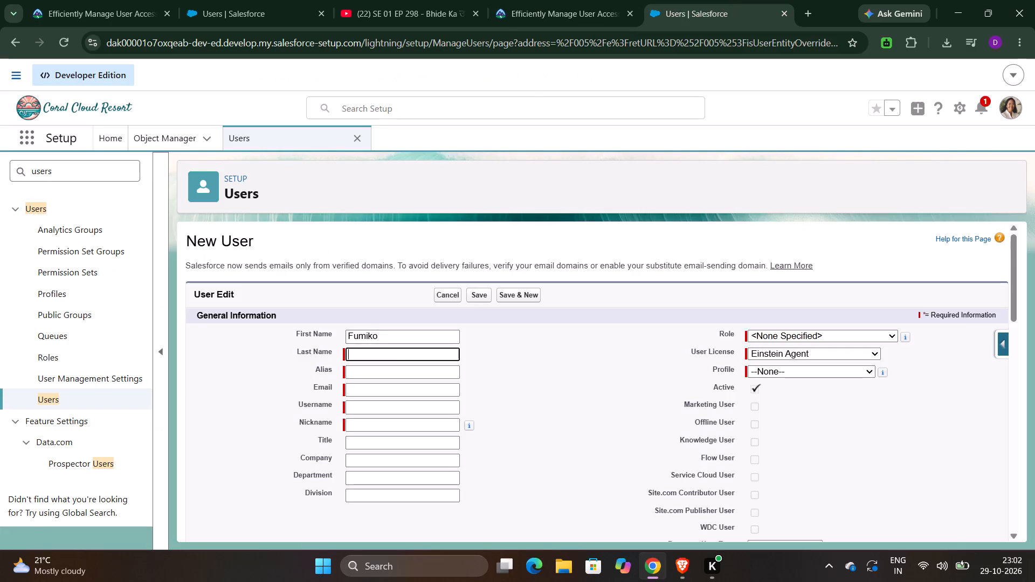
left_click(553, 0)
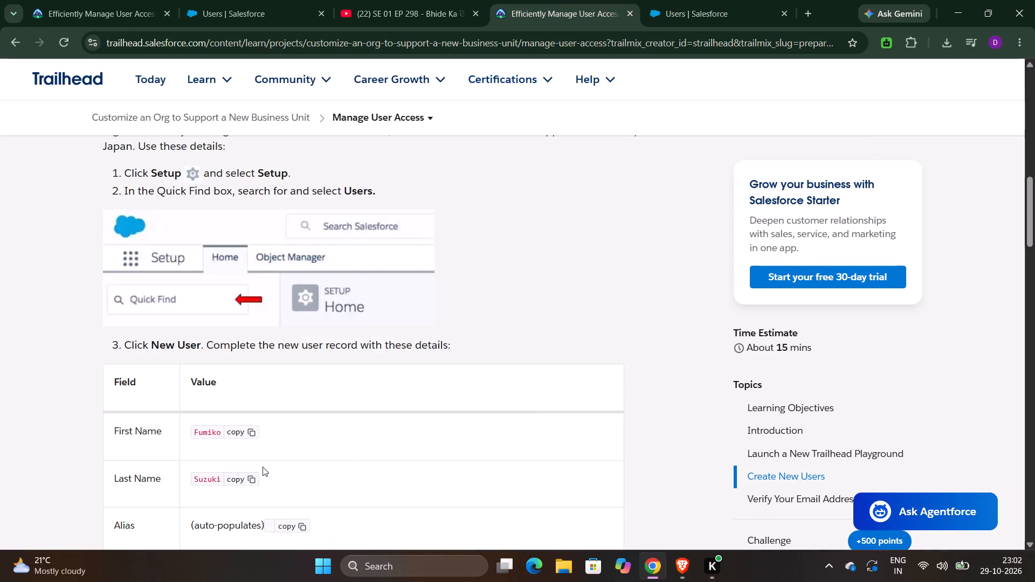
left_click(245, 485)
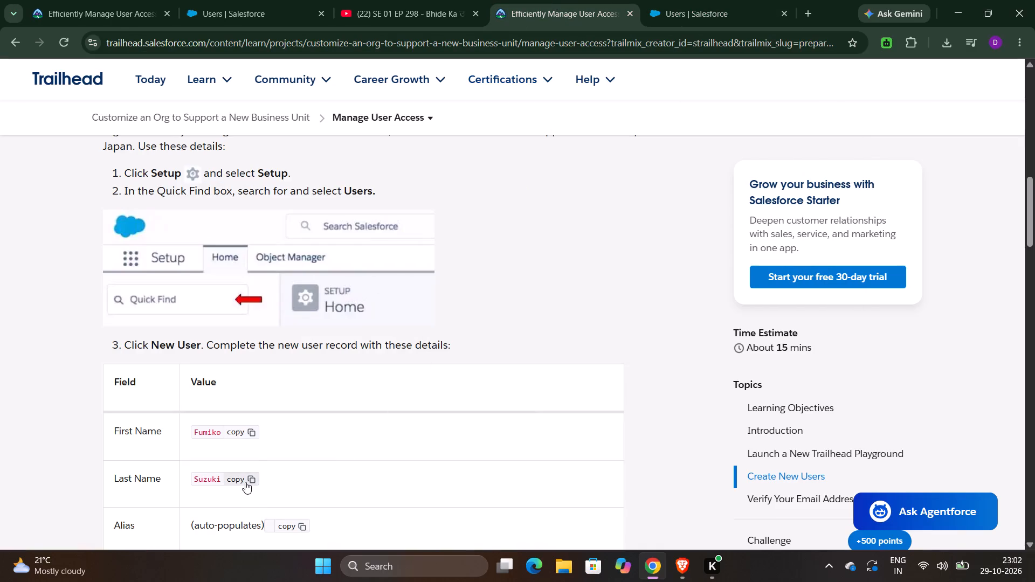
left_click(245, 482)
left_click(744, 0)
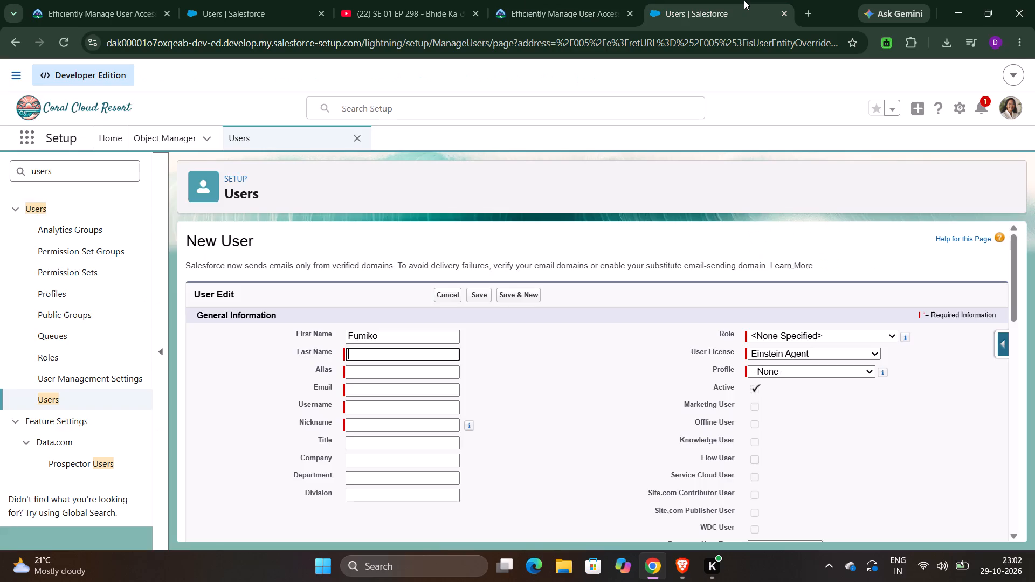
left_click(383, 349)
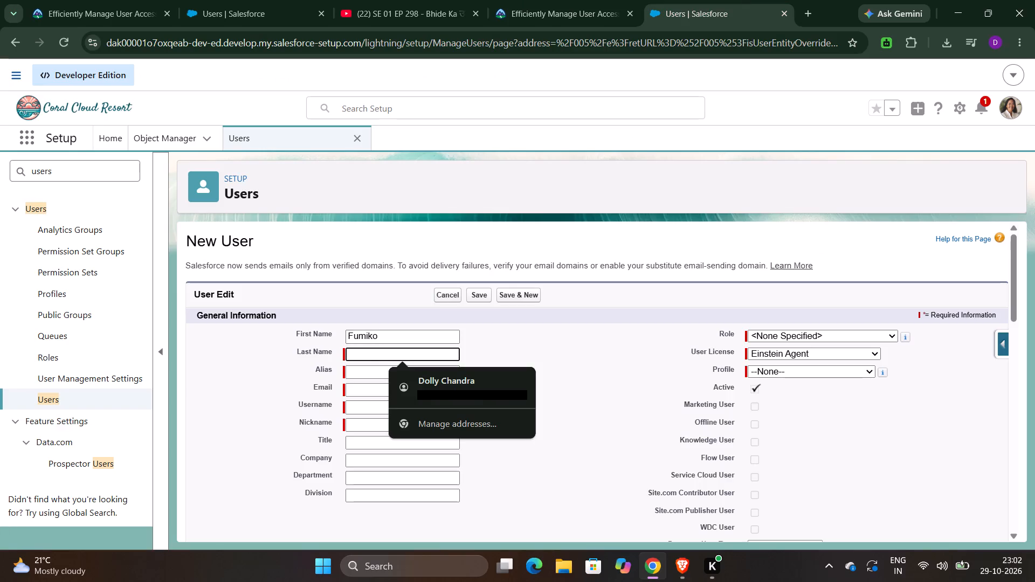
key("ctrl+v")
left_click(377, 375)
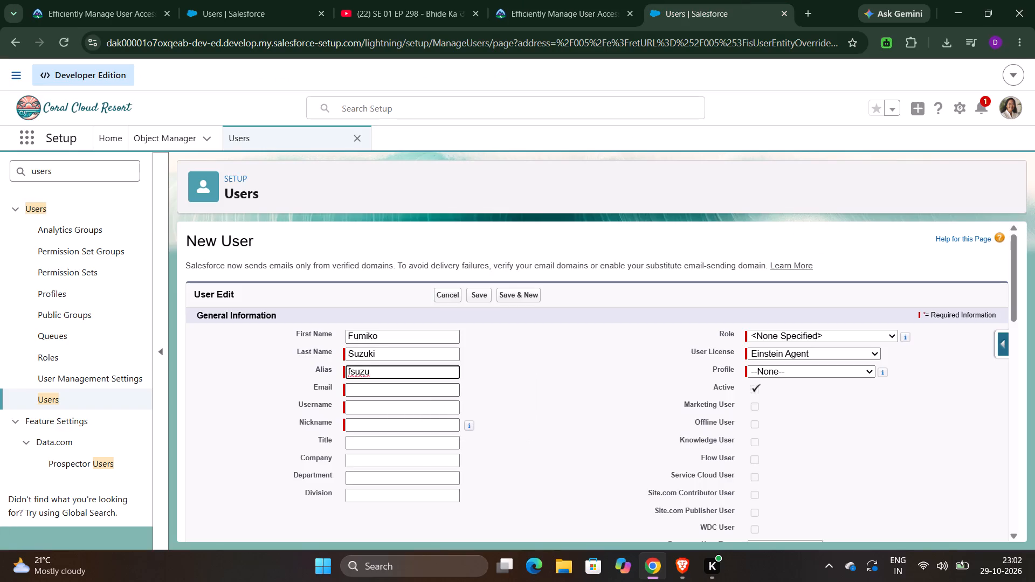
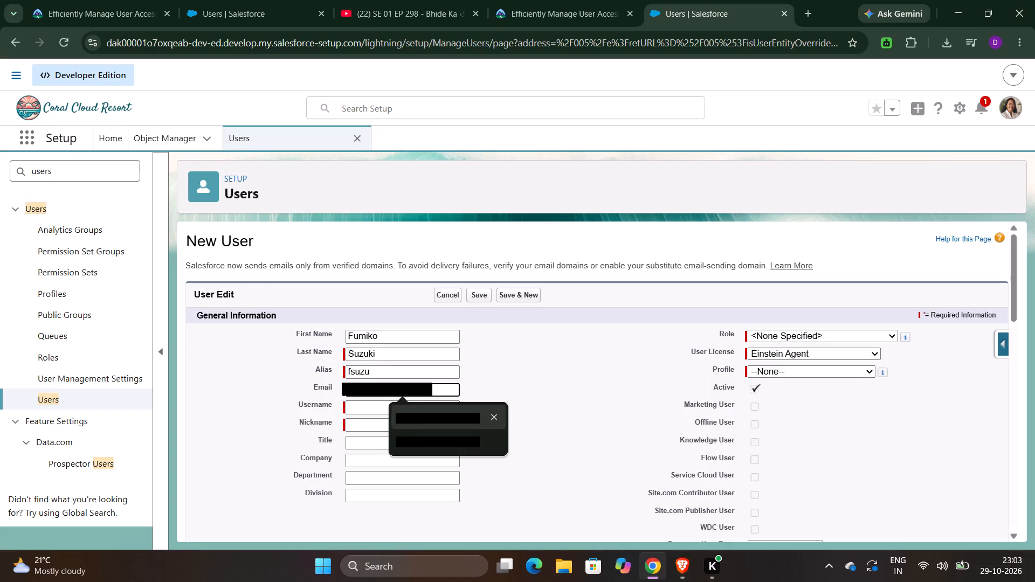
Replace the new user's auto-populated Username with a different username, letting the Nickname auto-populate.
left_click(368, 403)
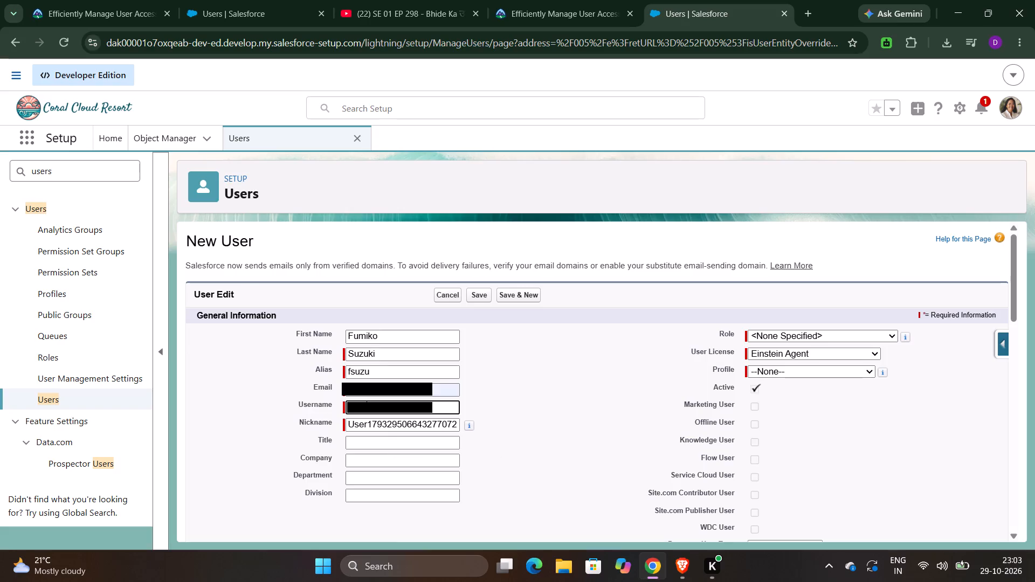
left_click_drag(451, 404, 325, 409)
key("BackSpace")
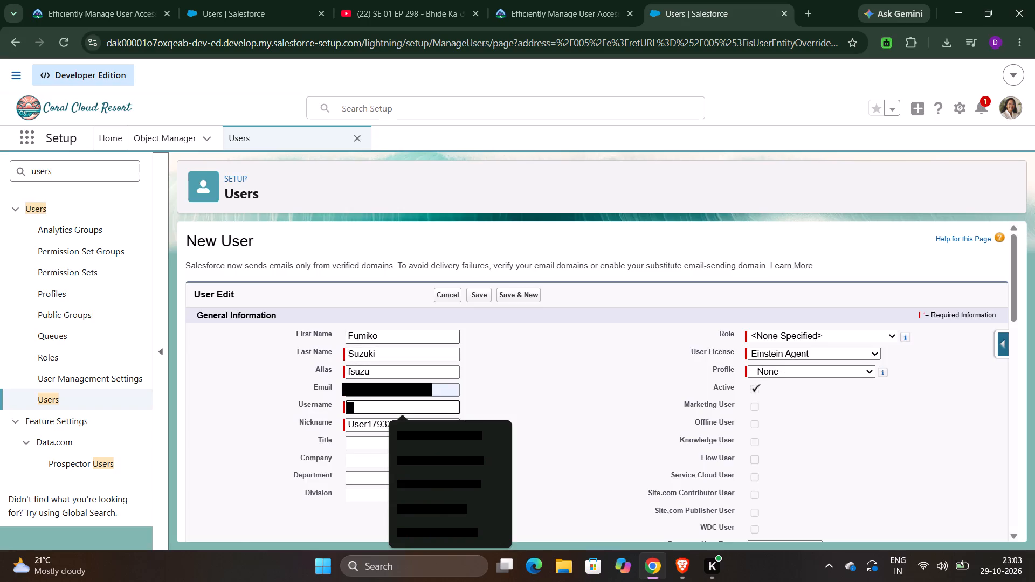
key("ctrl+v")
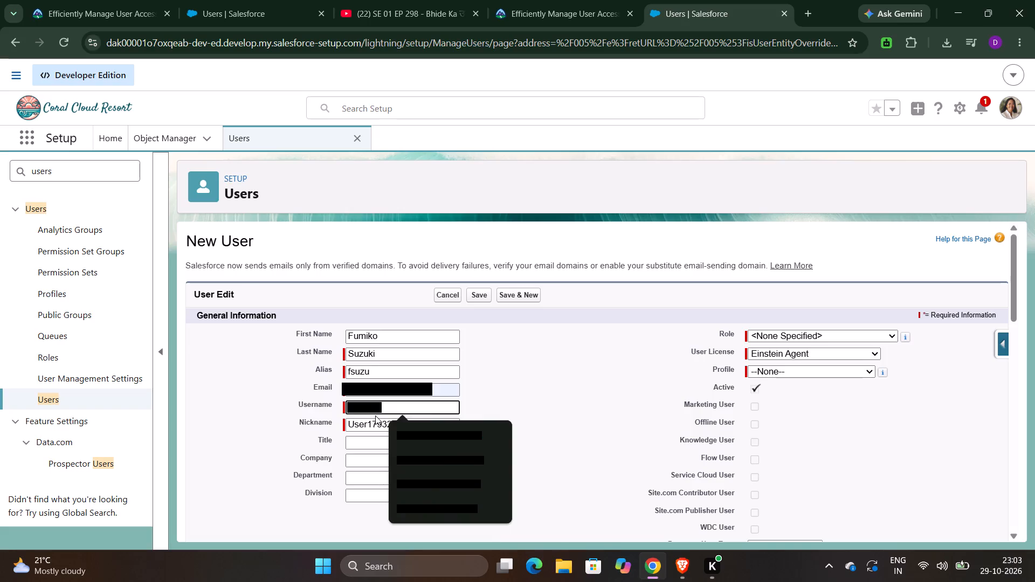
left_click(433, 456)
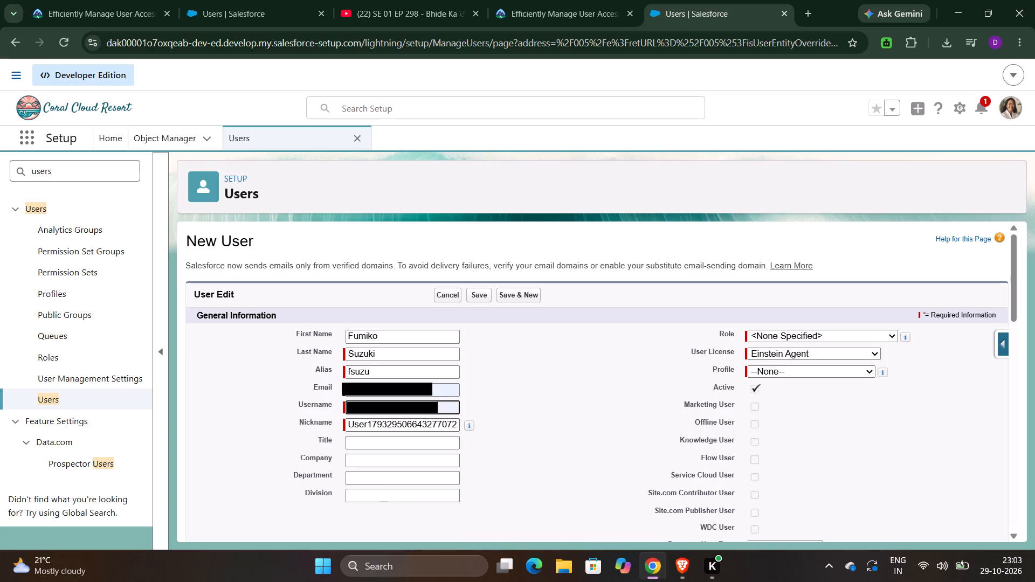
Copy the title Customer Support Rep from the Trailhead details table into the new user's Title.
left_click(405, 439)
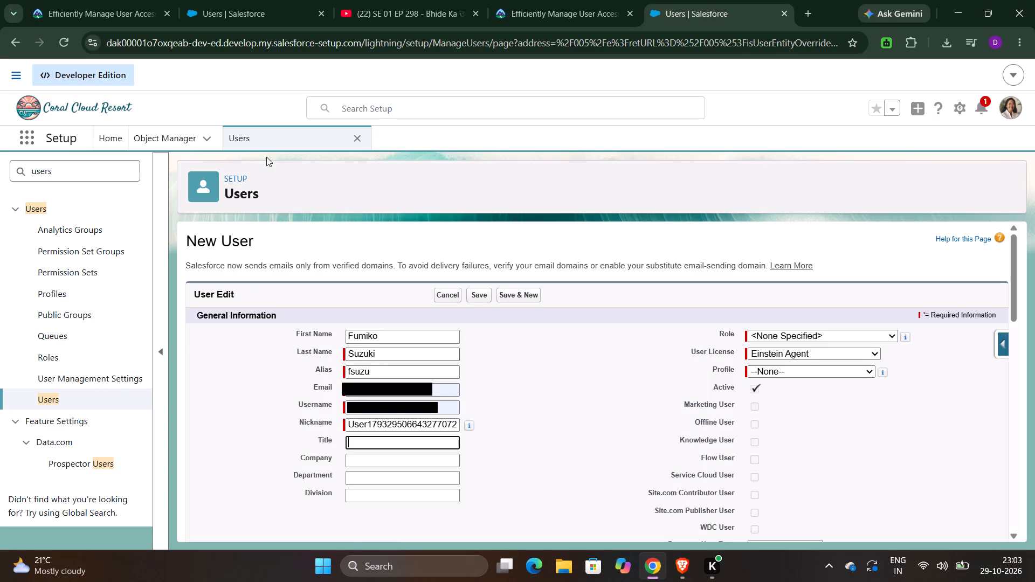
left_click(557, 0)
scroll(296, 446, "down", 1)
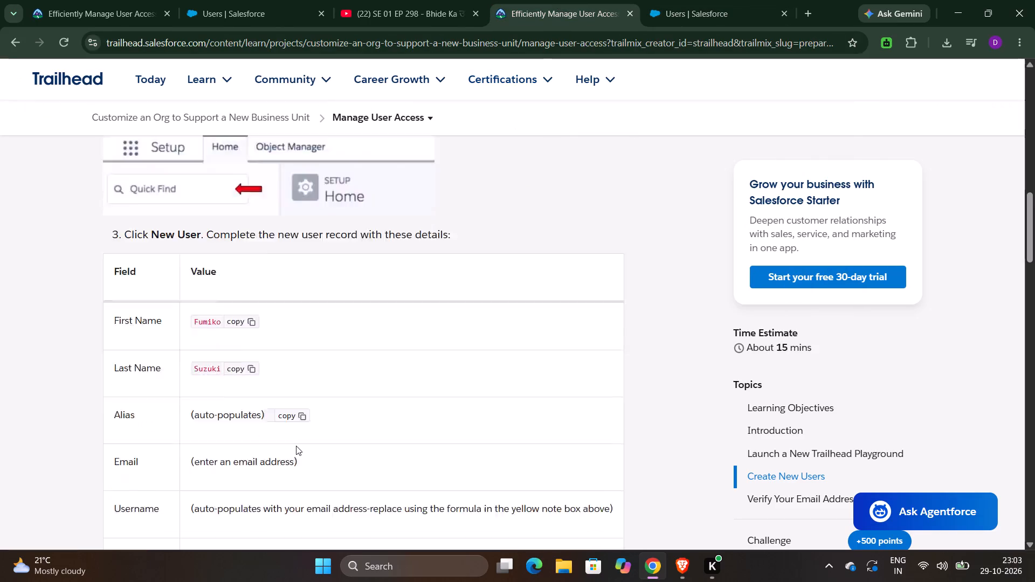
scroll(296, 446, "down", 3)
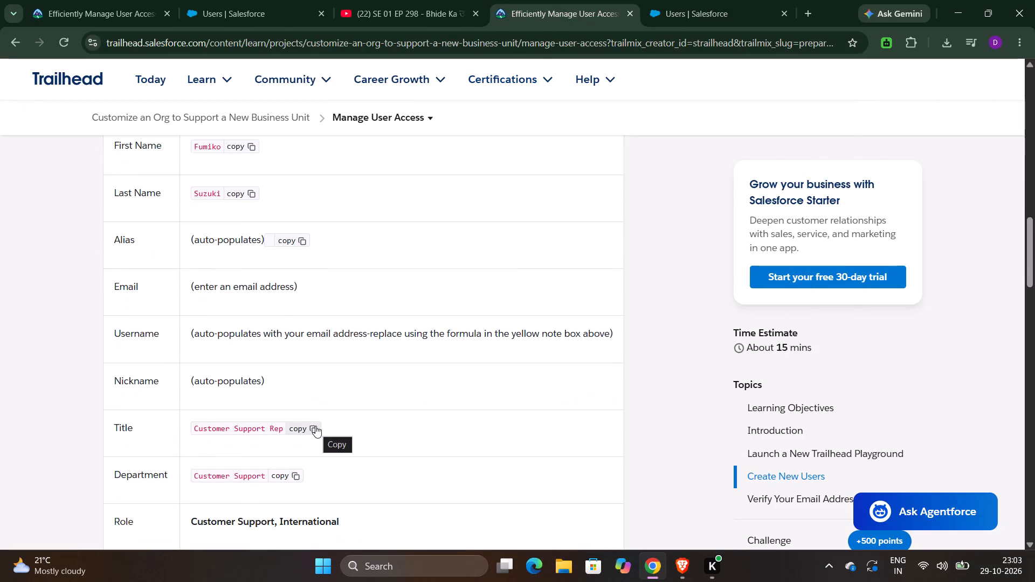
left_click(315, 426)
left_click(677, 0)
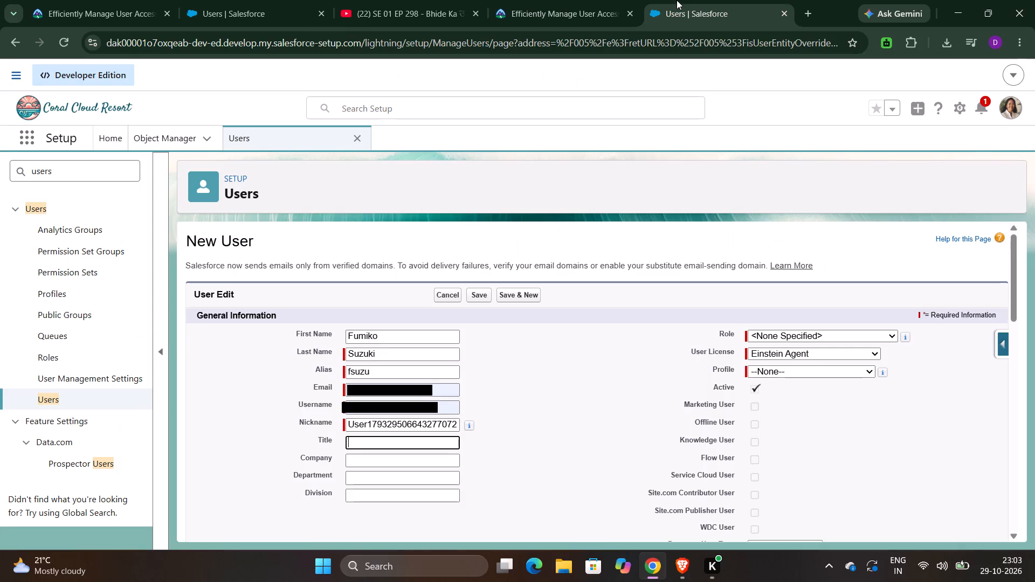
key("ctrl+v")
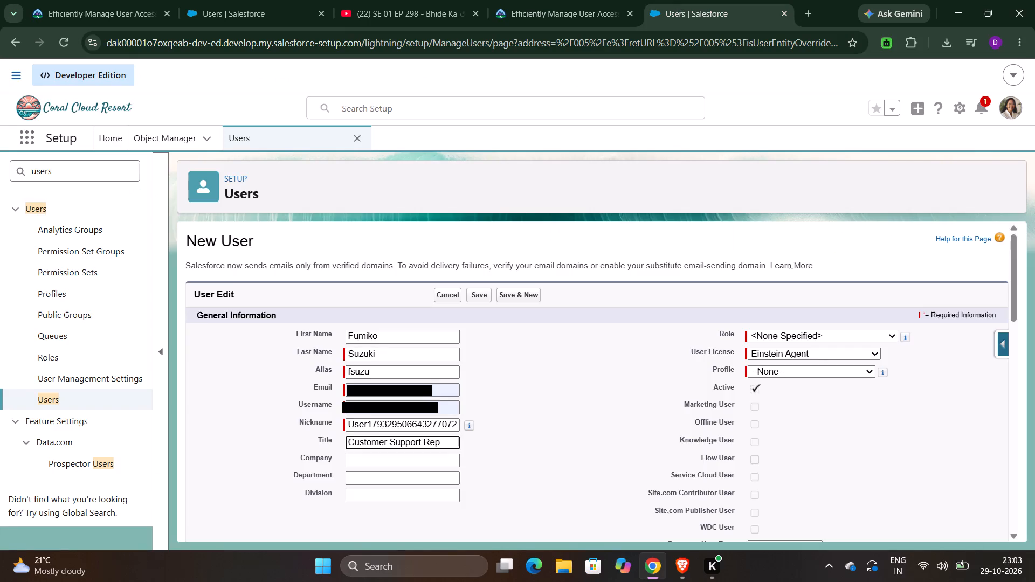
Fill in the new user's Department as Customer Support, as given in the Trailhead details table.
left_click(579, 0)
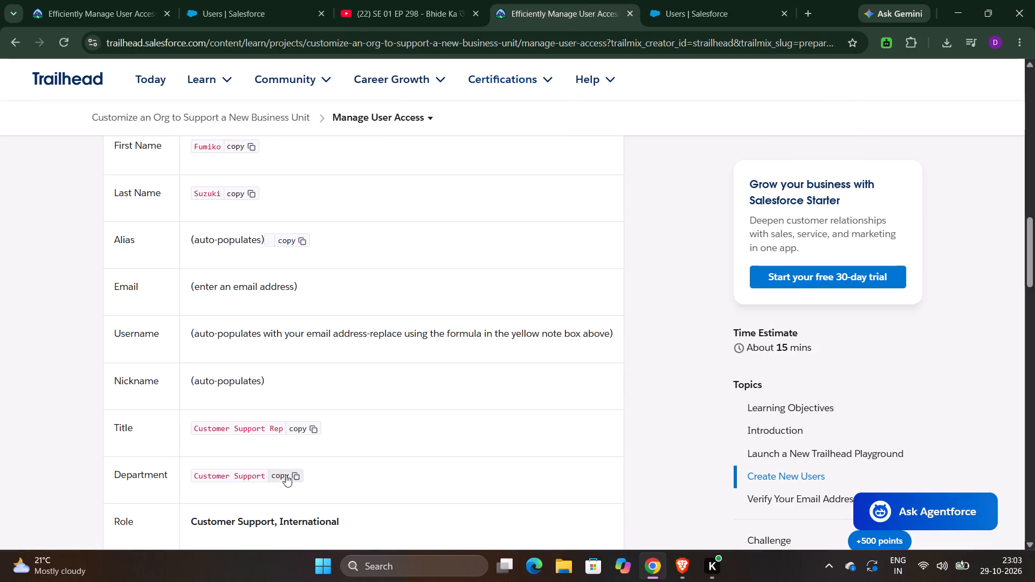
left_click(286, 475)
left_click(701, 0)
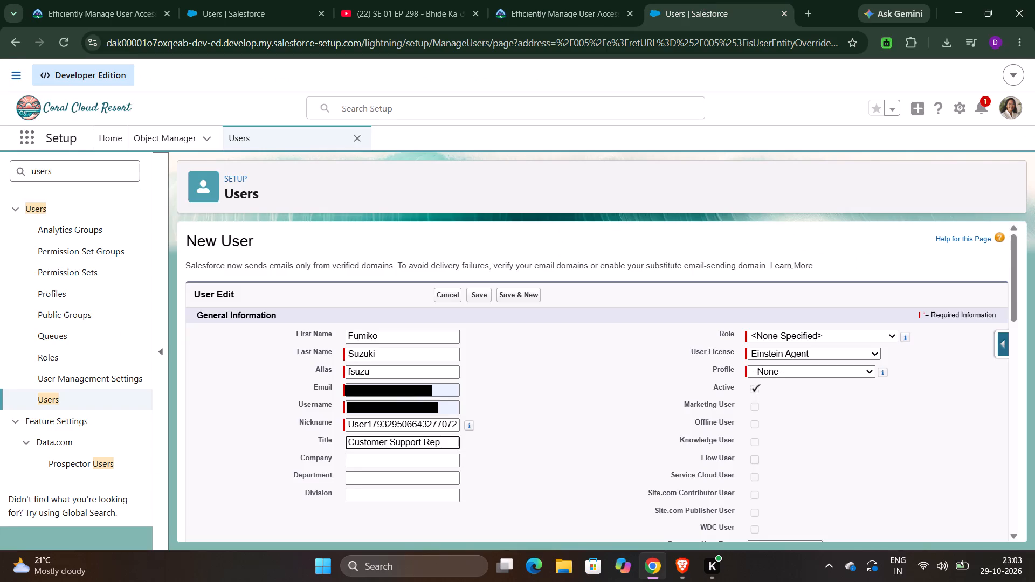
left_click(387, 473)
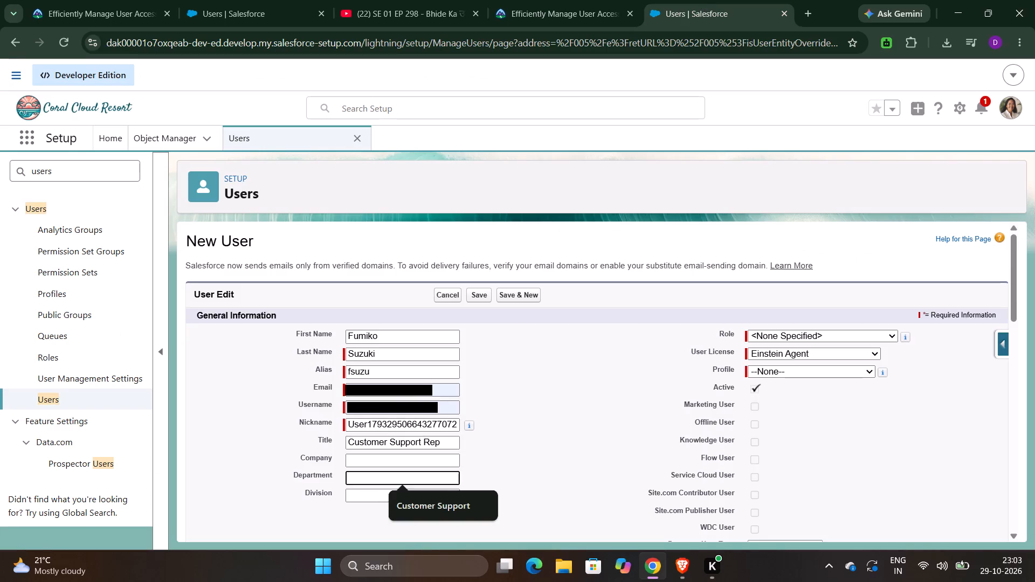
left_click(431, 504)
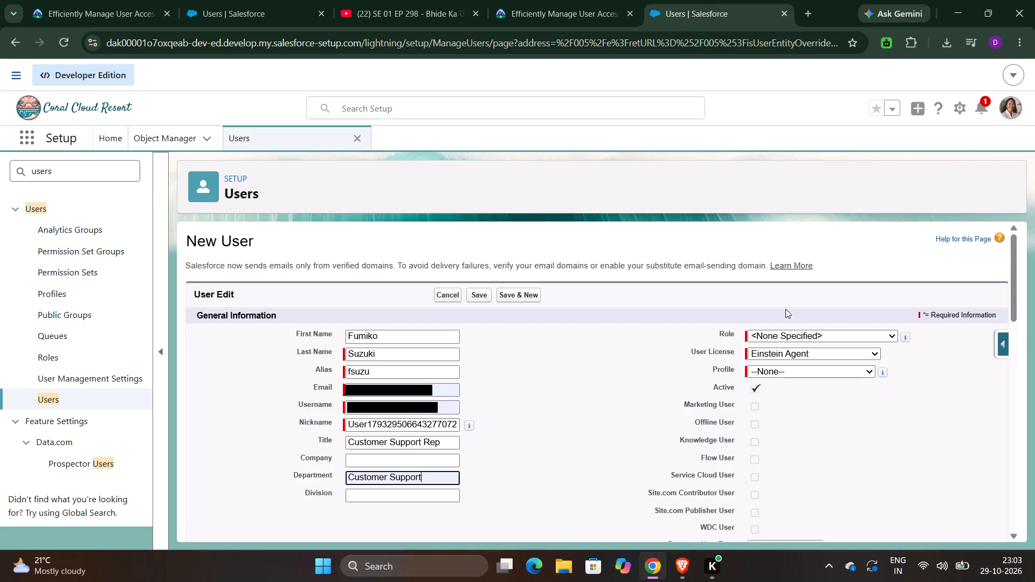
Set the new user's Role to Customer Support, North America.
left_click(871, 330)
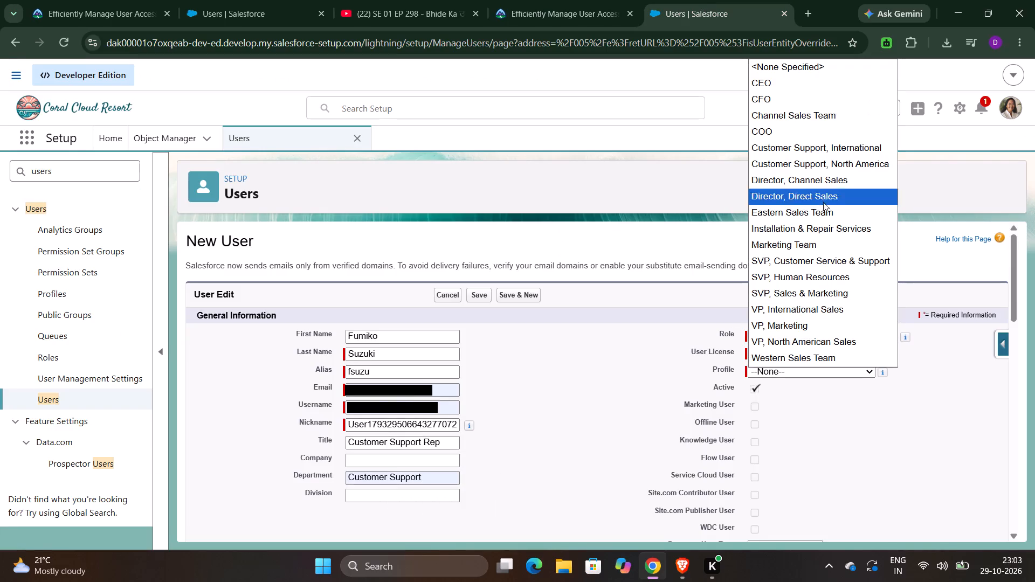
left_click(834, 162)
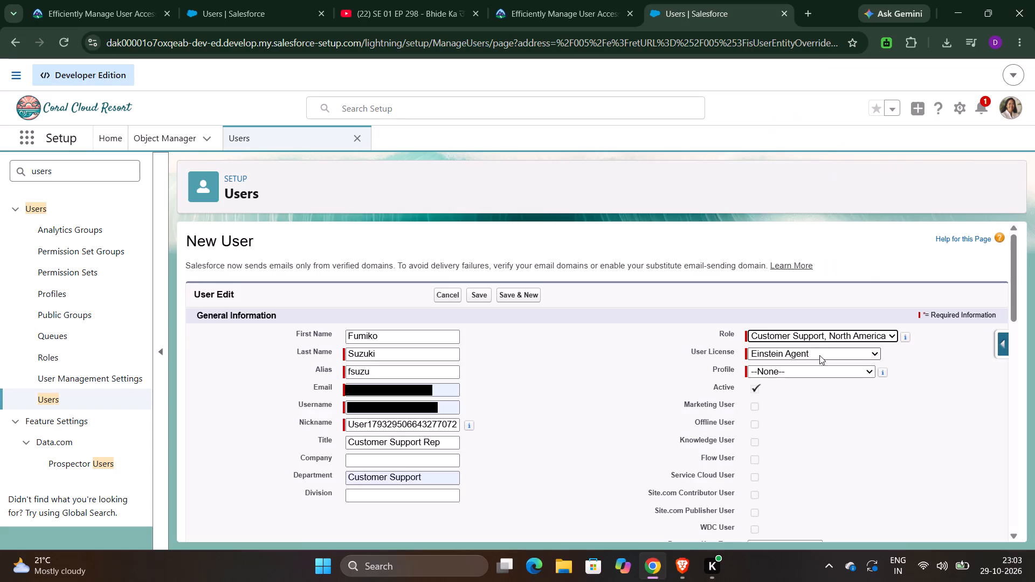
Check the required role in the Trailhead details table and set the new user's Role to Customer Support, International.
left_click(821, 352)
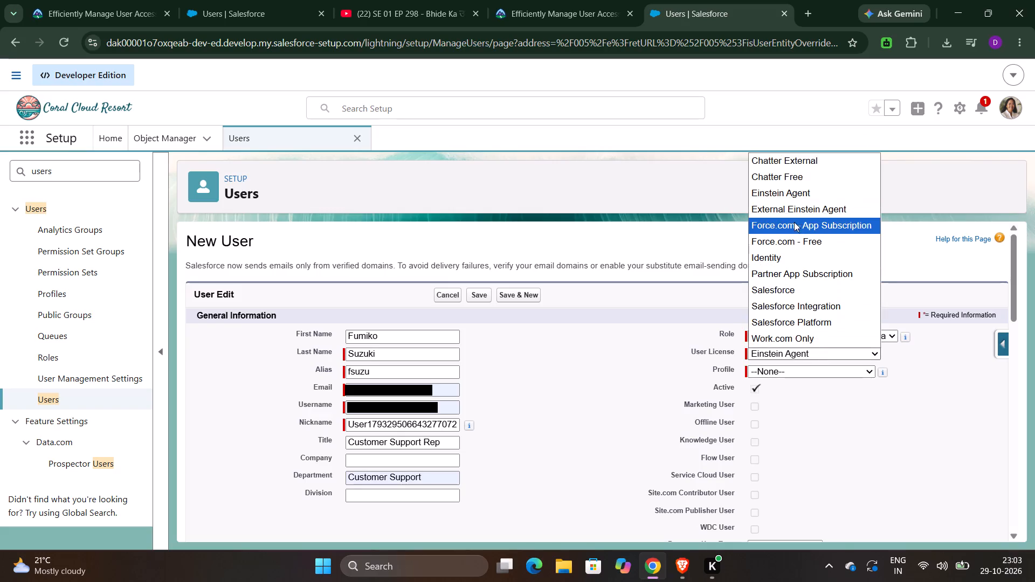
left_click(576, 6)
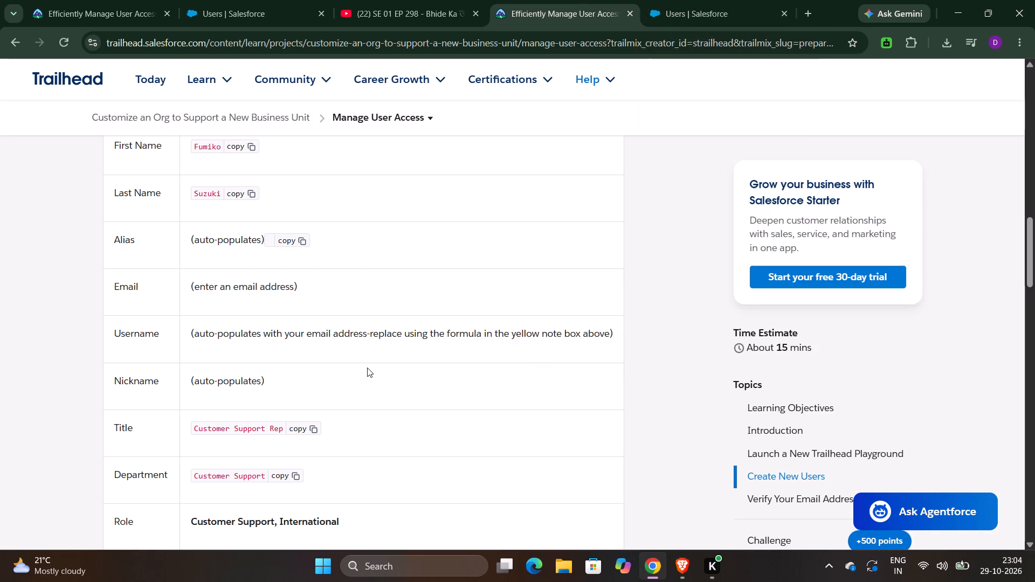
scroll(367, 368, "down", 3)
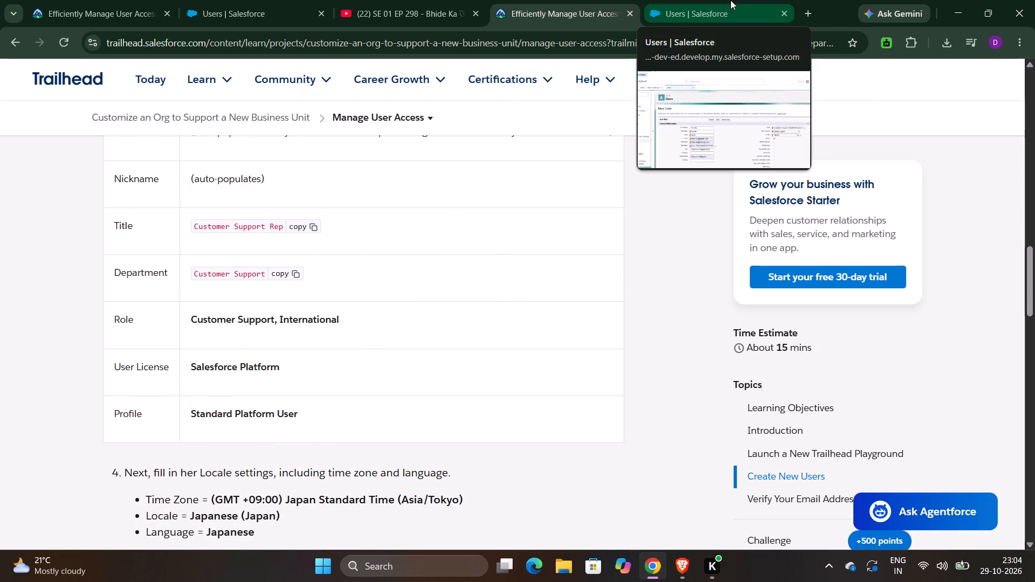
left_click(730, 0)
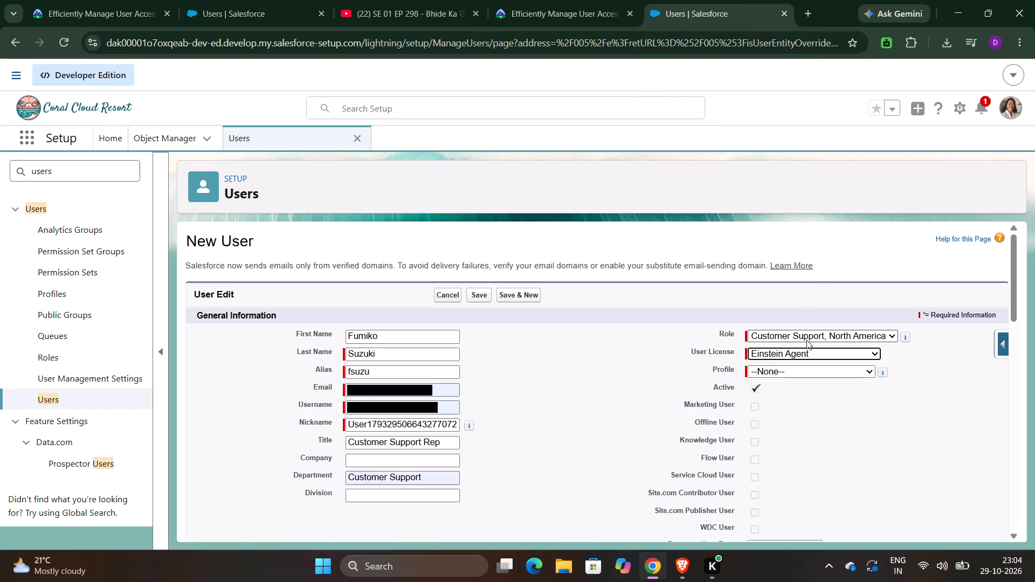
left_click(806, 340)
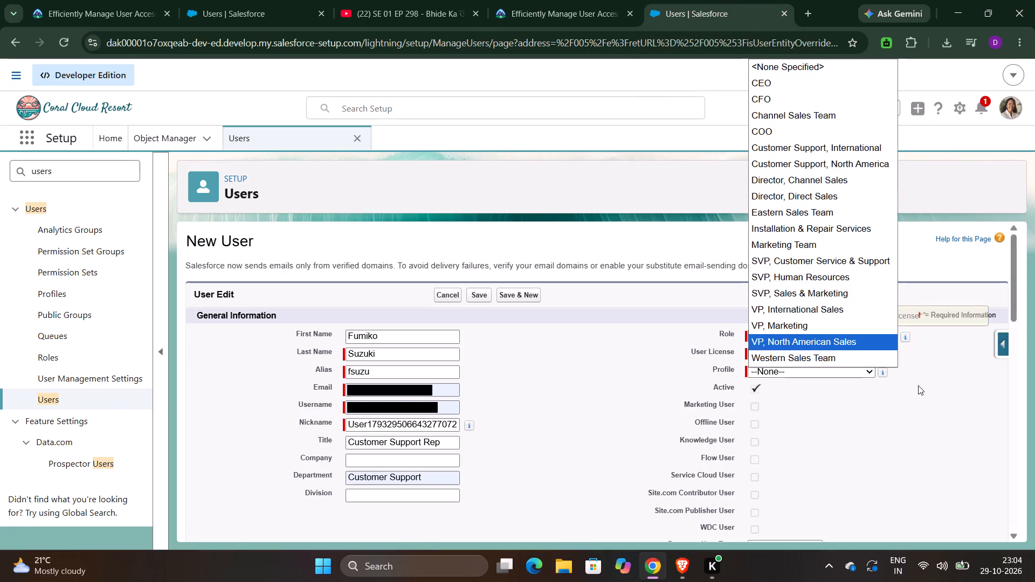
left_click(918, 386)
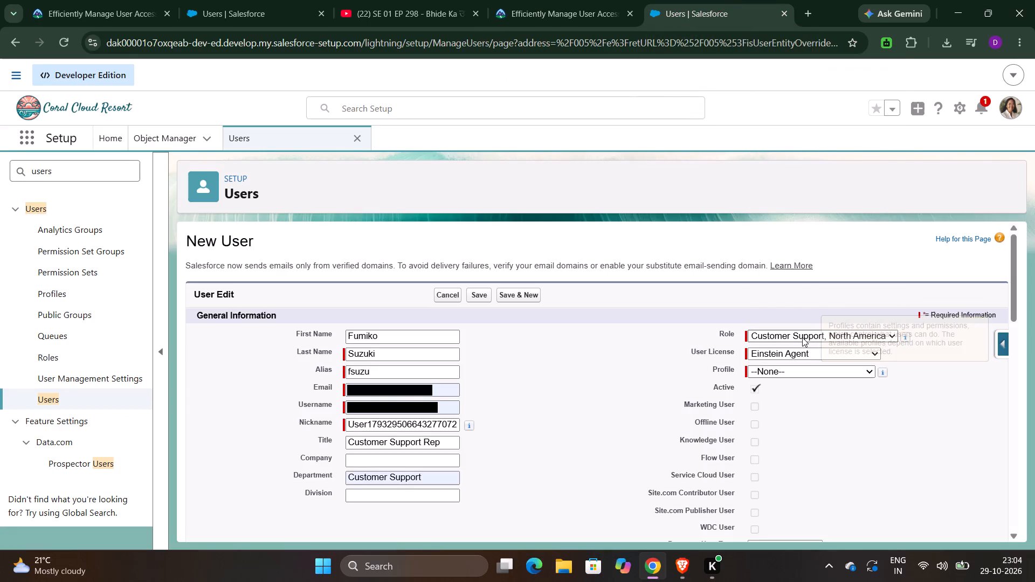
left_click(802, 337)
scroll(809, 250, "down", 1)
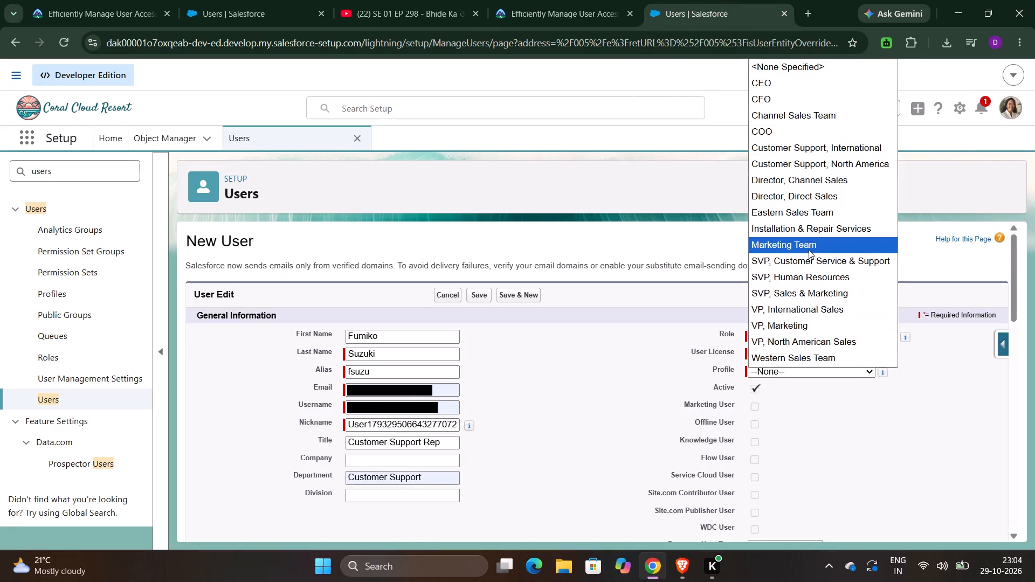
left_click(804, 151)
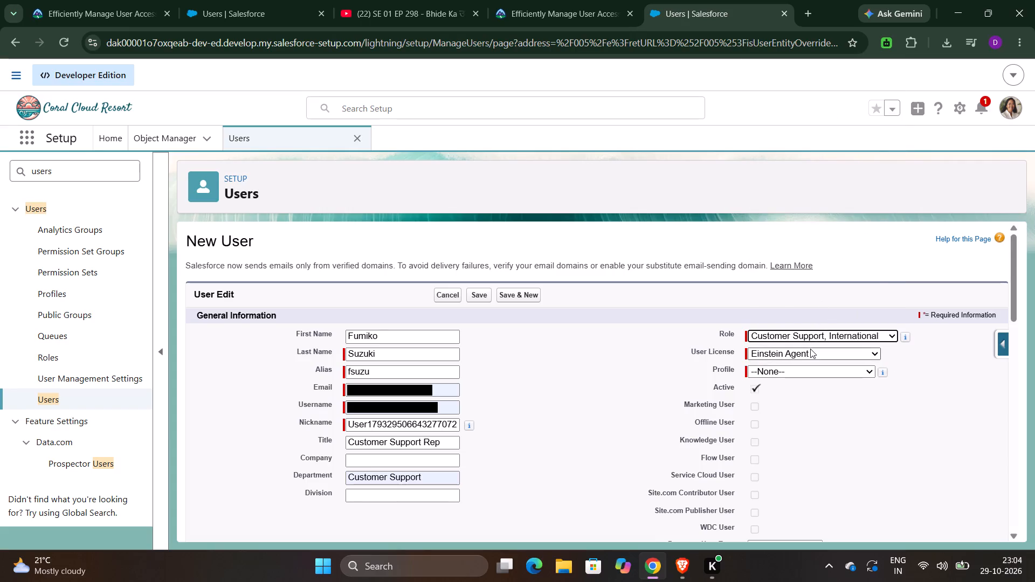
Set the User License to Salesforce Platform with Standard Platform User as the Profile.
left_click(810, 349)
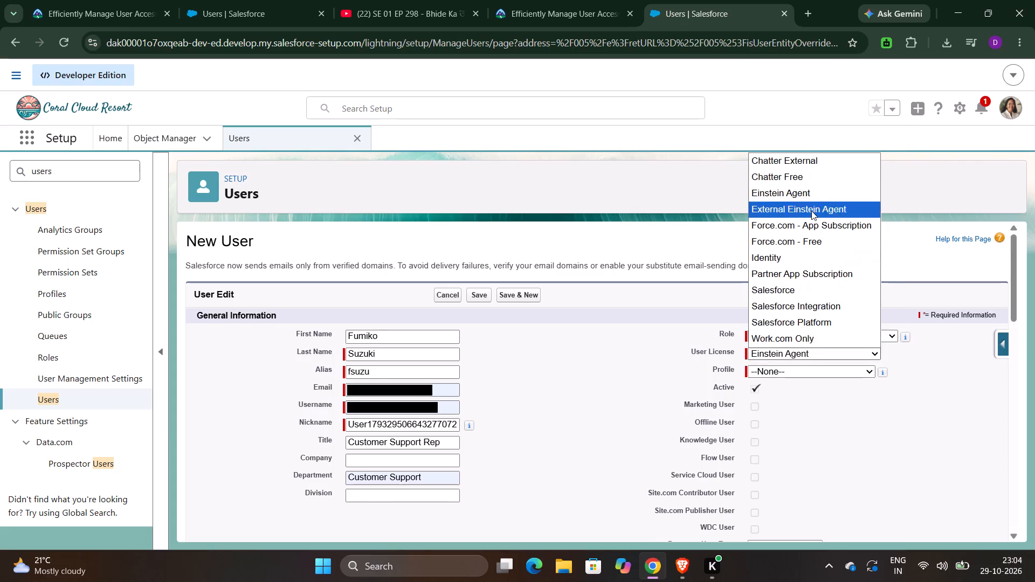
left_click(810, 316)
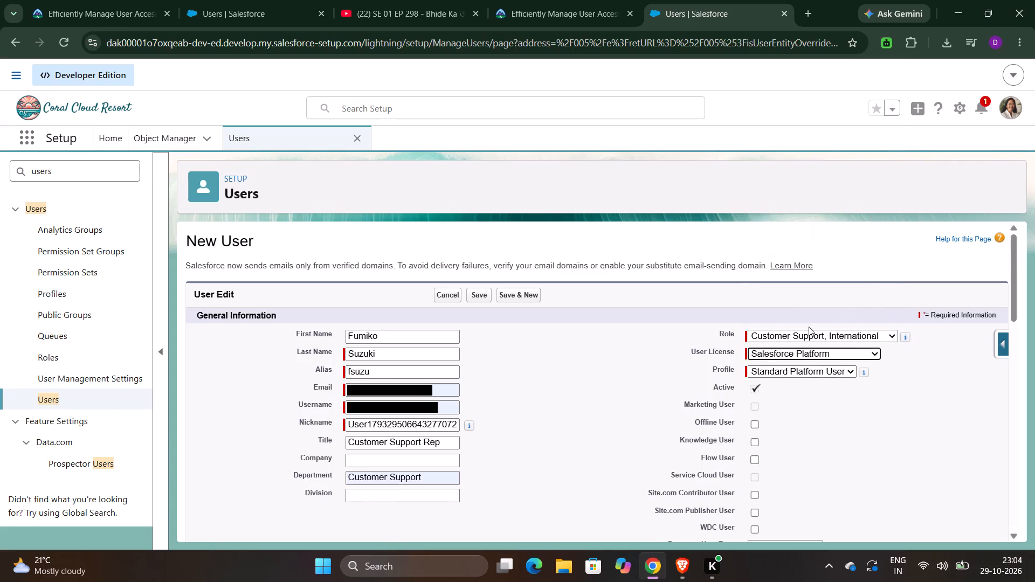
left_click(807, 372)
left_click(807, 372)
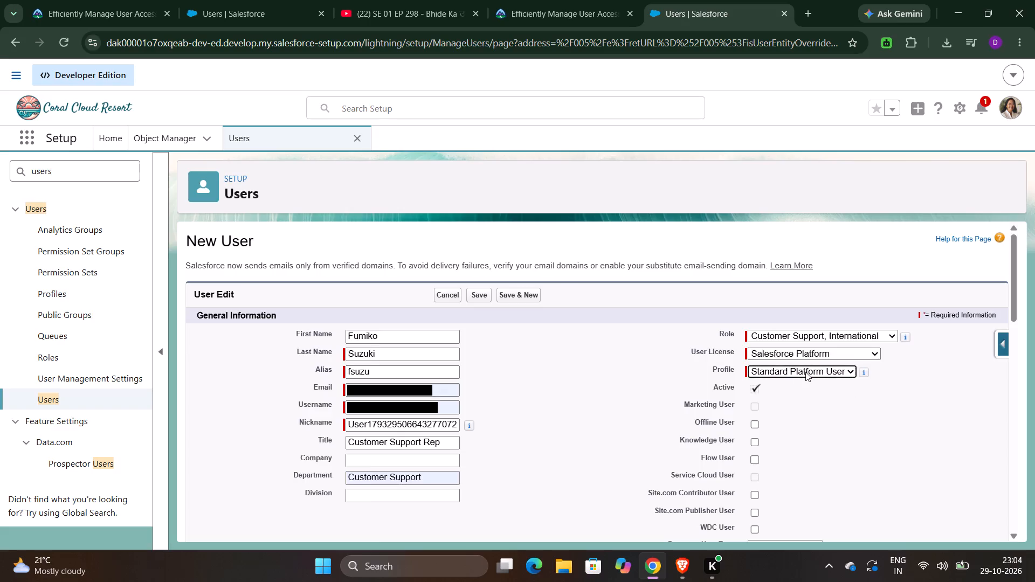
scroll(749, 445, "right", 1)
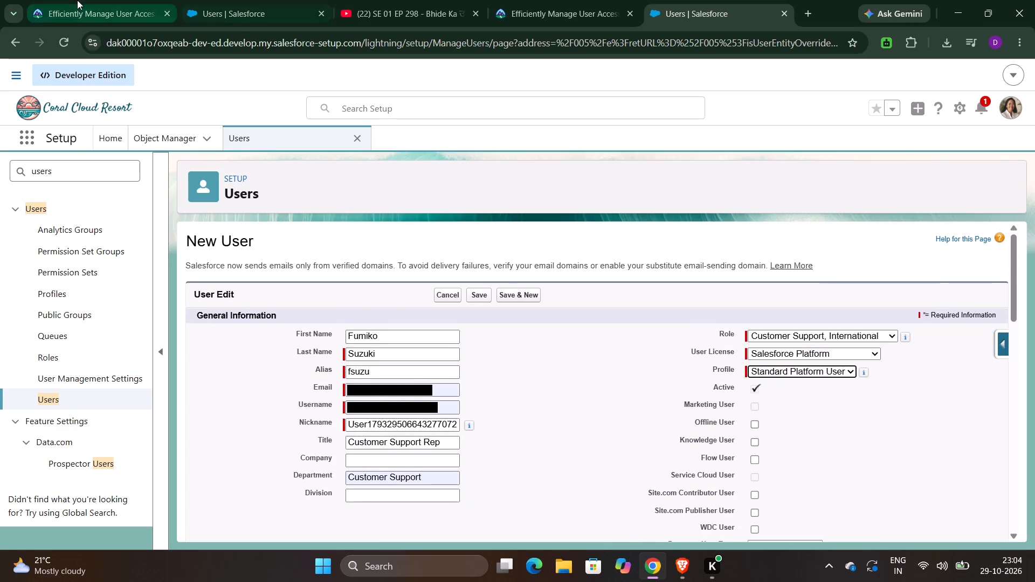
Check the Locale settings in the Trailhead instructions and set the new user's Time Zone to (GMT+09:00) Japan Standard Time (Asia/Tokyo).
left_click(576, 1)
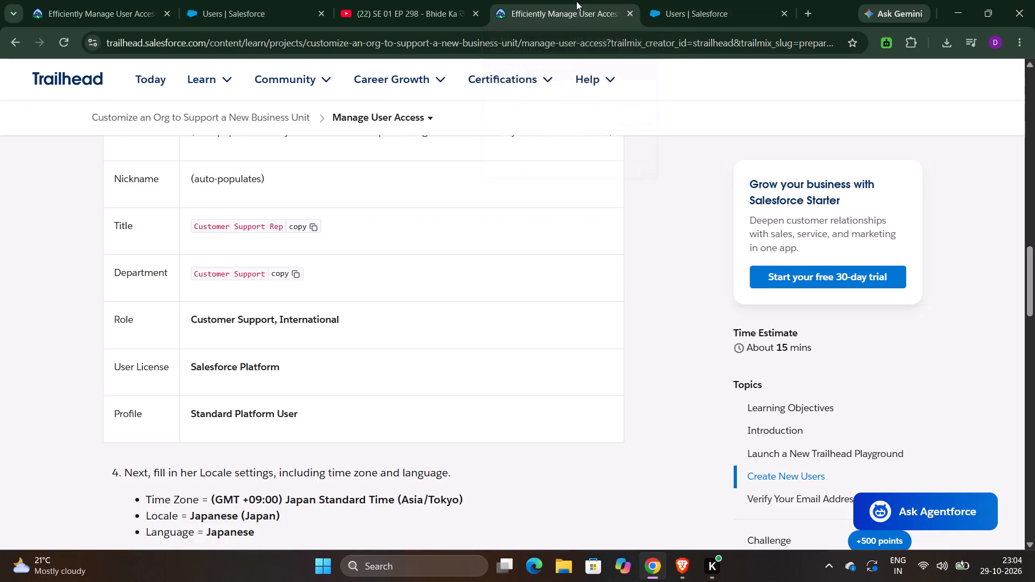
left_click(663, 0)
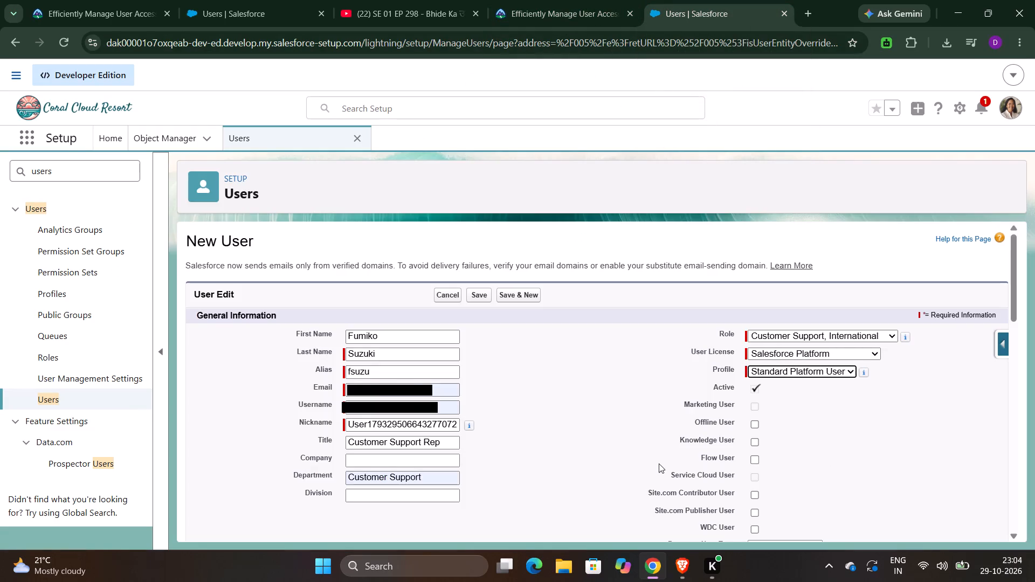
scroll(658, 463, "down", 6)
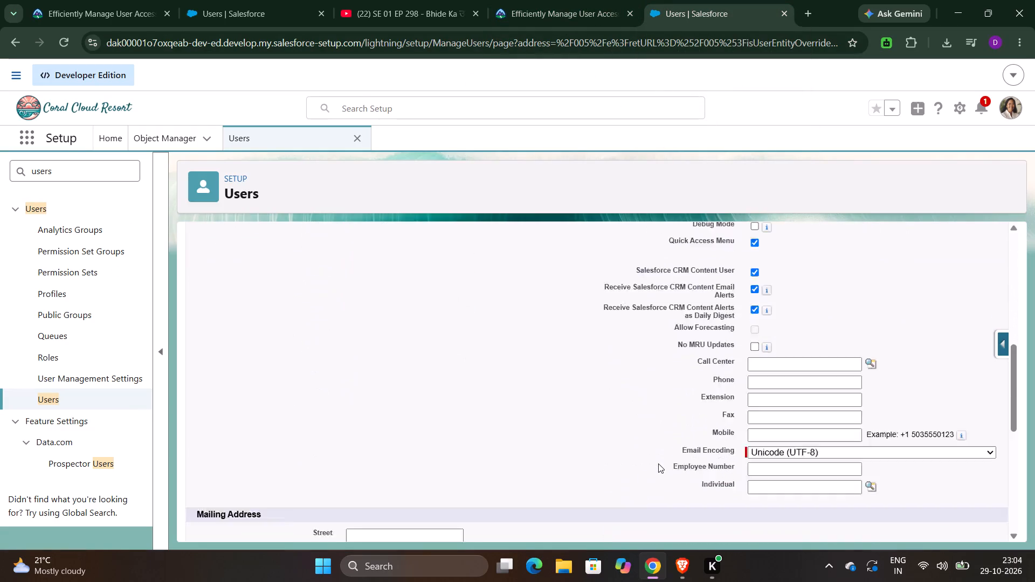
scroll(658, 463, "down", 1)
scroll(658, 463, "up", 13)
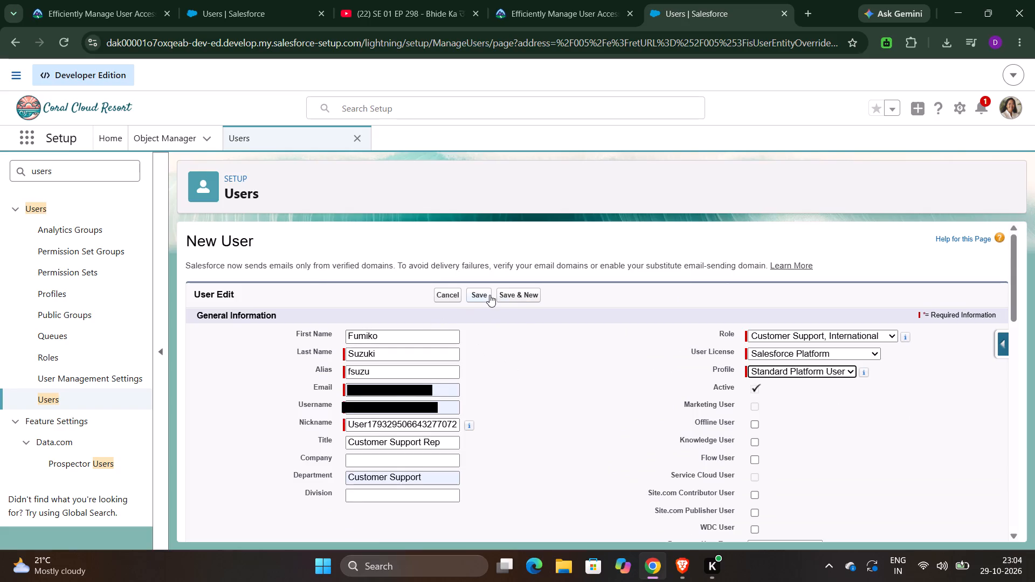
scroll(555, 477, "down", 7)
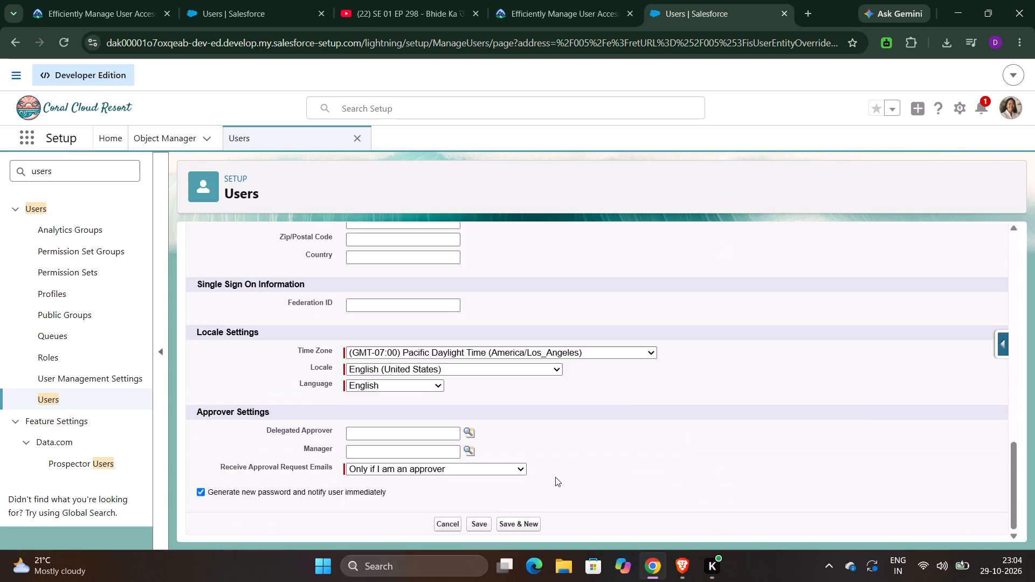
left_click(600, 354)
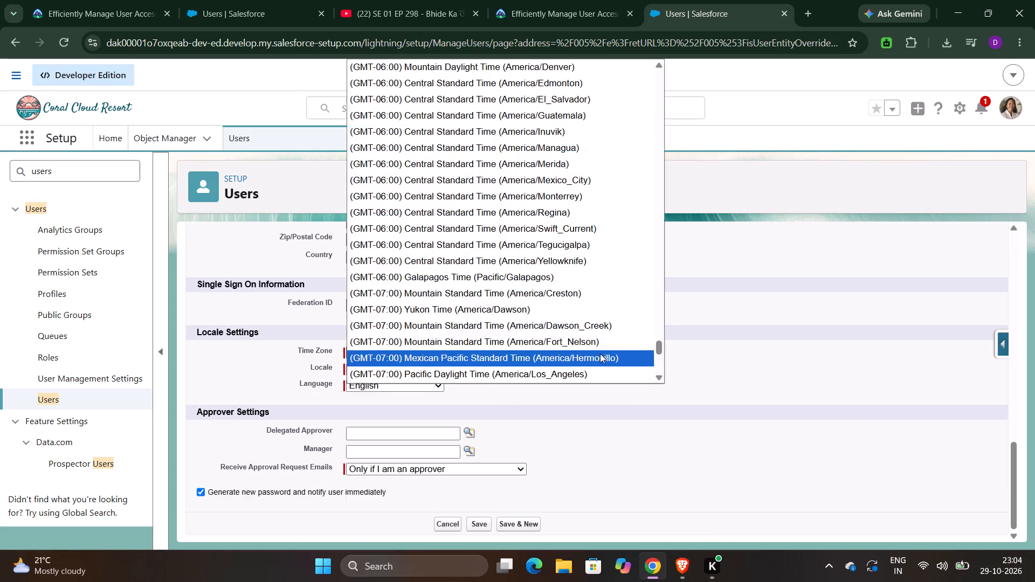
scroll(505, 214, "down", 3)
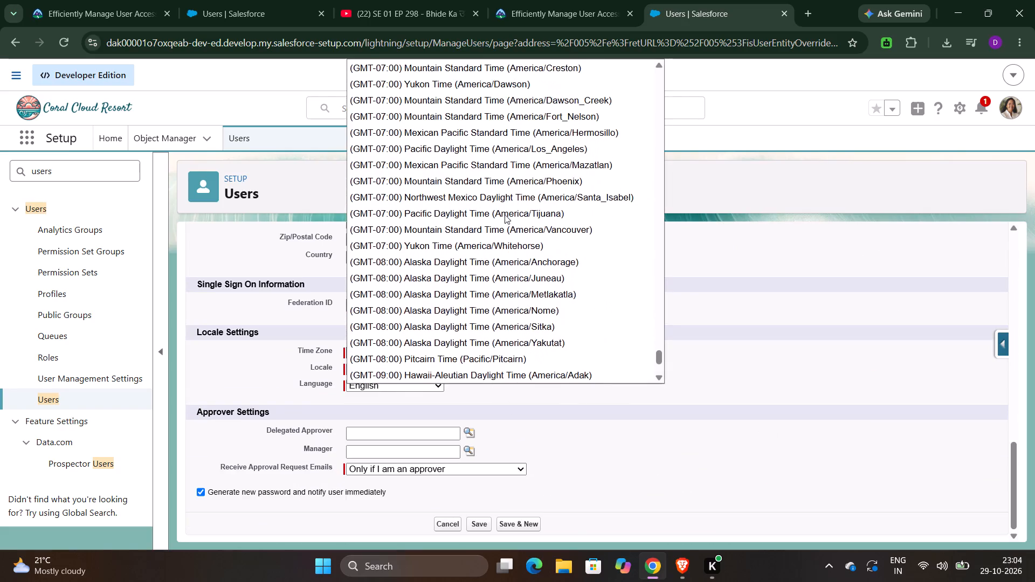
scroll(505, 214, "down", 1)
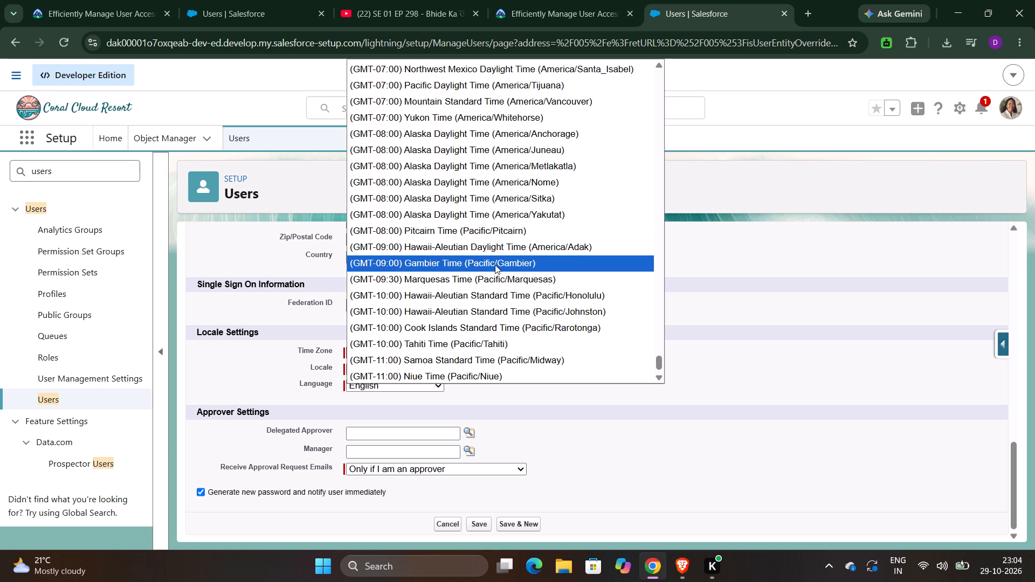
scroll(495, 265, "up", 20)
scroll(495, 265, "up", 6)
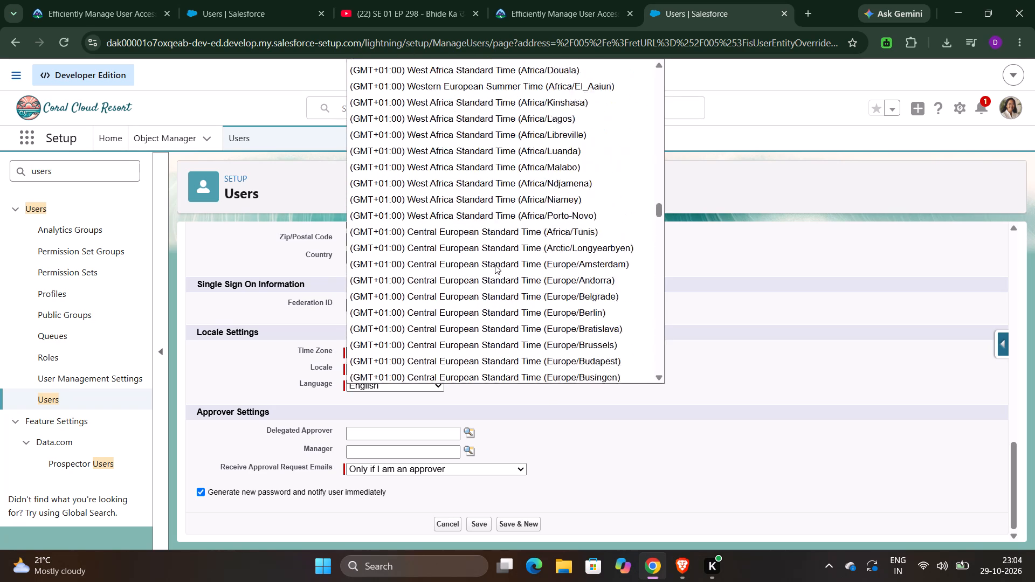
scroll(495, 265, "down", 4)
scroll(495, 265, "up", 3)
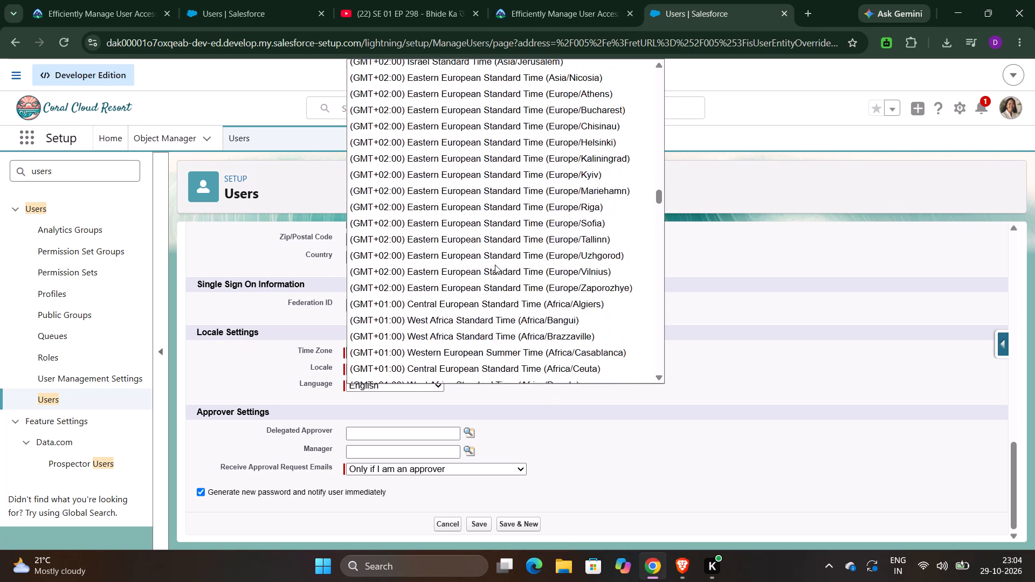
scroll(495, 265, "up", 15)
scroll(495, 265, "down", 6)
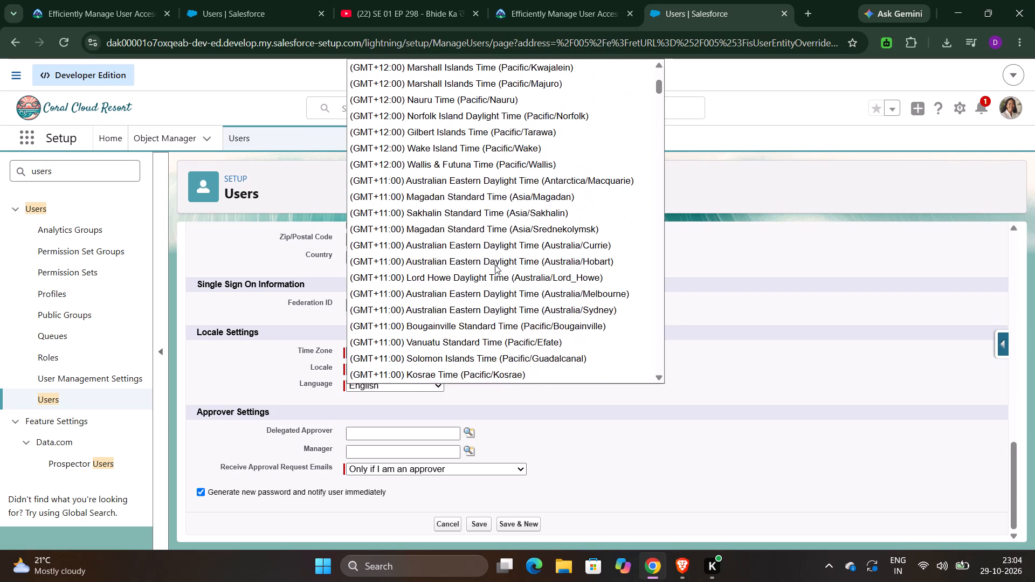
scroll(495, 265, "down", 15)
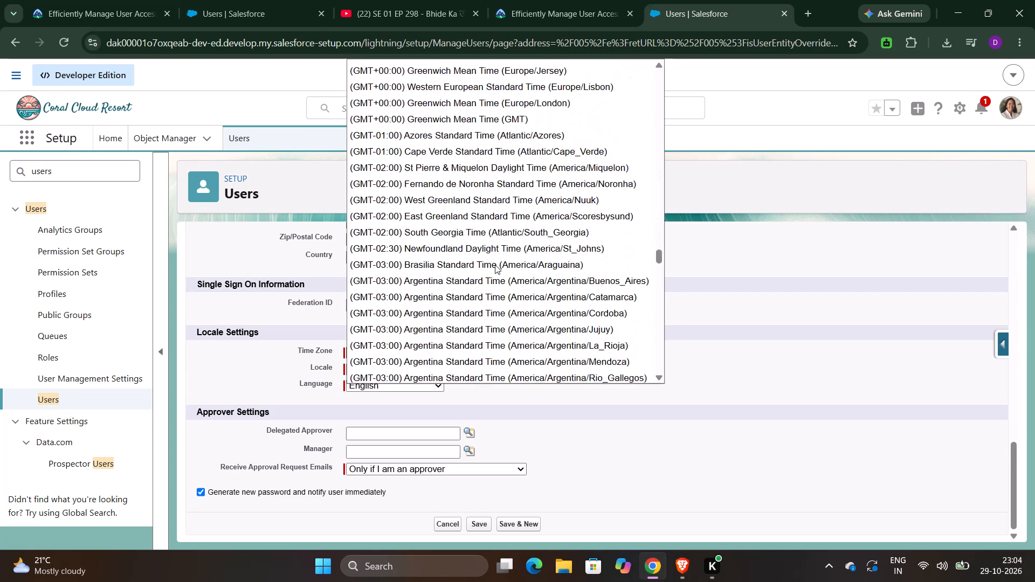
scroll(495, 265, "up", 10)
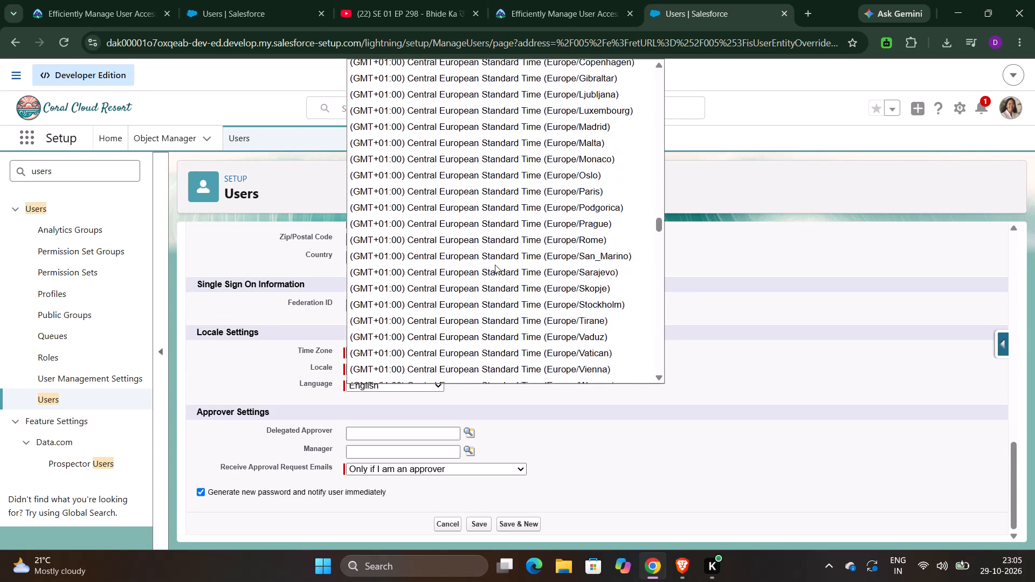
scroll(495, 265, "down", 1)
scroll(495, 265, "up", 12)
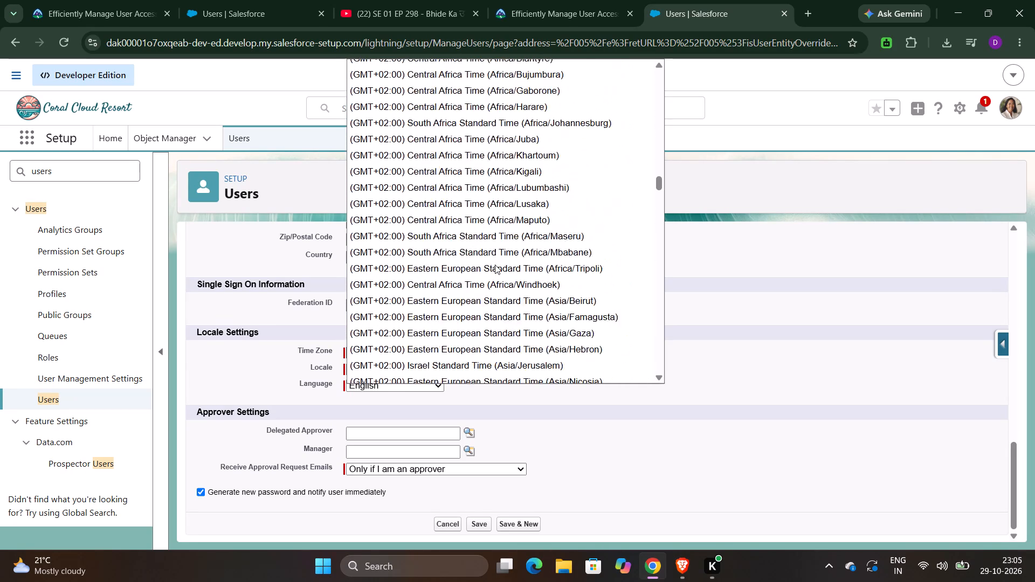
scroll(495, 265, "up", 11)
scroll(495, 265, "down", 4)
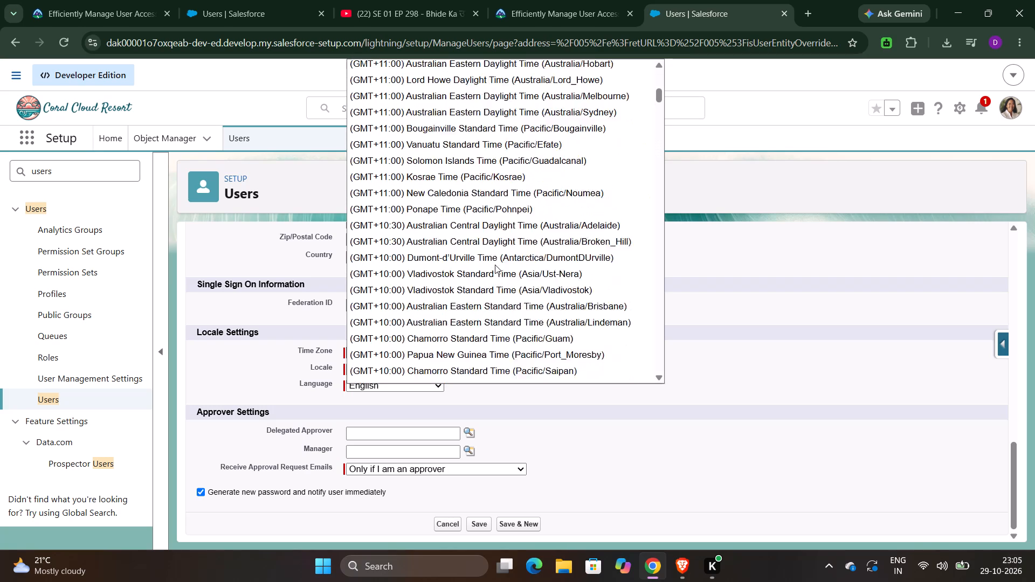
scroll(495, 265, "down", 4)
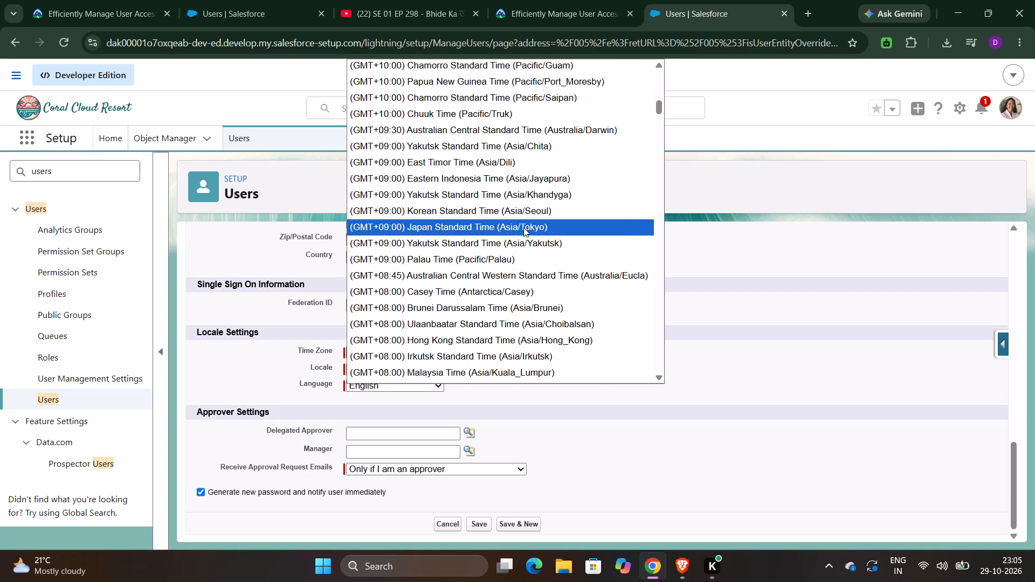
left_click(503, 230)
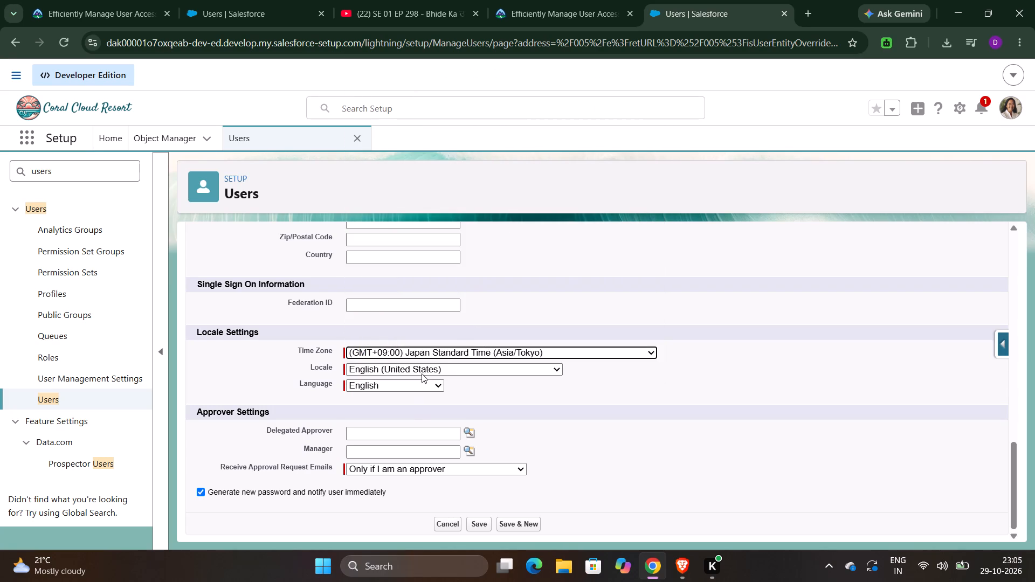
Set the new user's Locale to Japanese (Japan) and the Language to Japanese.
left_click(424, 370)
scroll(414, 334, "down", 8)
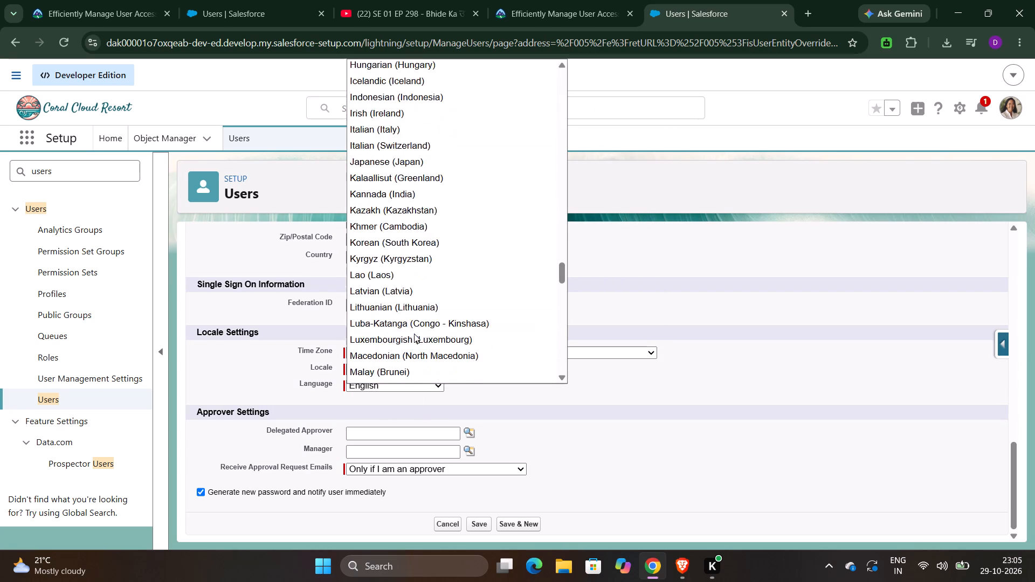
scroll(414, 334, "down", 2)
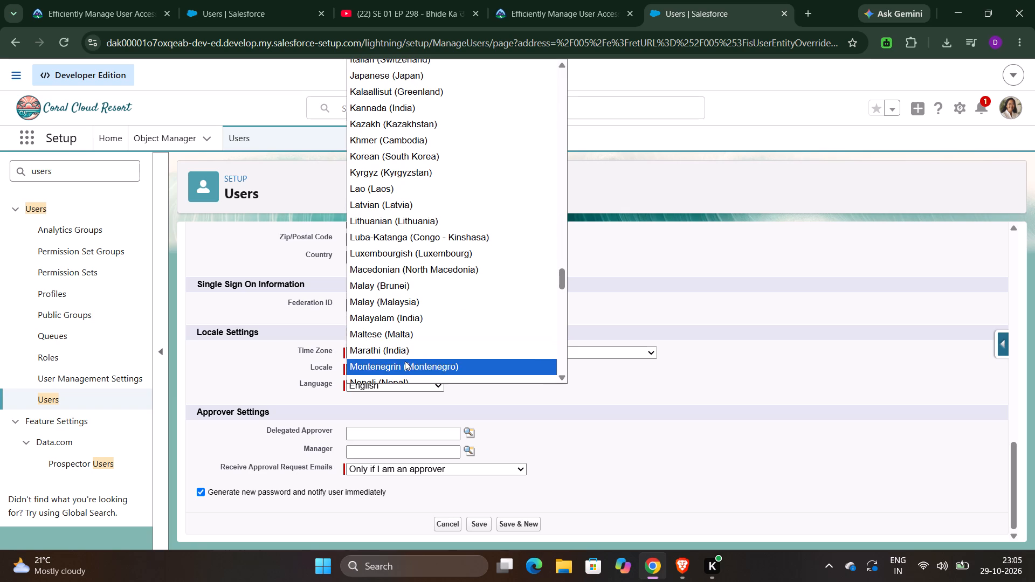
scroll(465, 177, "down", 3)
scroll(436, 110, "up", 1)
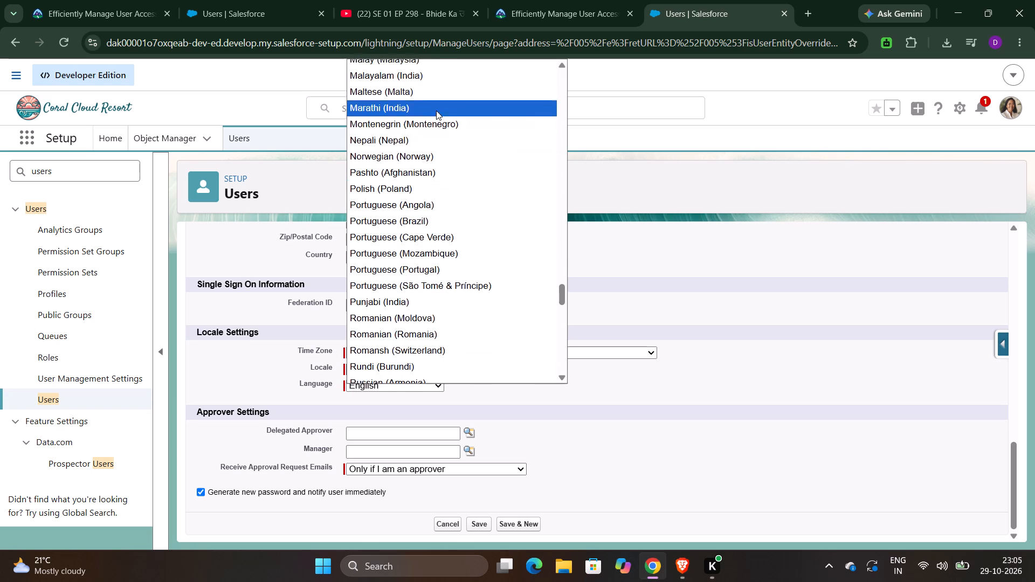
scroll(436, 110, "up", 2)
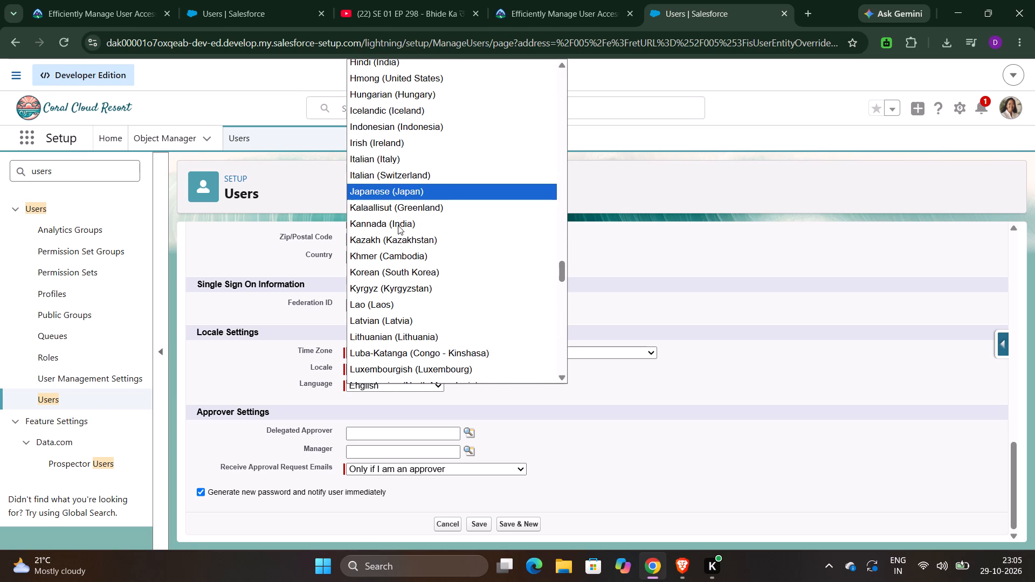
left_click(388, 196)
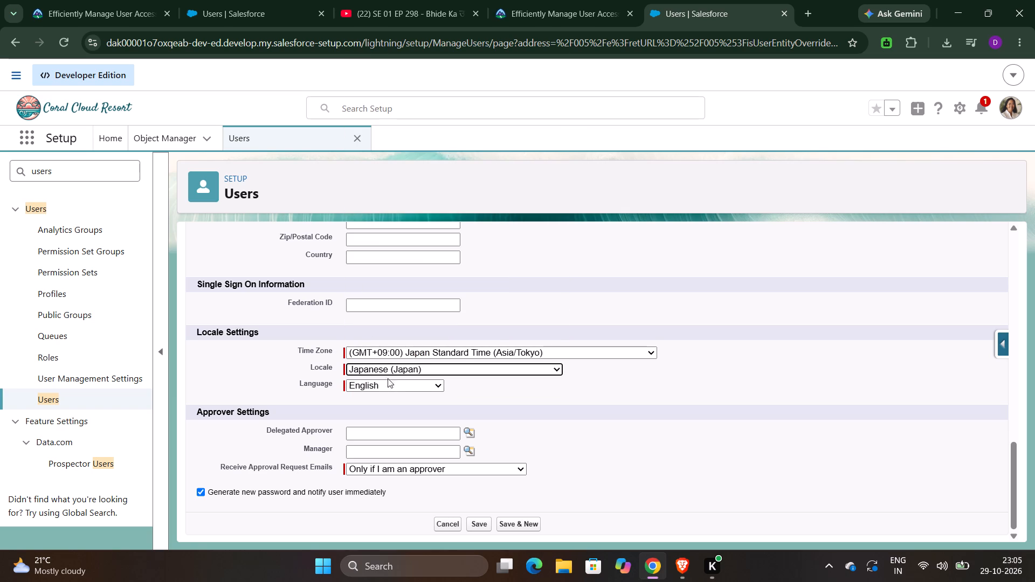
left_click(391, 384)
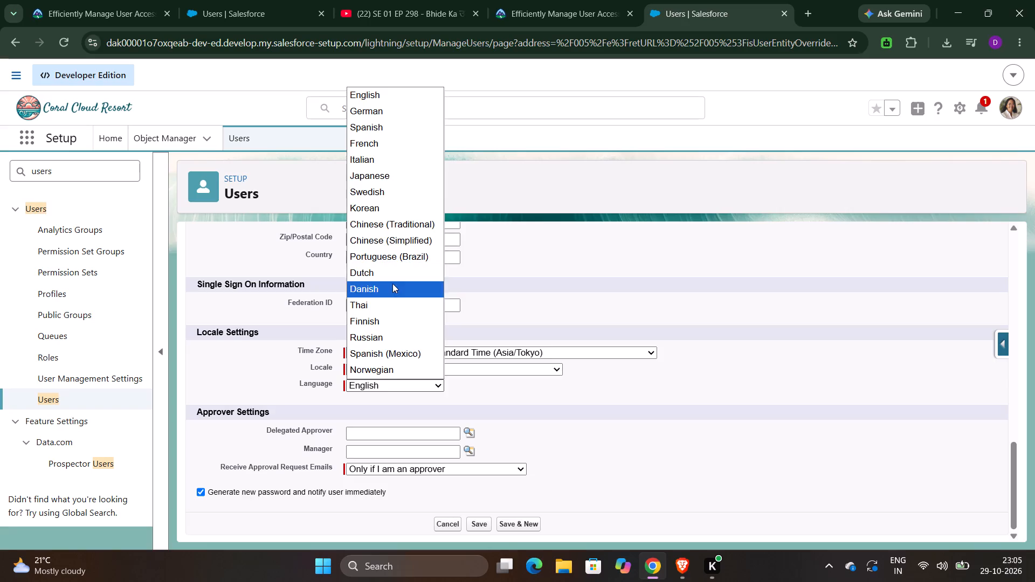
left_click(377, 177)
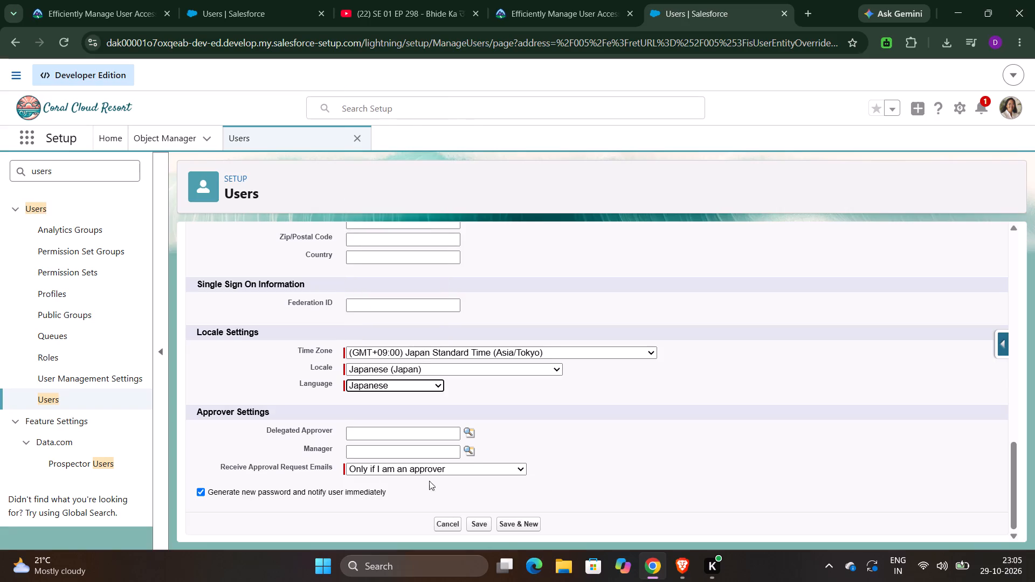
Review the completed user form and save it with the option to start another new user.
scroll(489, 442, "down", 2)
scroll(582, 400, "up", 4)
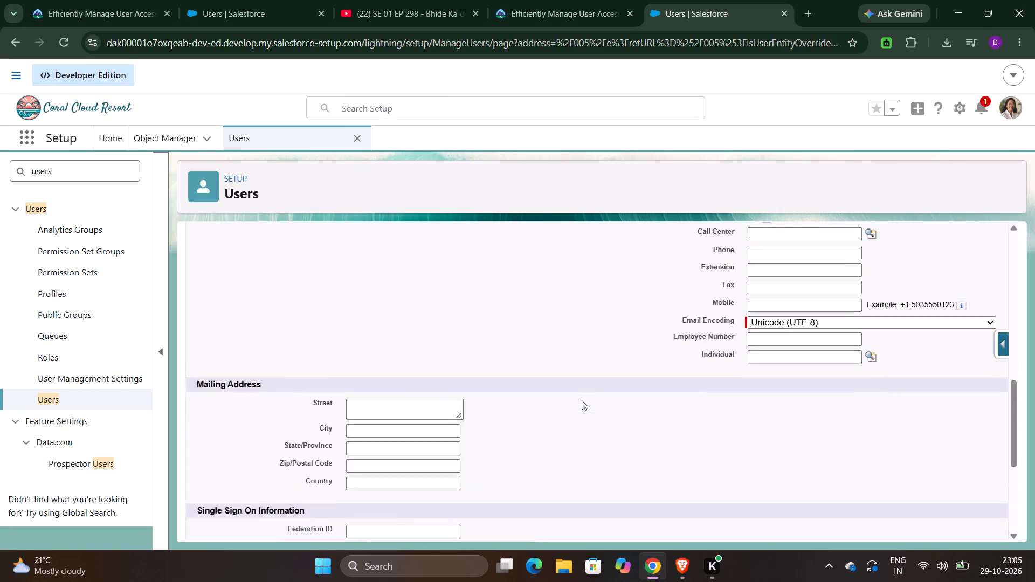
scroll(582, 400, "up", 6)
scroll(582, 400, "down", 9)
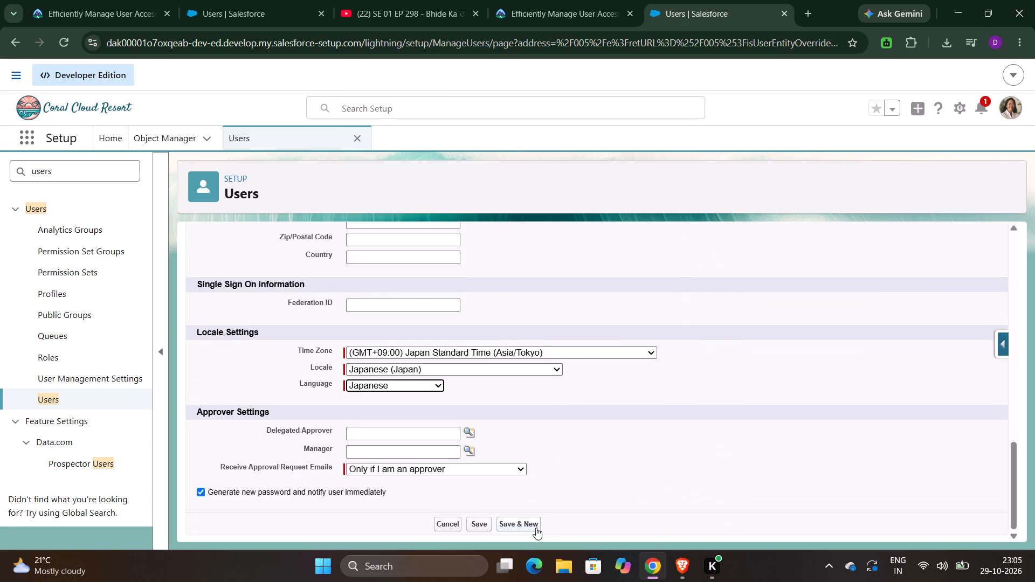
left_click(533, 525)
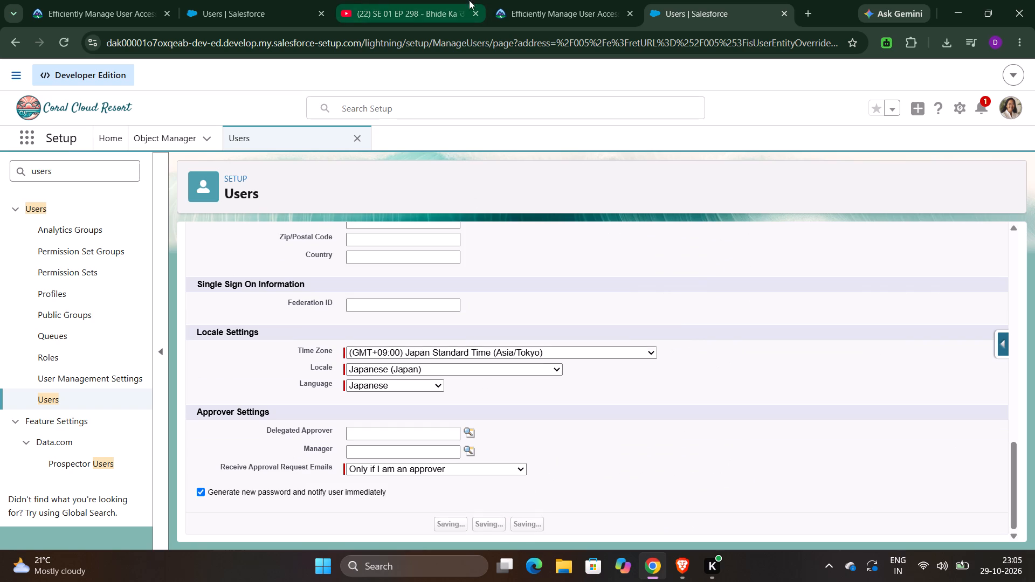
Copy the second user's first name, Aaron, from the Trailhead details table and return to the Salesforce user form.
left_click(553, 0)
scroll(358, 396, "down", 1)
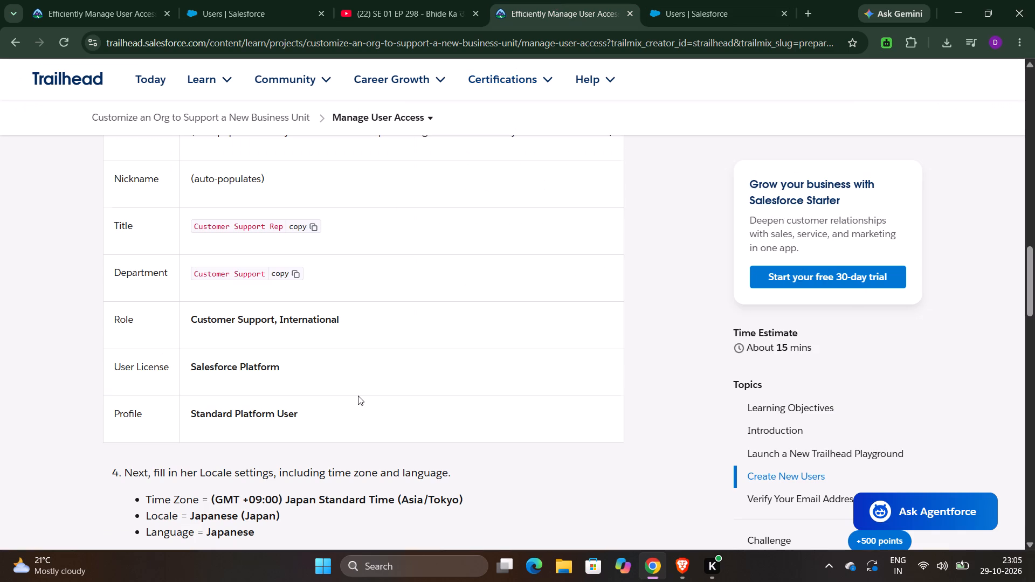
scroll(358, 396, "down", 3)
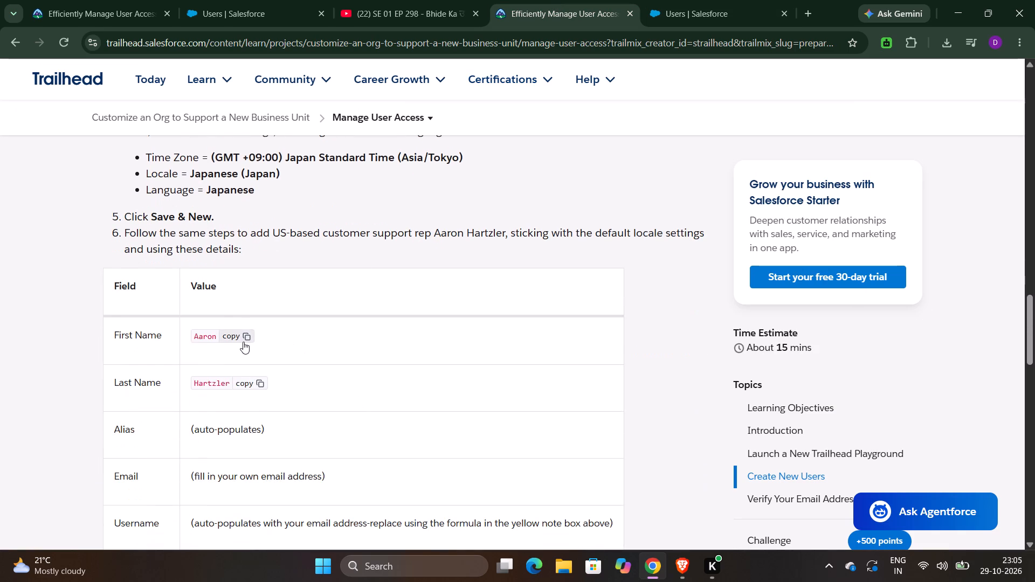
scroll(243, 342, "down", 1)
left_click(247, 269)
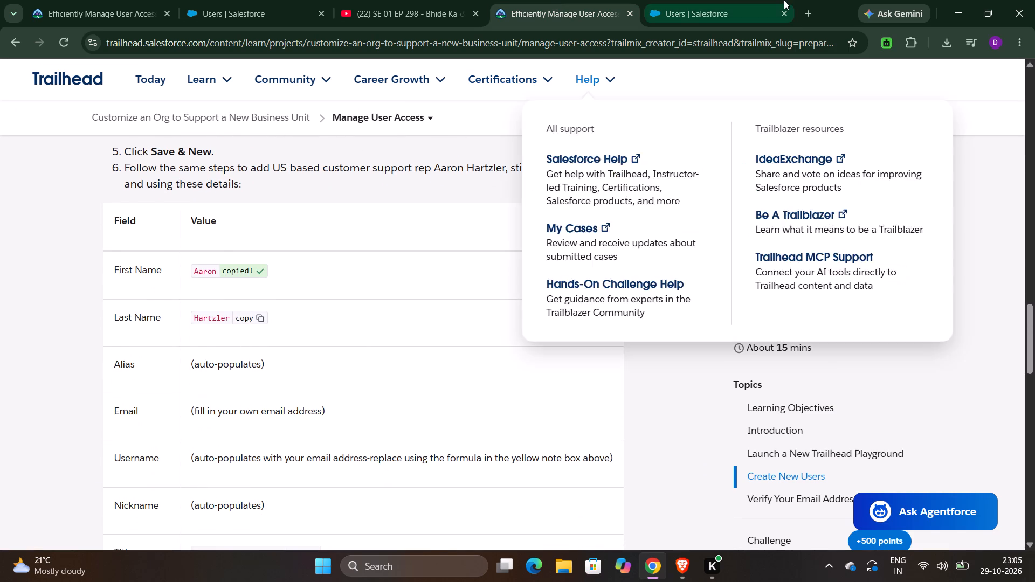
left_click(746, 0)
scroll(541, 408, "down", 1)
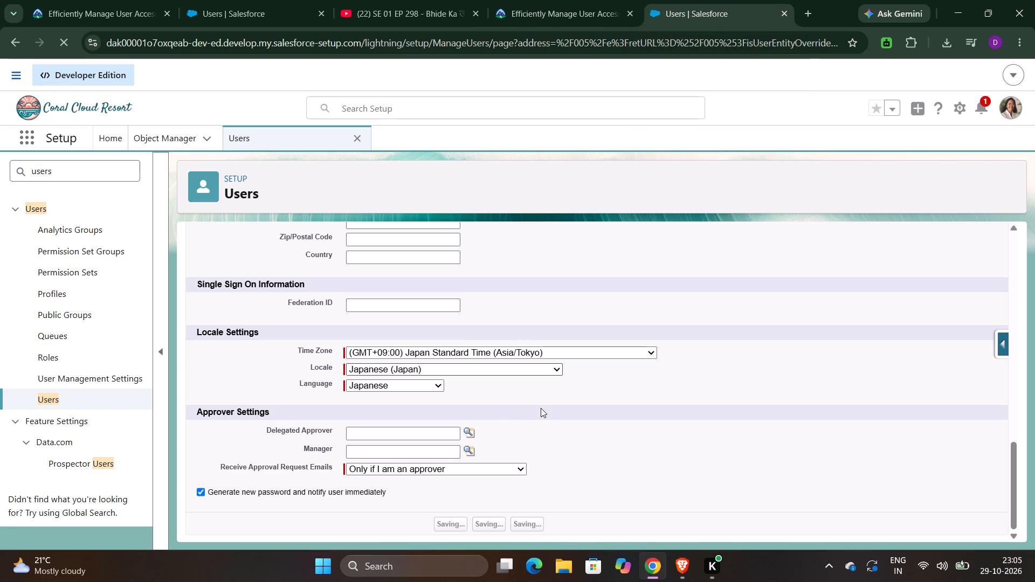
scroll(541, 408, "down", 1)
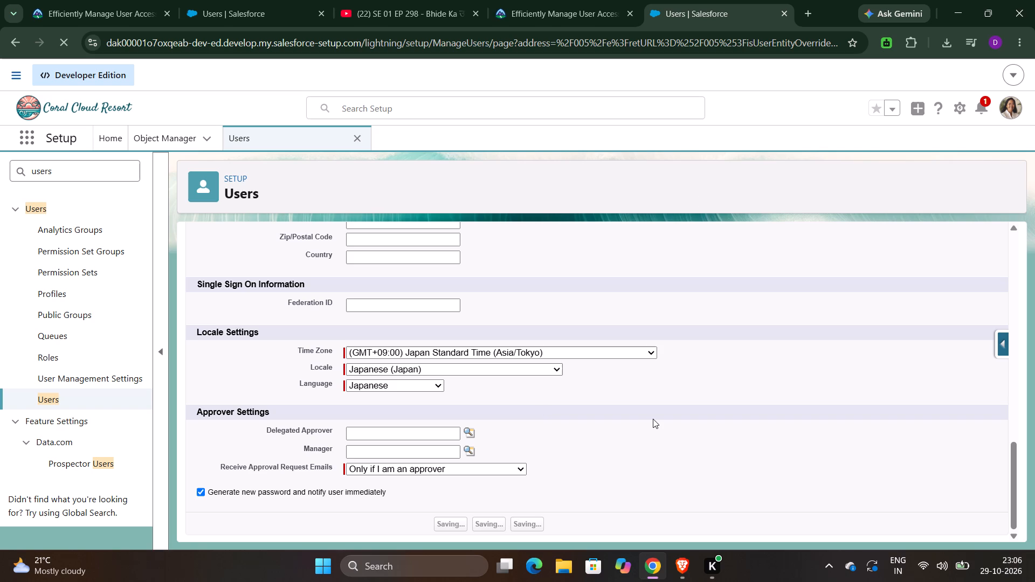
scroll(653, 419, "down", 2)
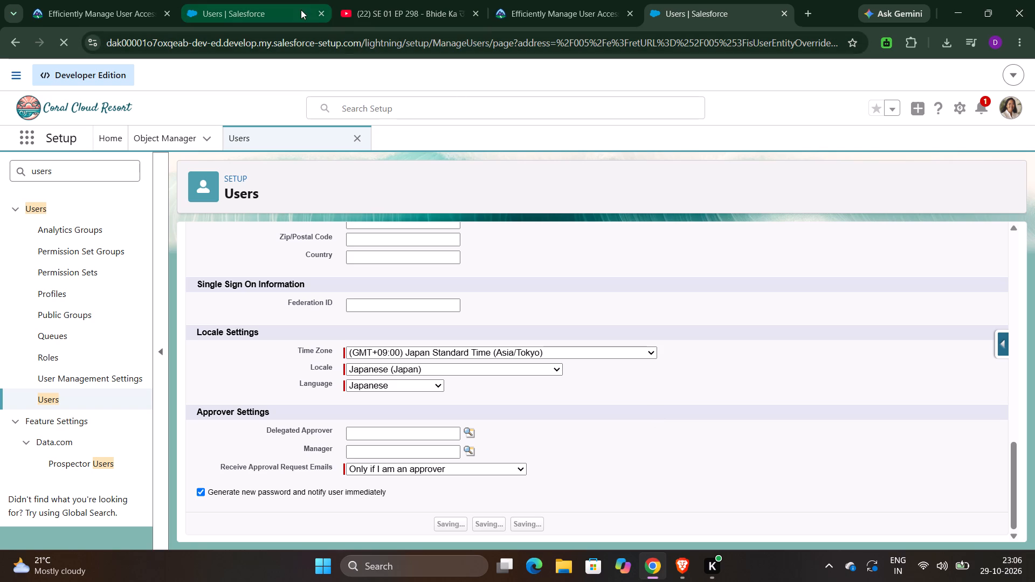
Close the duplicate Salesforce Users page left open in the browser.
left_click(321, 14)
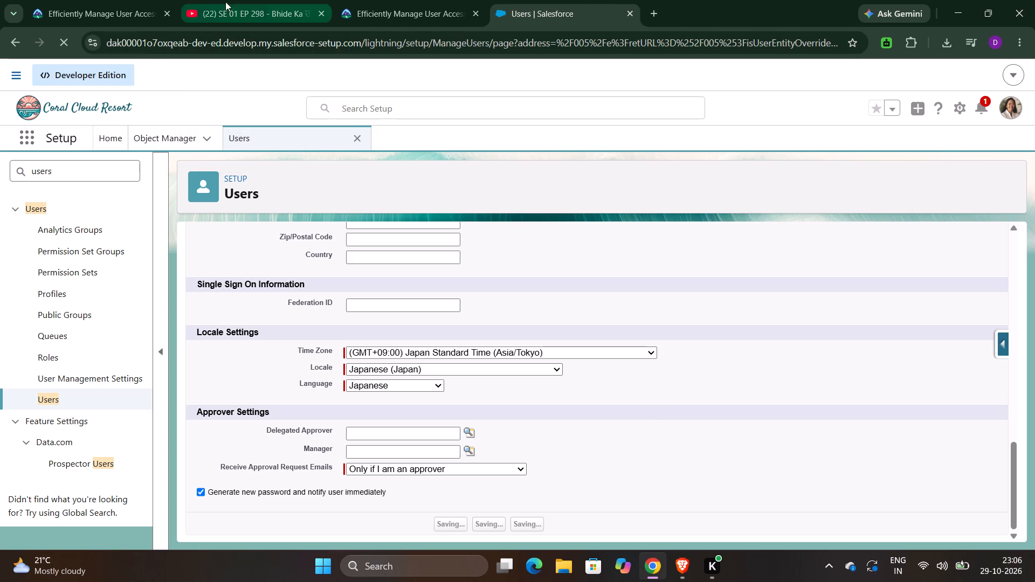
Close the extra Trailhead page left open in the browser.
left_click(168, 16)
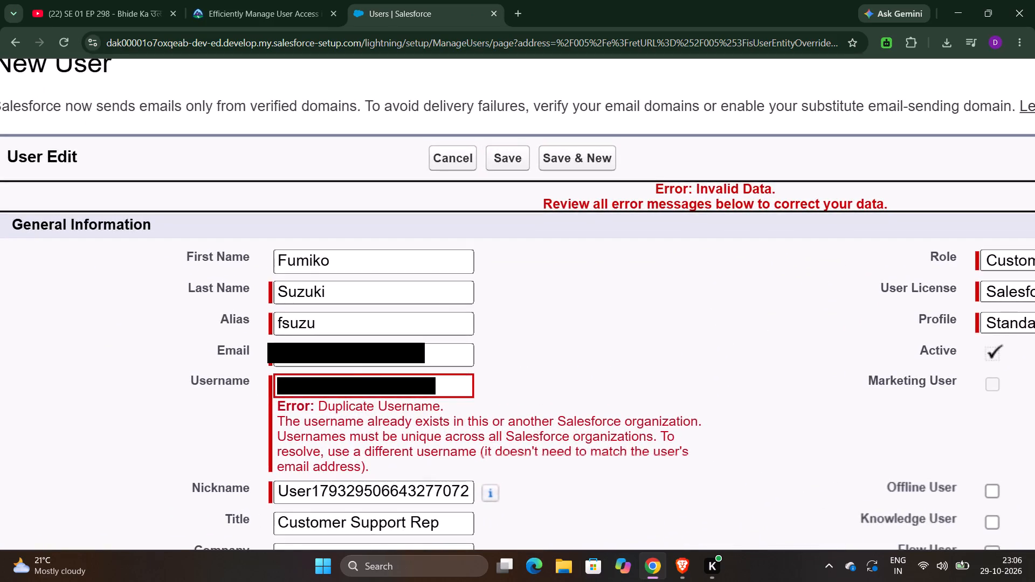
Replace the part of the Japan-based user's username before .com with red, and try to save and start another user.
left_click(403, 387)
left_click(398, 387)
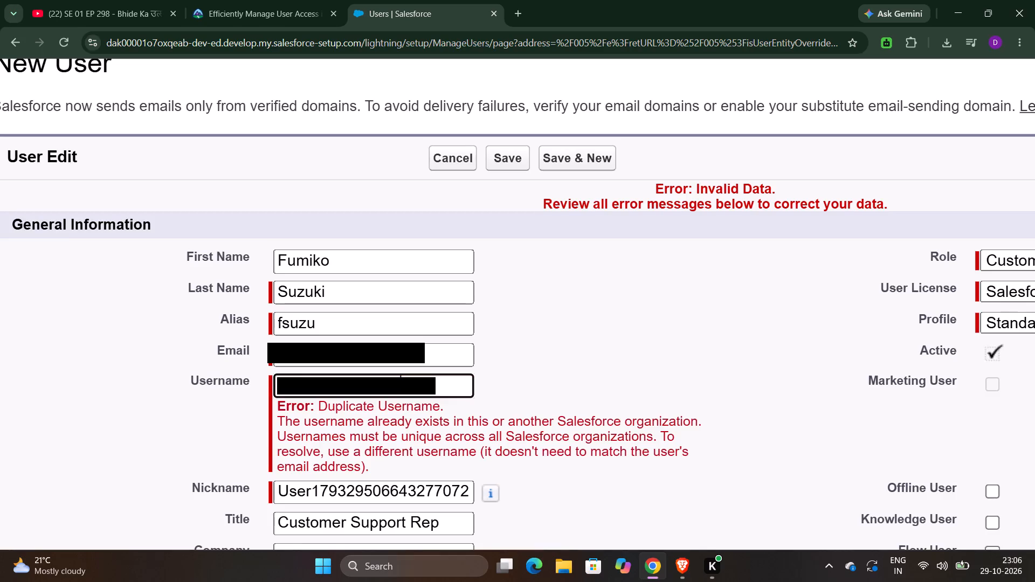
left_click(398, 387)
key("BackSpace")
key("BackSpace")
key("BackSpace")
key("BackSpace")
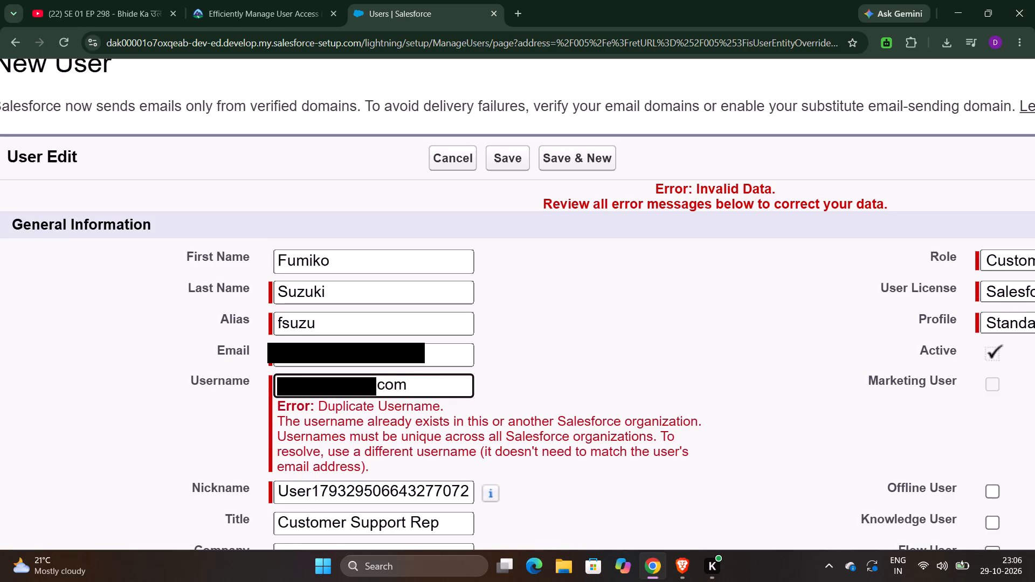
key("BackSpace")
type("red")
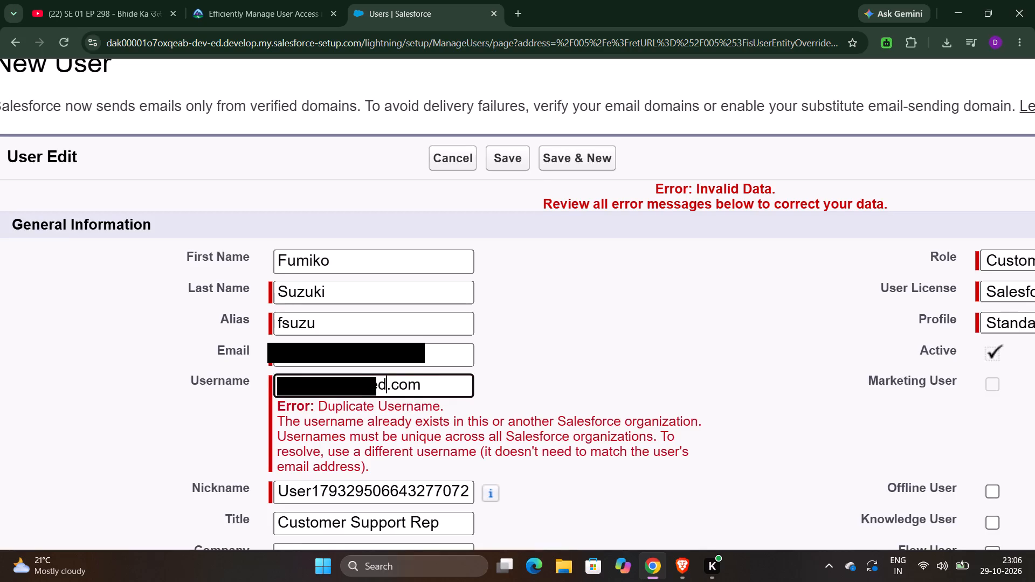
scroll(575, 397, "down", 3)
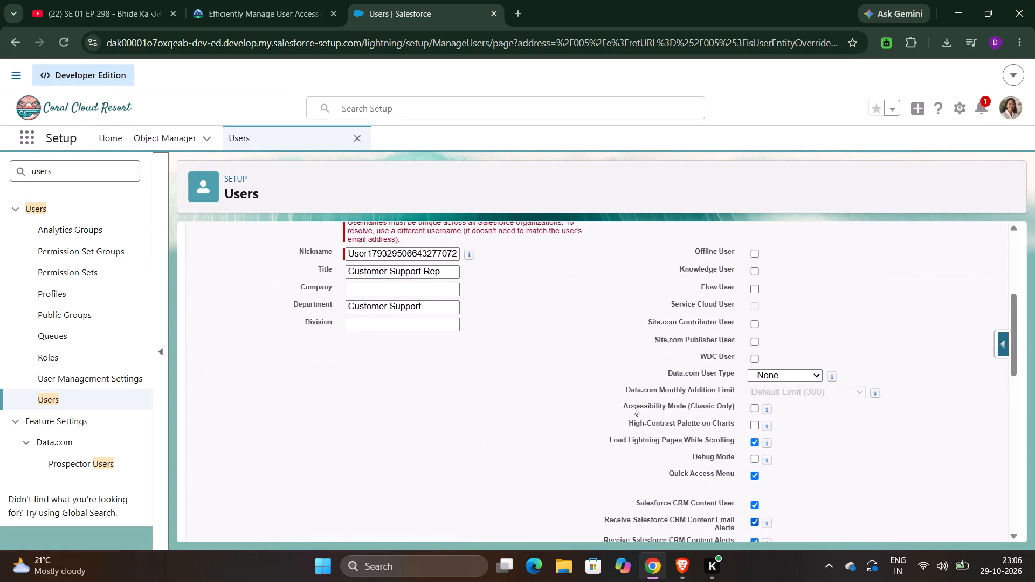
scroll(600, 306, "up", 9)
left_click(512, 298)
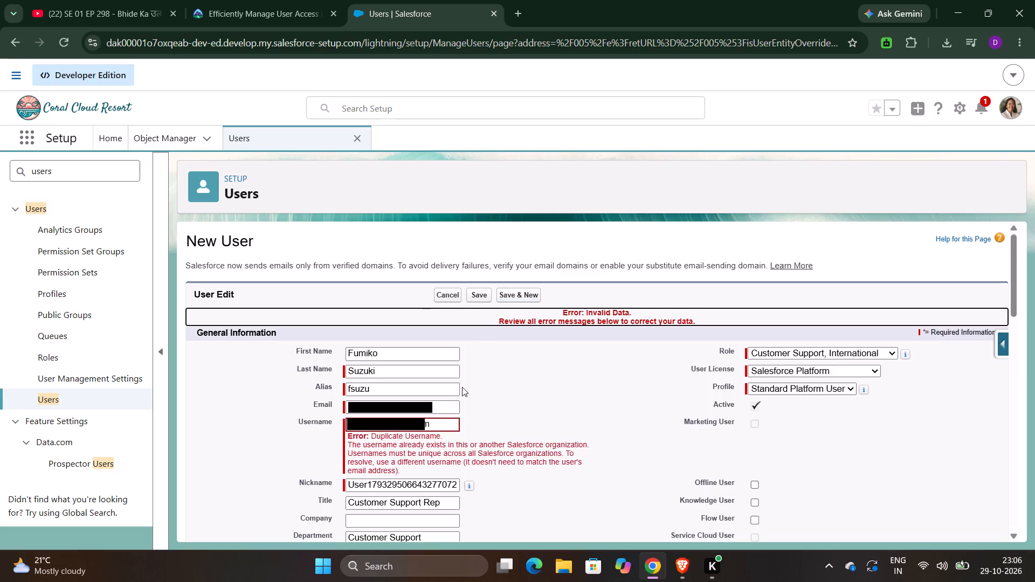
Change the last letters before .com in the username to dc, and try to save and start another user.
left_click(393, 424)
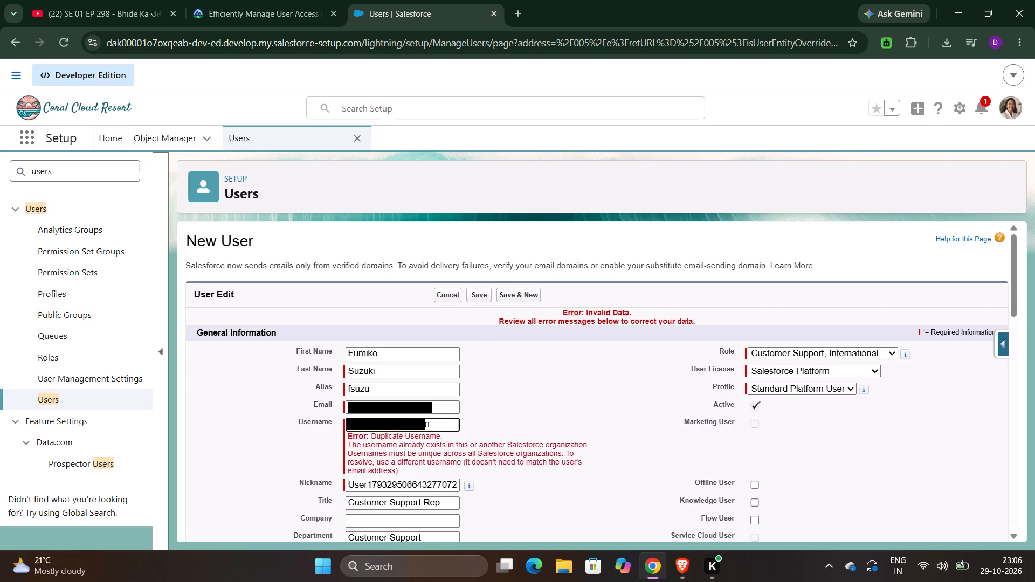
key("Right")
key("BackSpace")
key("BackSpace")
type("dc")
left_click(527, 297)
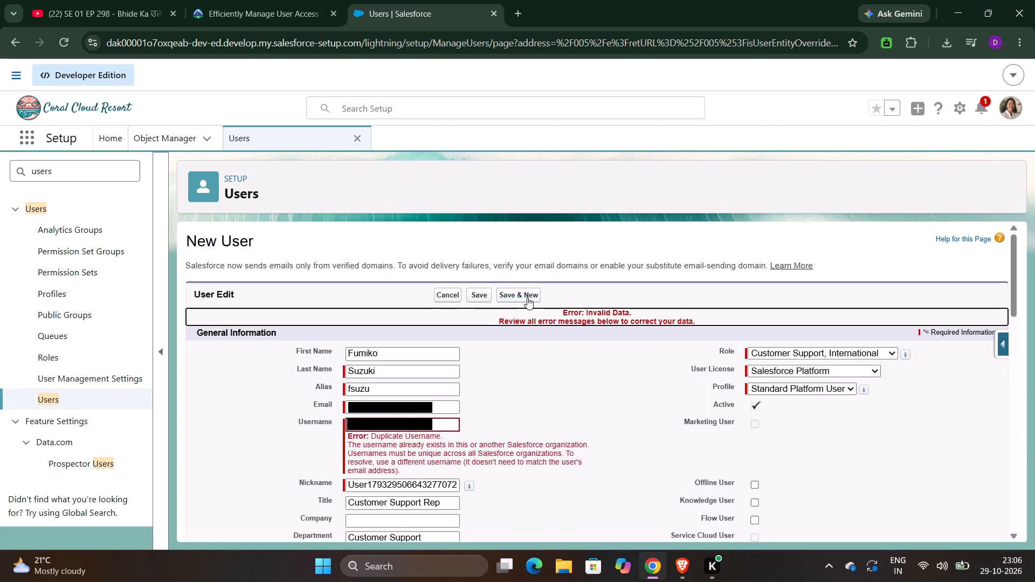
Replace the letters before .com in the username with black, and save the user with the option to start another.
left_click(399, 424)
key("Right")
key("Right")
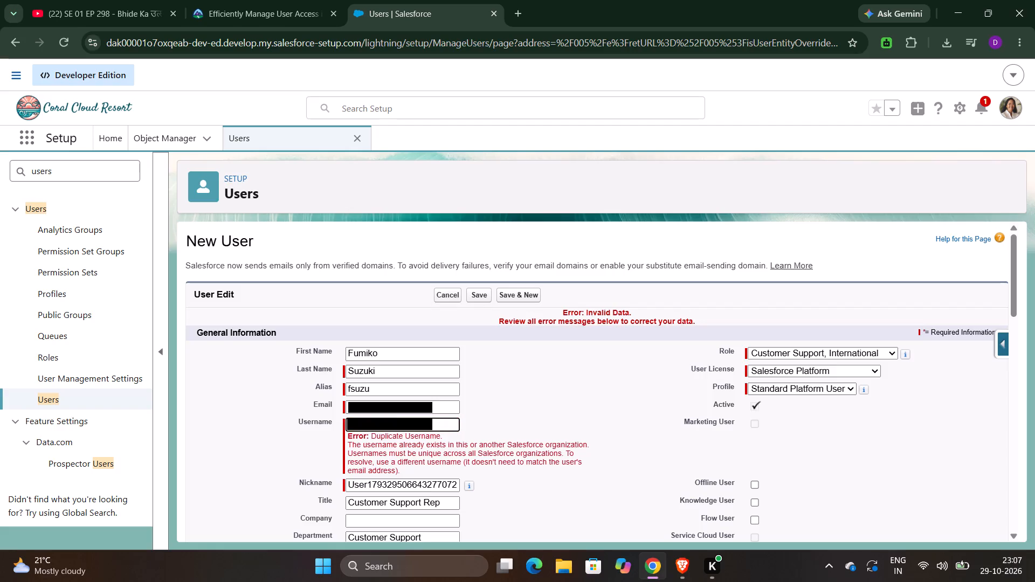
key("Right")
key("BackSpace")
key("BackSpace")
key("BackSpace")
type("bla")
type("ck")
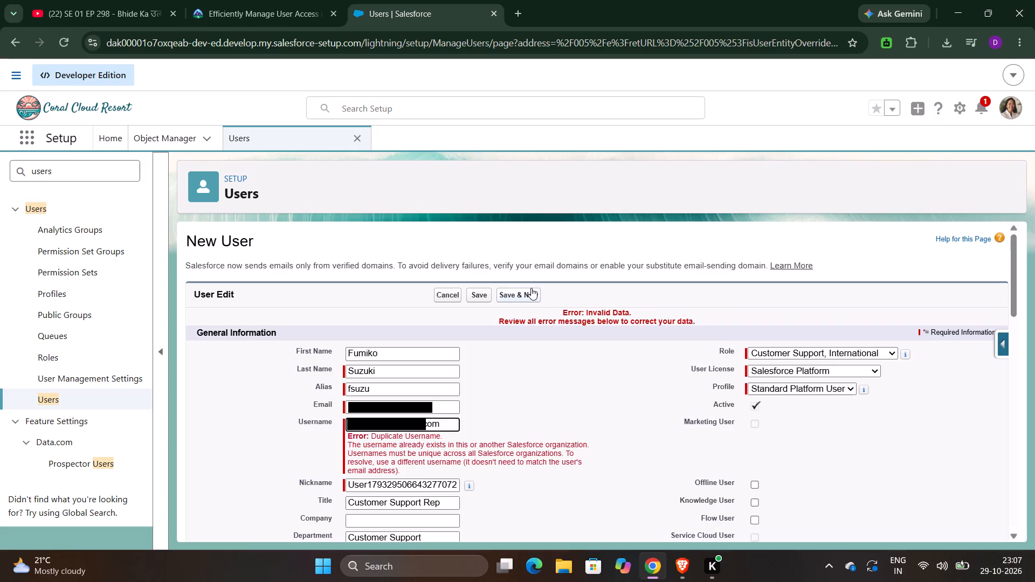
left_click(531, 288)
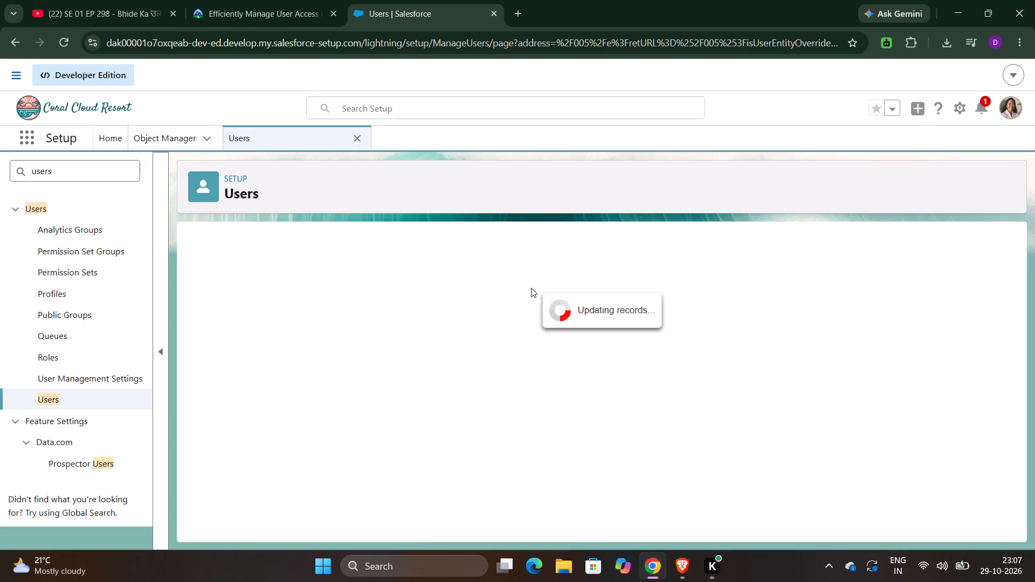
Copy the first name Aaron from Trailhead's US-based rep details and enter it in the new Salesforce user form.
scroll(457, 377, "down", 1)
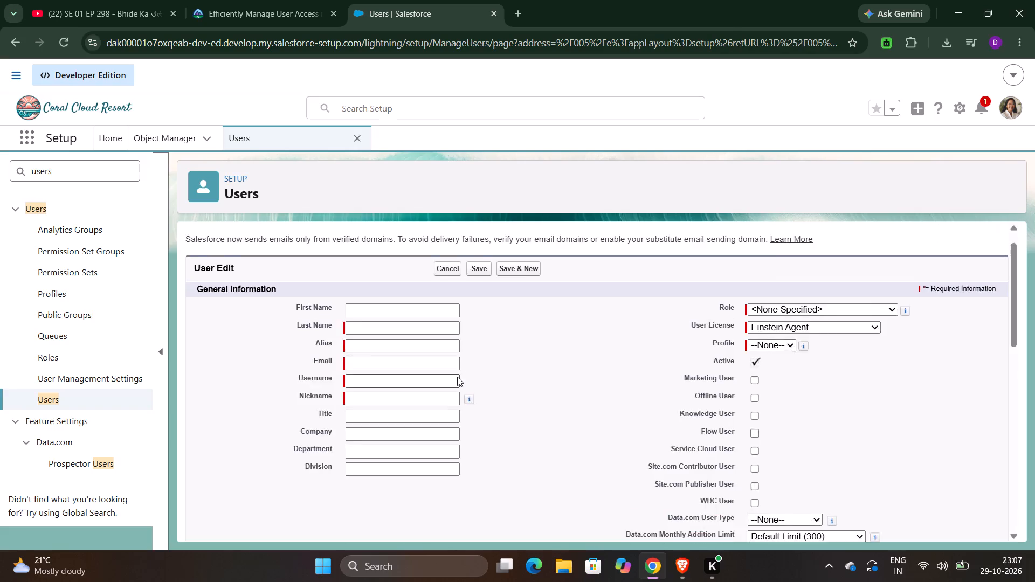
scroll(457, 377, "down", 1)
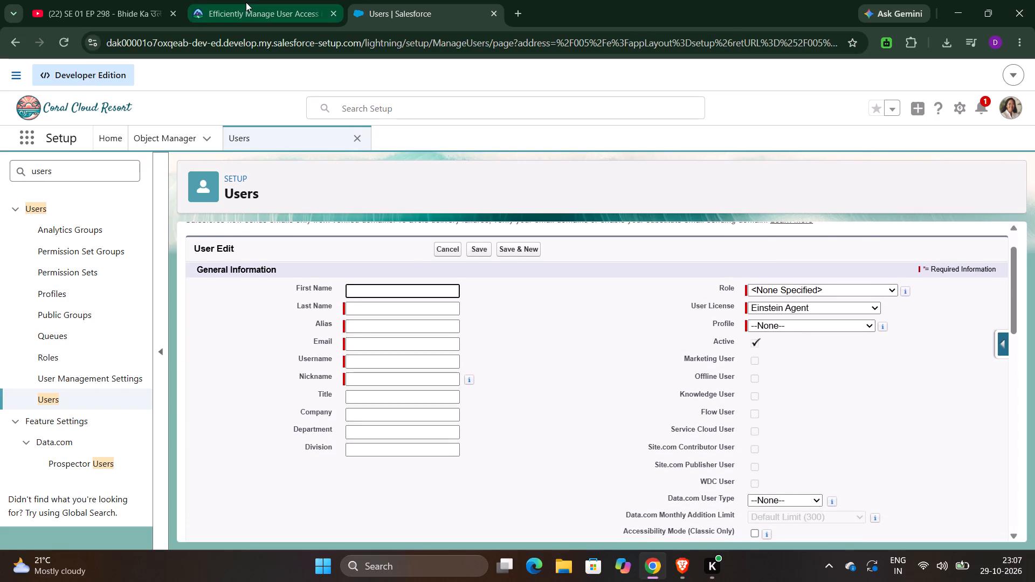
left_click(246, 2)
scroll(558, 419, "down", 5)
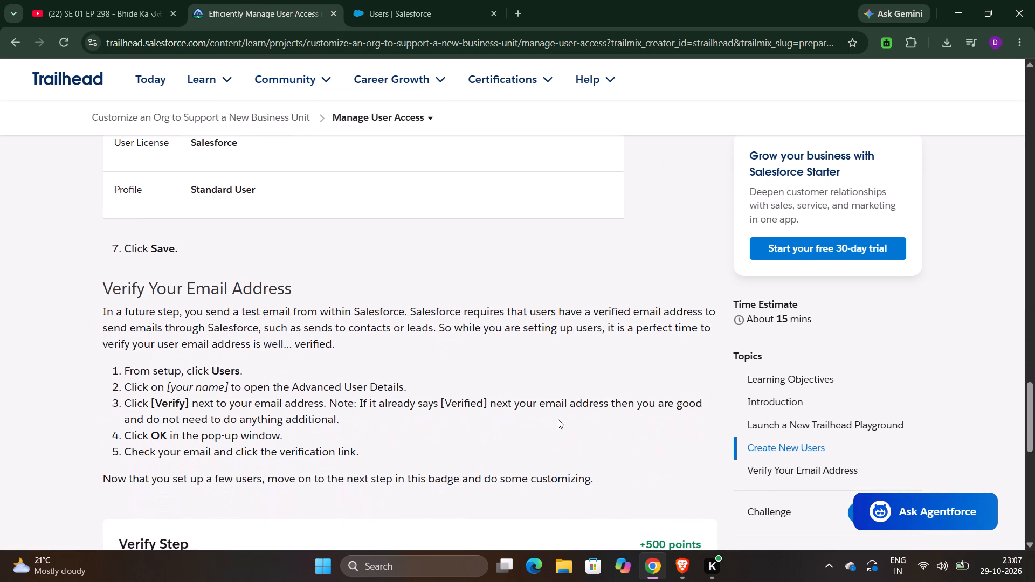
scroll(196, 425, "down", 3)
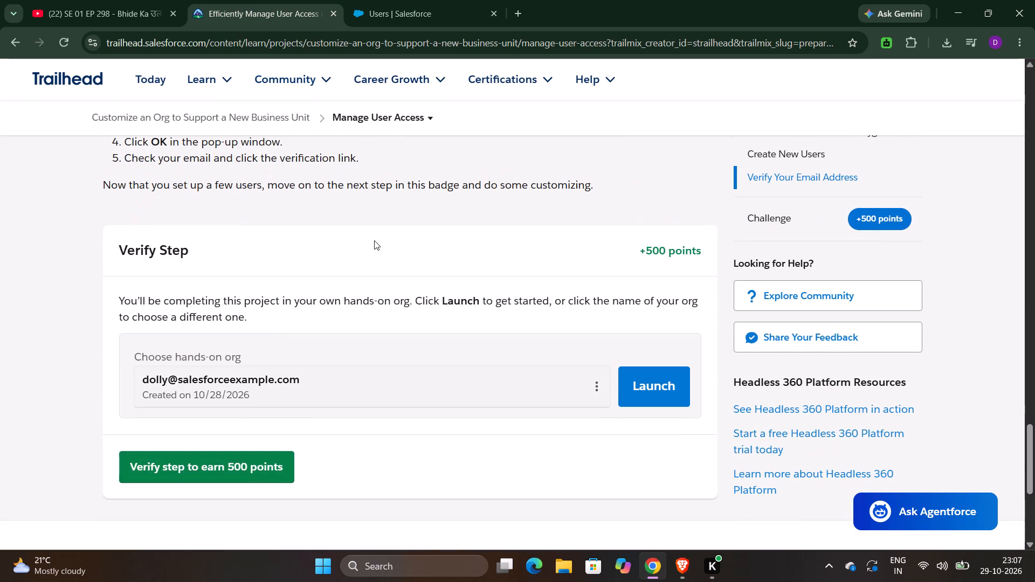
scroll(374, 240, "up", 5)
scroll(323, 254, "up", 3)
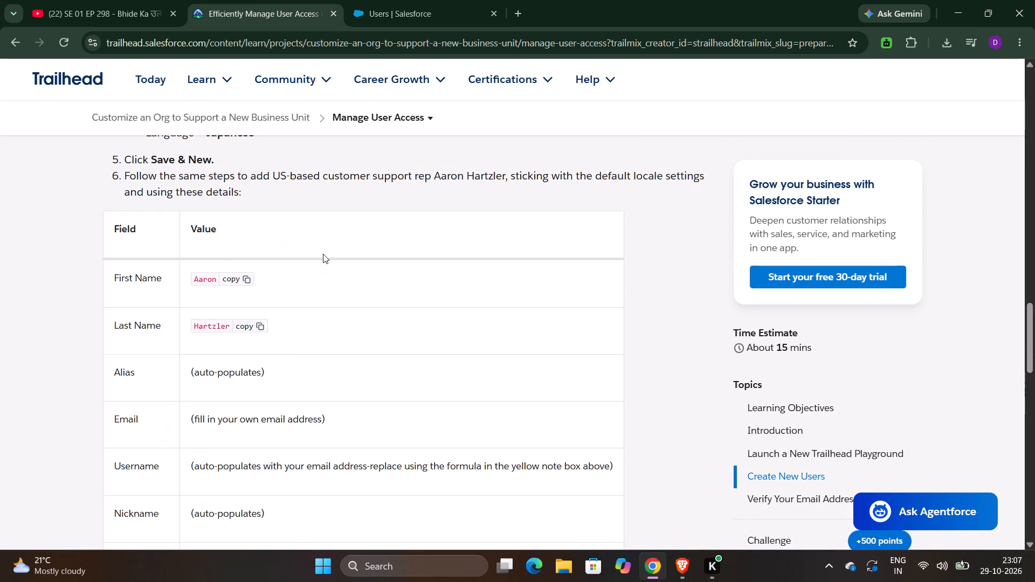
left_click(235, 277)
left_click(418, 0)
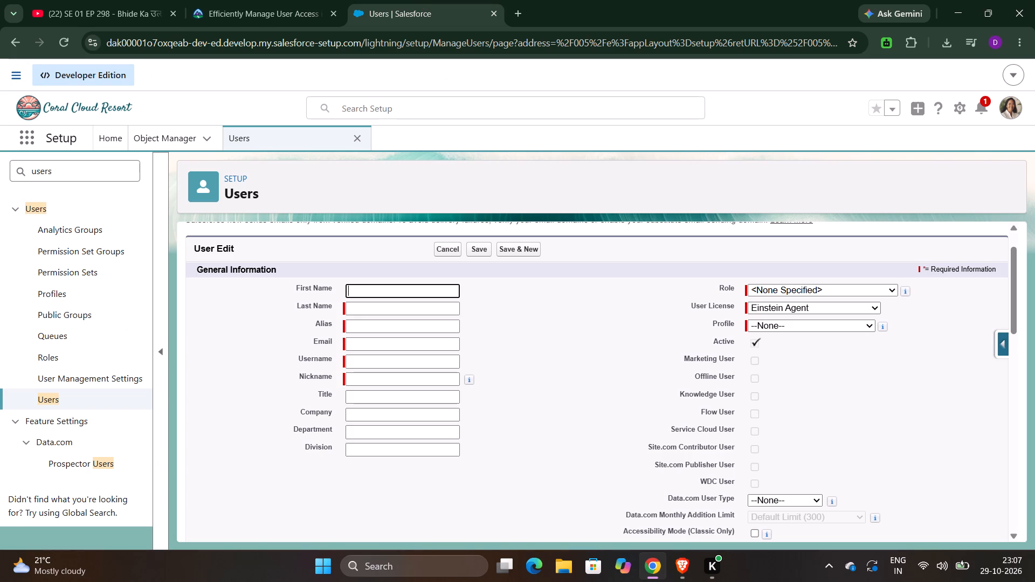
key("ctrl+v")
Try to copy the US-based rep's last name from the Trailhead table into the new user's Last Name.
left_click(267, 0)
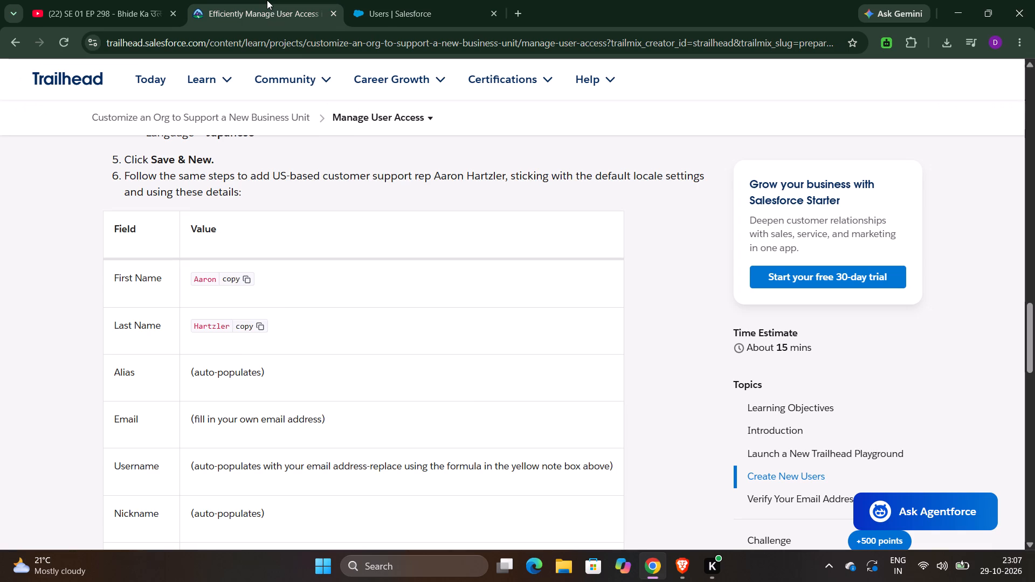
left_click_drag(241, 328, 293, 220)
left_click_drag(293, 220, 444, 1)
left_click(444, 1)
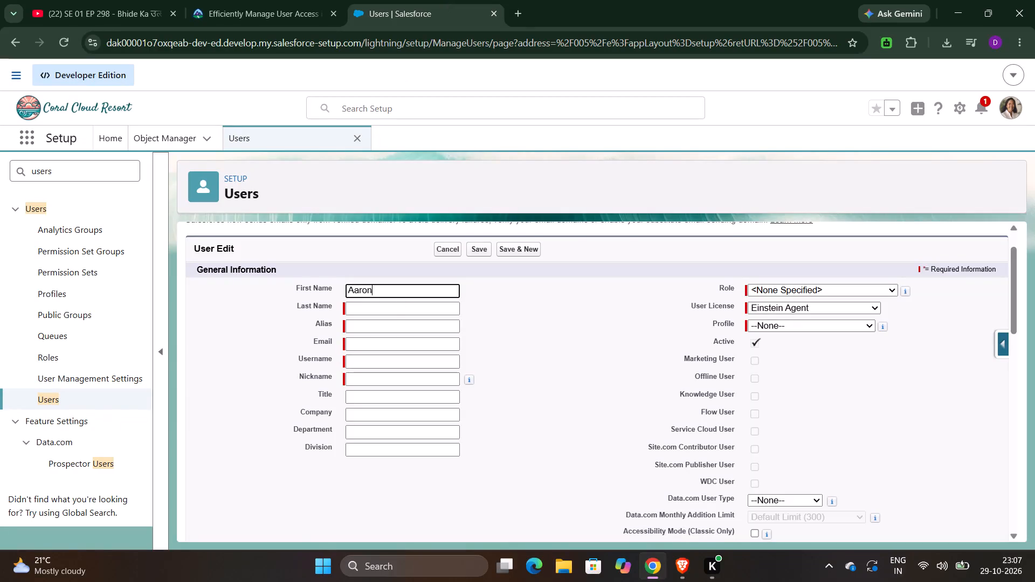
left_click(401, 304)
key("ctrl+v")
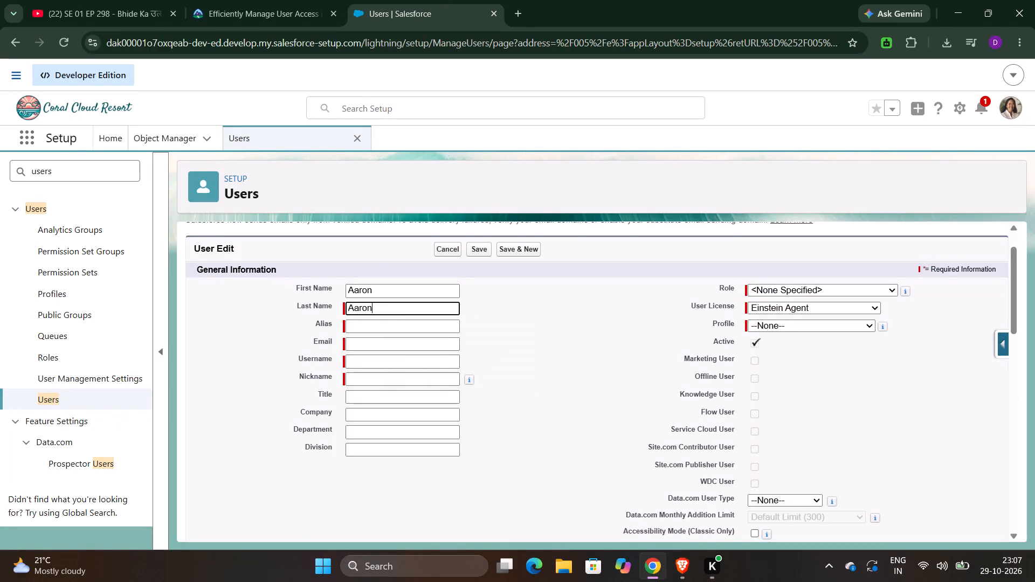
Copy the last name Hartzler from the Trailhead table and replace the new user's Last Name with it.
left_click(280, 0)
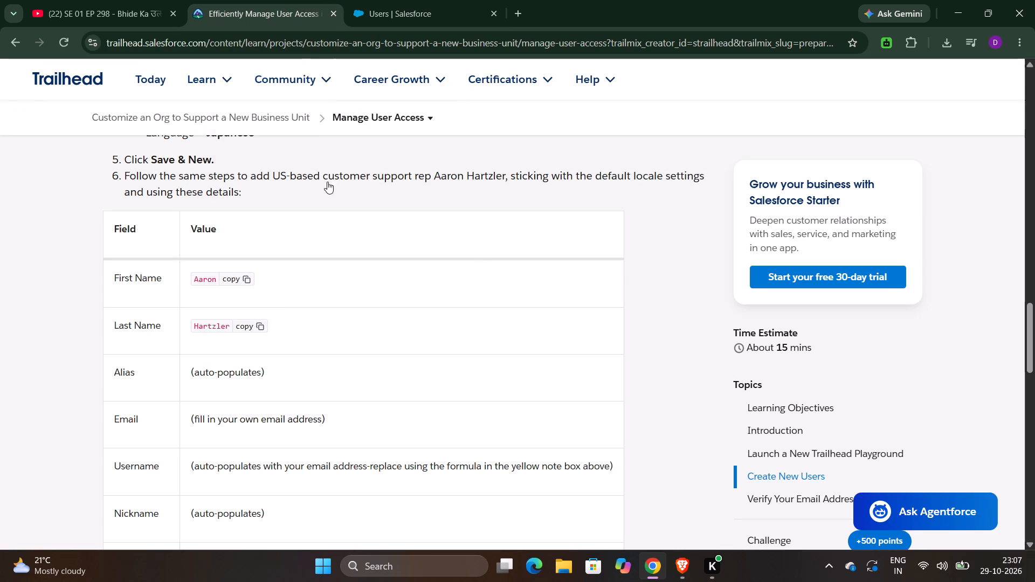
left_click(247, 321)
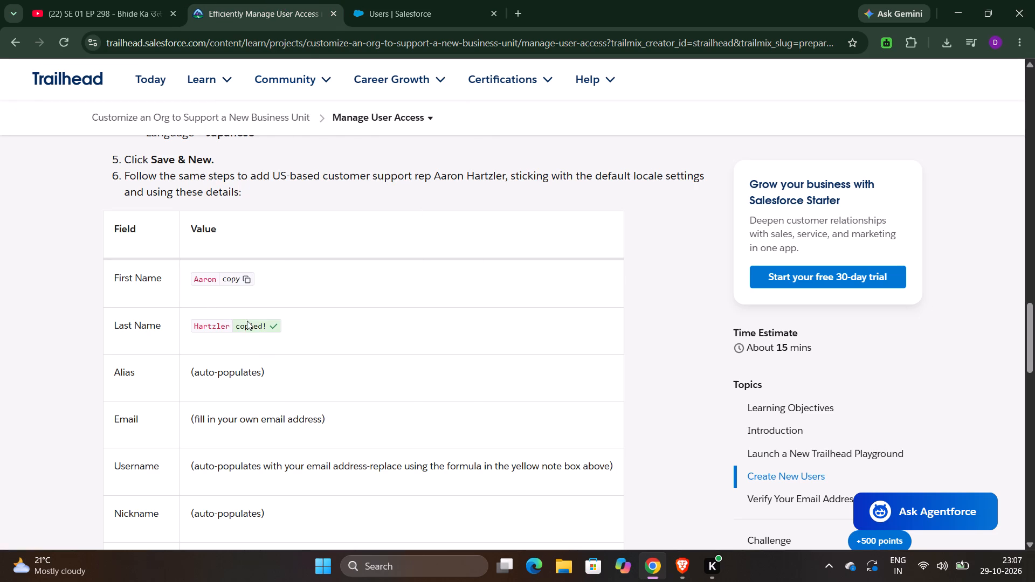
left_click(429, 0)
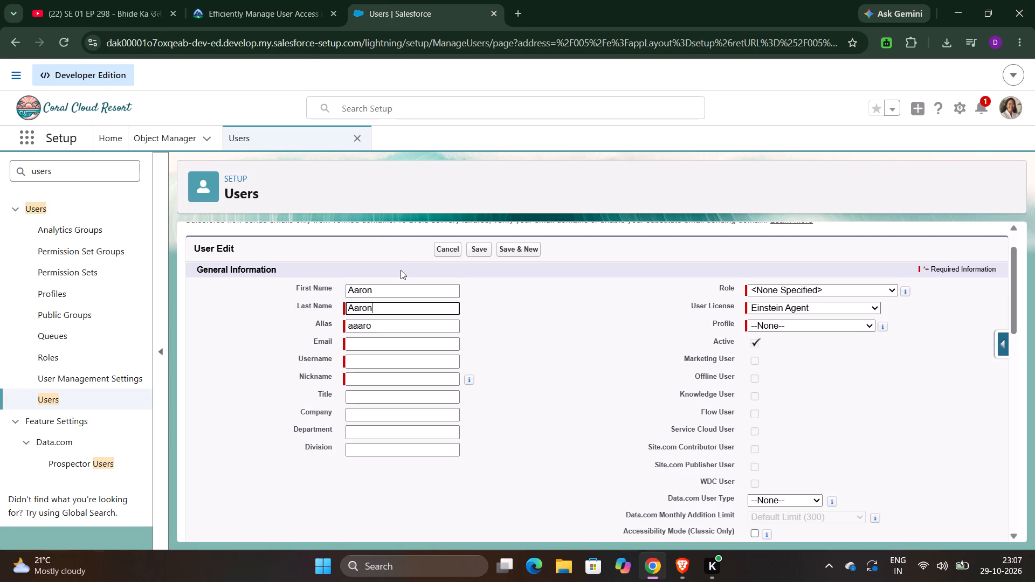
left_click(393, 302)
key("BackSpace")
key("BackSpace")
key("BackSpace")
key("BackSpace")
key("BackSpace")
key("BackSpace")
key("BackSpace")
key("BackSpace")
key("BackSpace")
key("BackSpace")
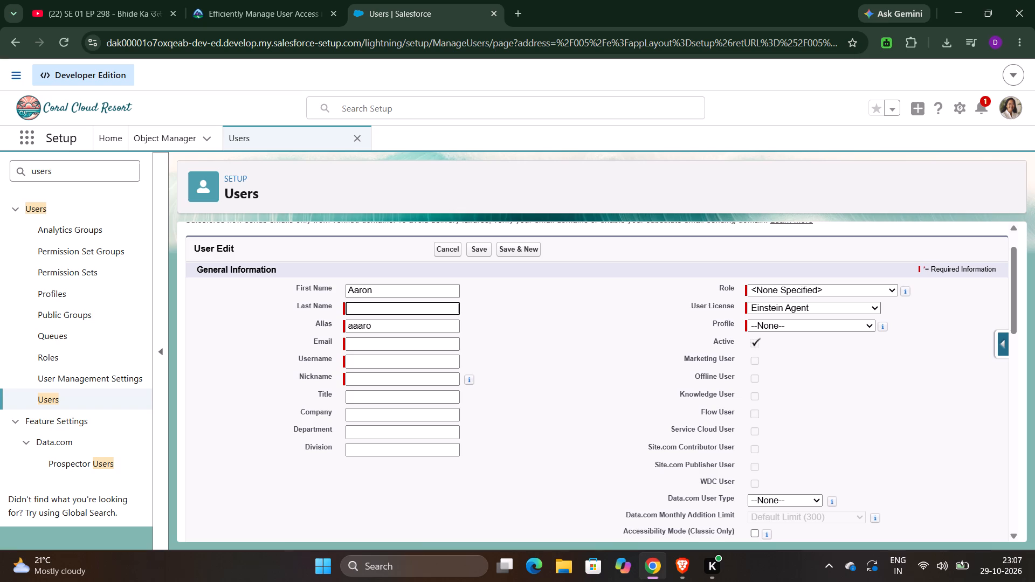
key("ctrl+v")
left_click(387, 323)
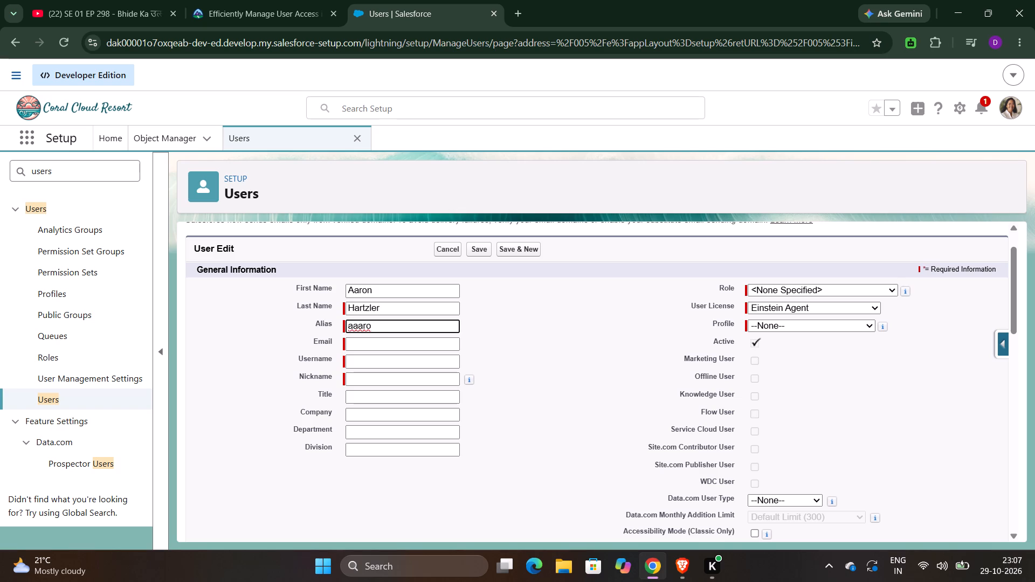
left_click(387, 323)
left_click_drag(387, 323, 334, 329)
key("BackSpace")
left_click_drag(392, 310, 287, 314)
key("BackSpace")
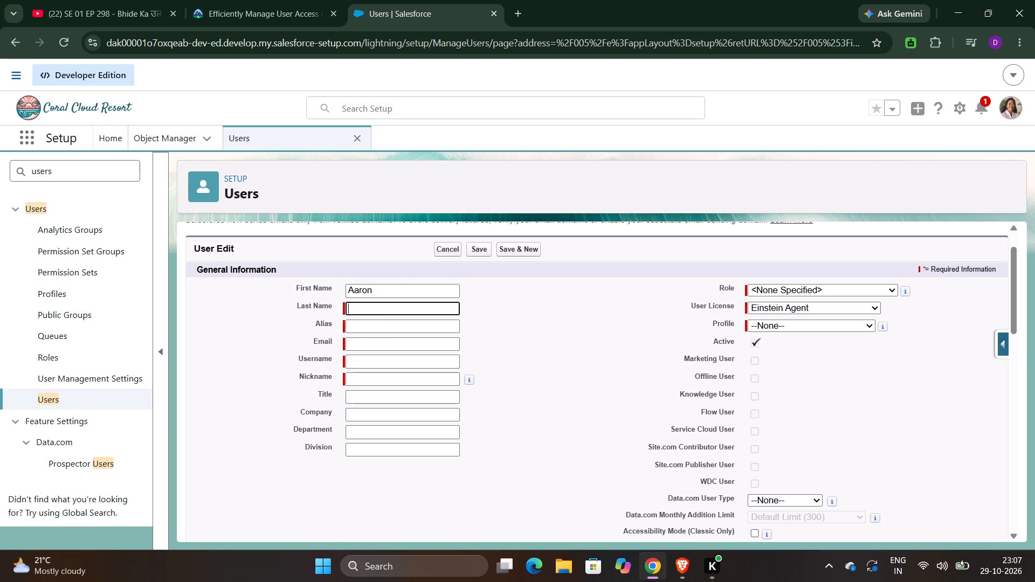
left_click_drag(393, 294, 294, 293)
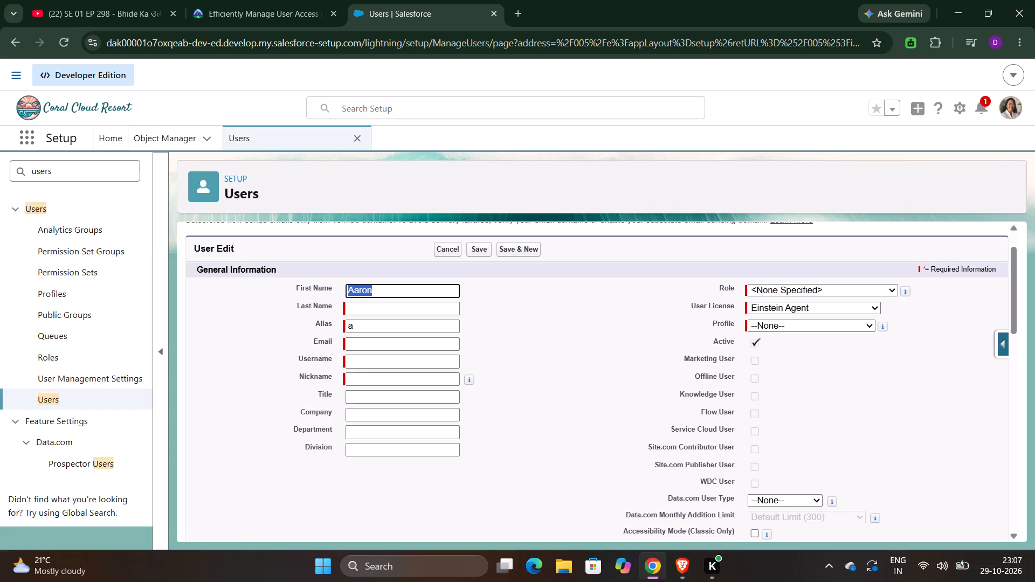
left_click_drag(370, 332, 319, 332)
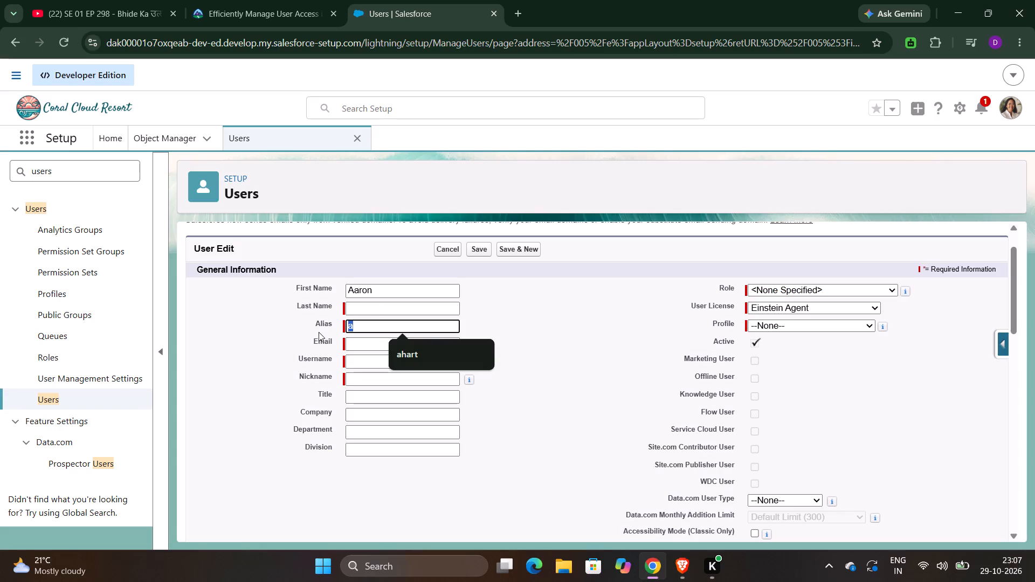
key("BackSpace")
left_click(378, 310)
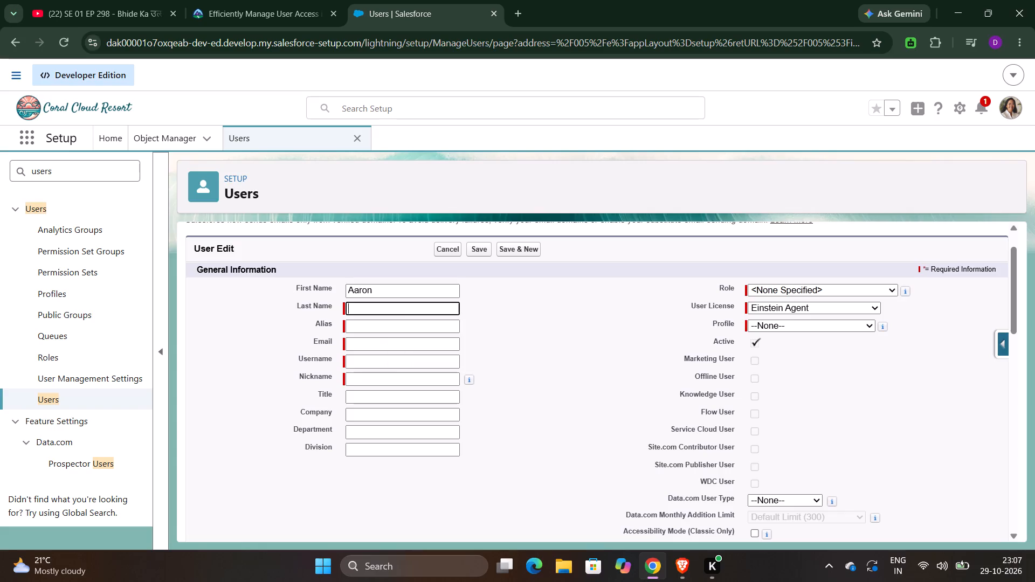
key("ctrl+v")
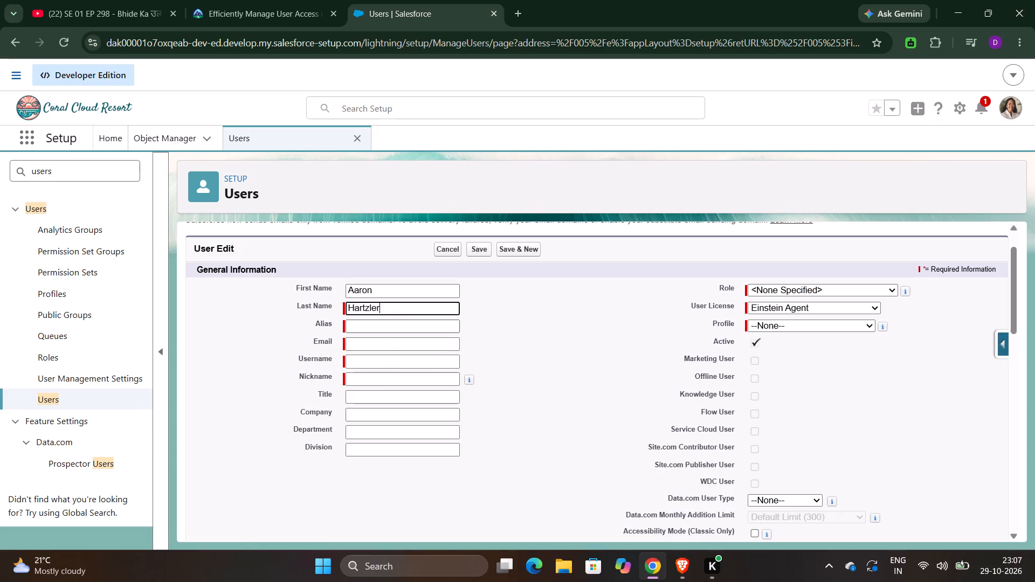
left_click(389, 331)
Fill in the new user's Email with your own email address from the saved suggestions.
left_click(374, 344)
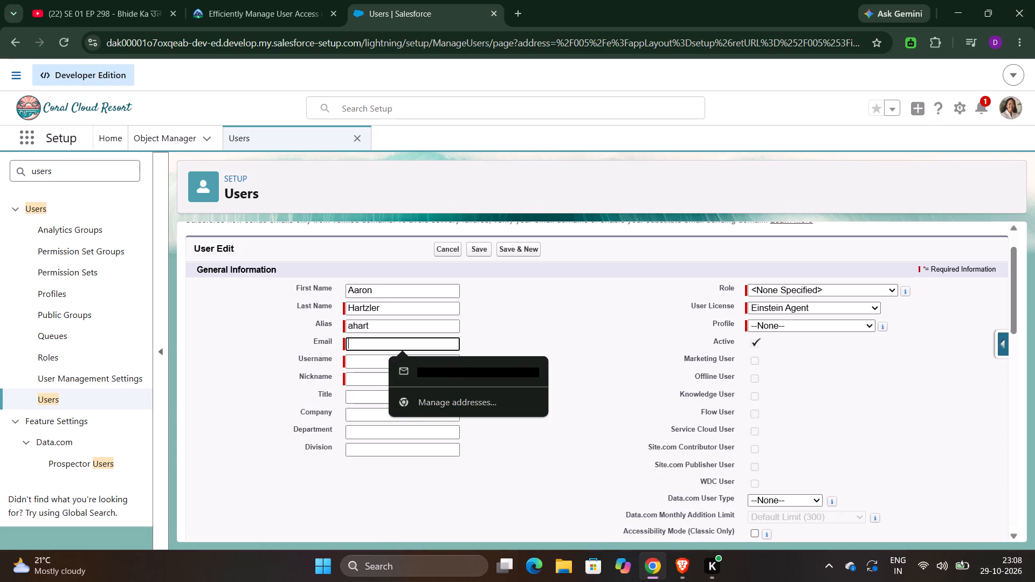
type("doll")
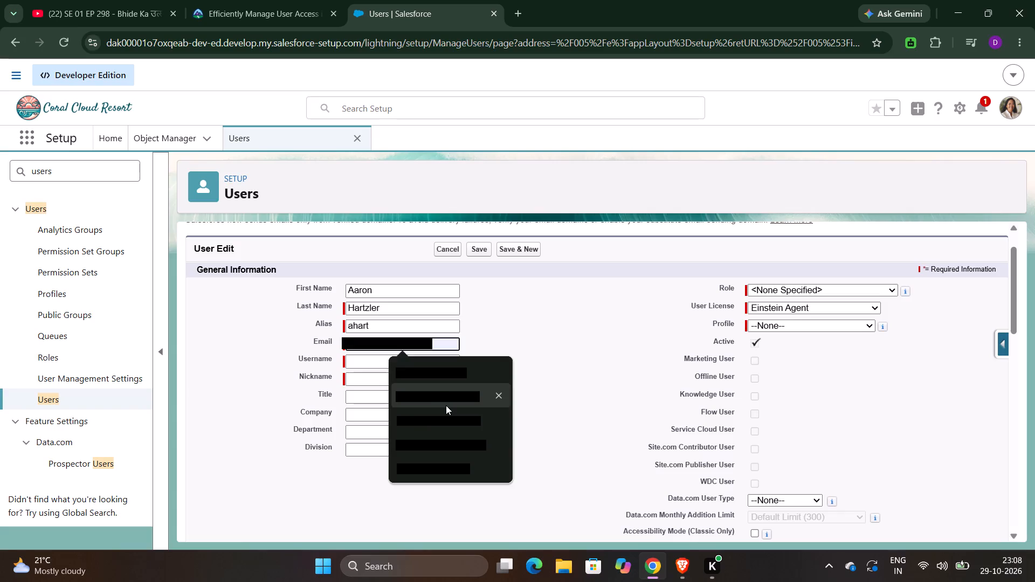
left_click(446, 405)
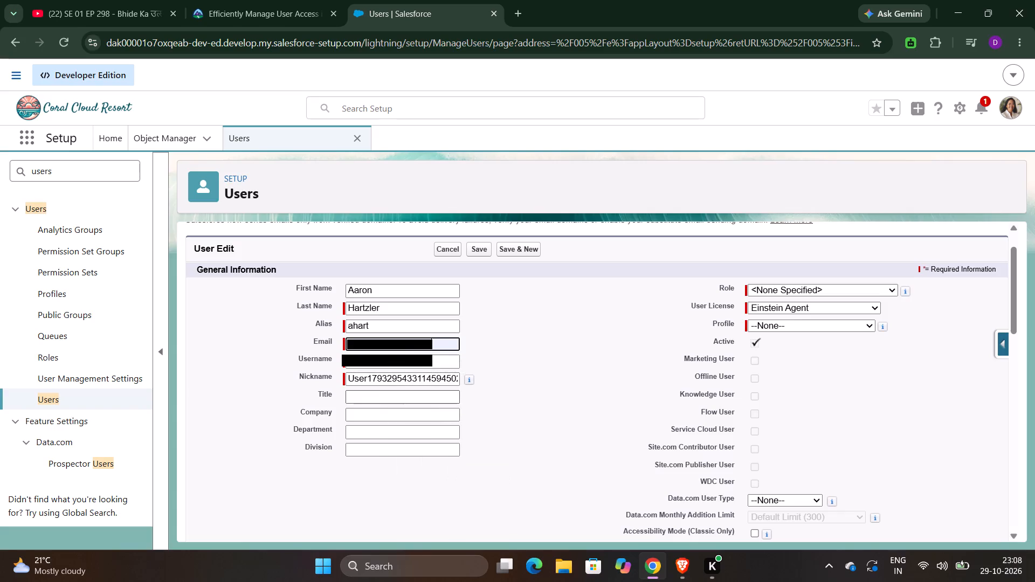
Copy the title Customer Support Rep from the Trailhead table into the new user's Title.
left_click(261, 0)
scroll(555, 436, "down", 1)
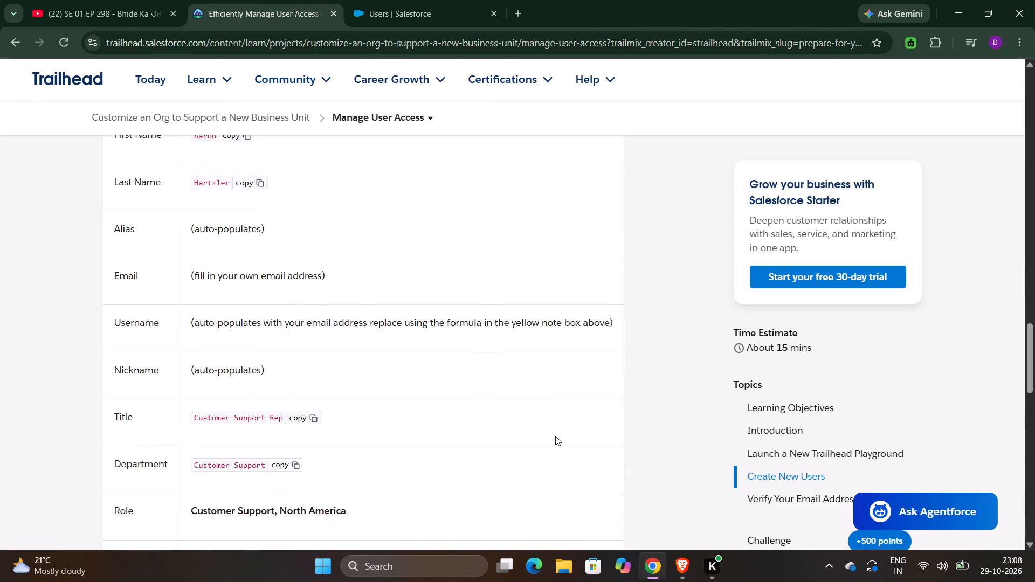
scroll(555, 436, "down", 1)
left_click(287, 412)
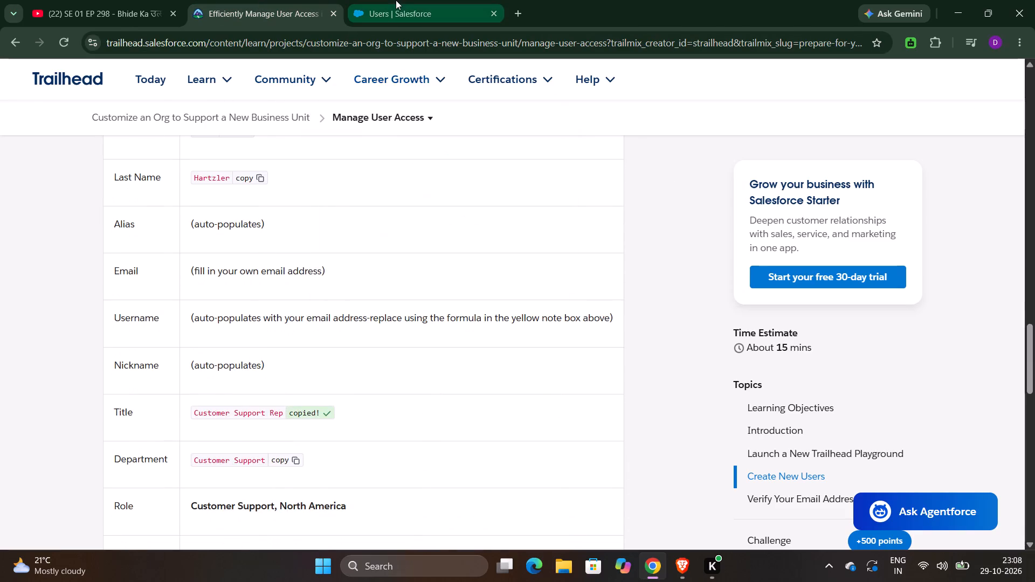
left_click(396, 0)
left_click(389, 393)
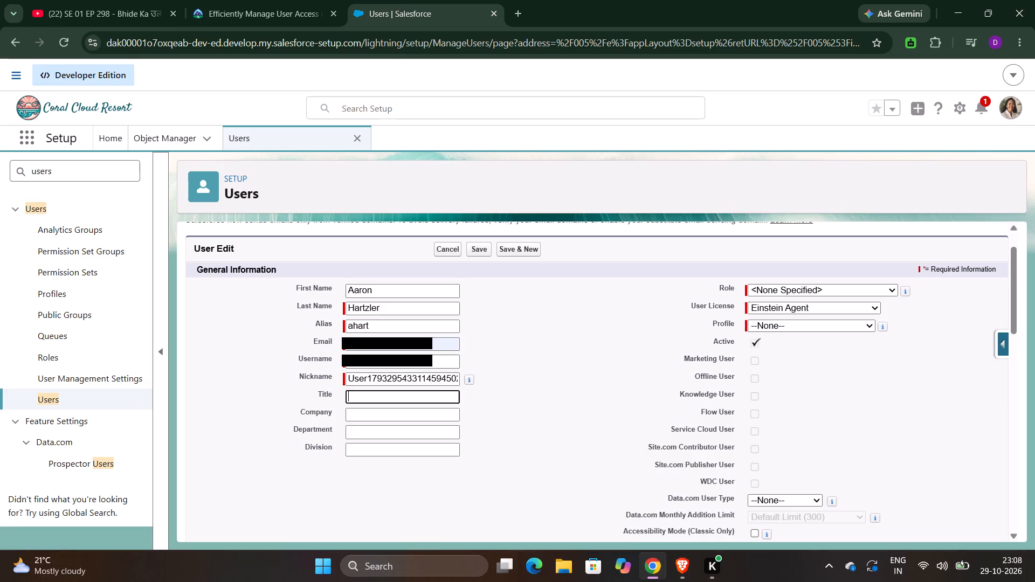
key("ctrl+v")
Copy the department Customer Support from the Trailhead table into the new user's Department.
left_click(259, 0)
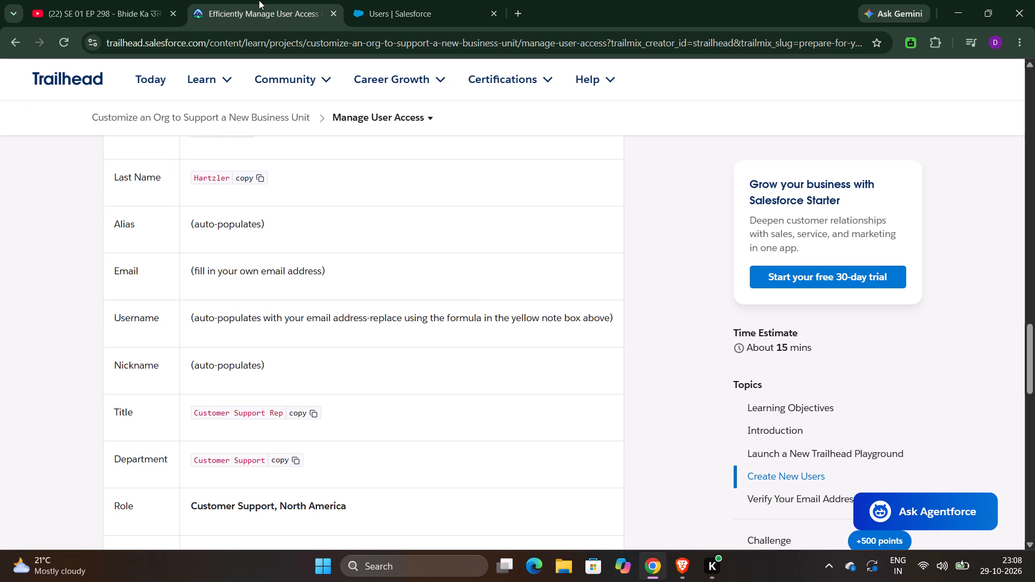
left_click(294, 462)
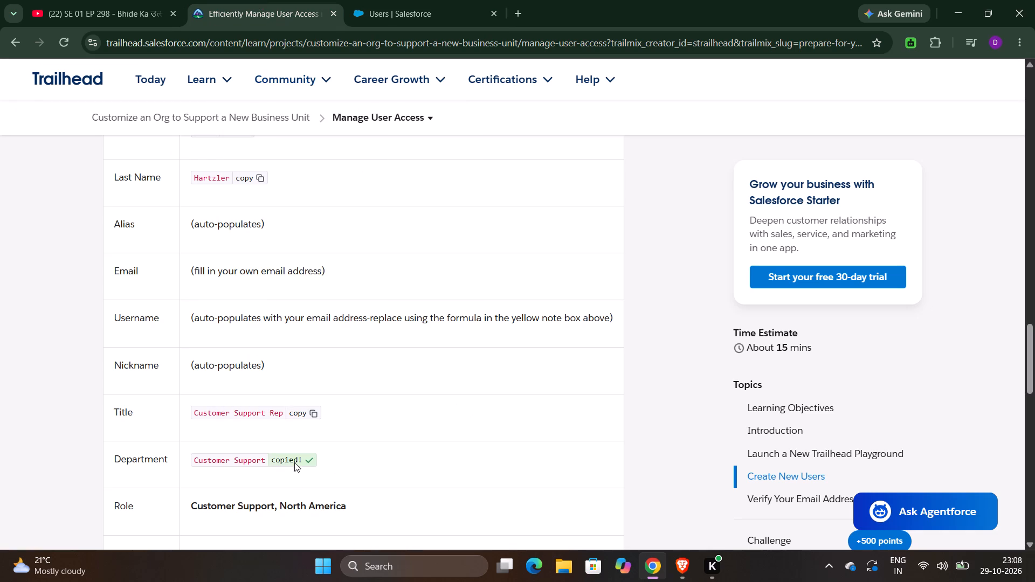
scroll(378, 361, "down", 2)
left_click(360, 0)
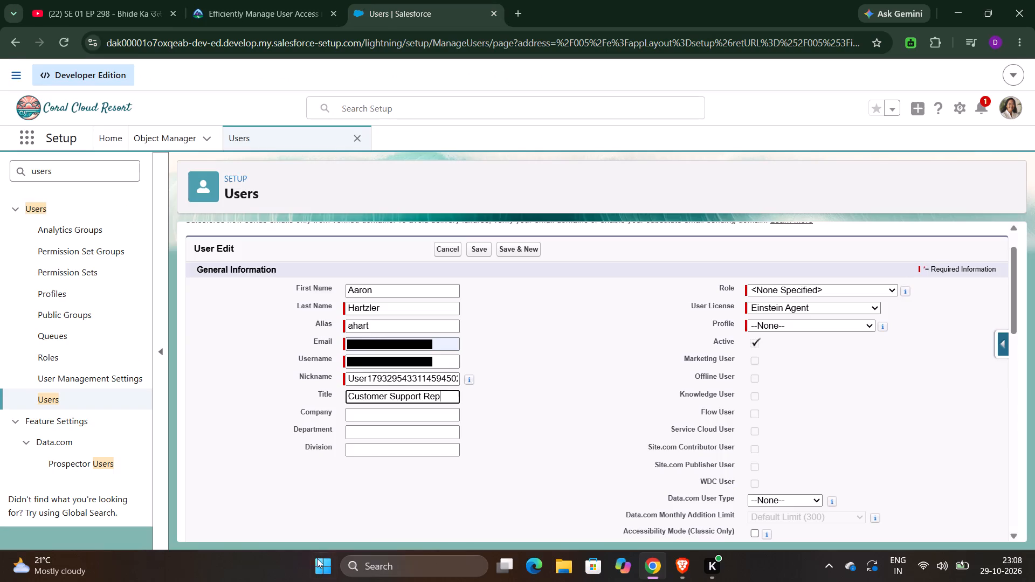
left_click(372, 430)
key("ctrl+v")
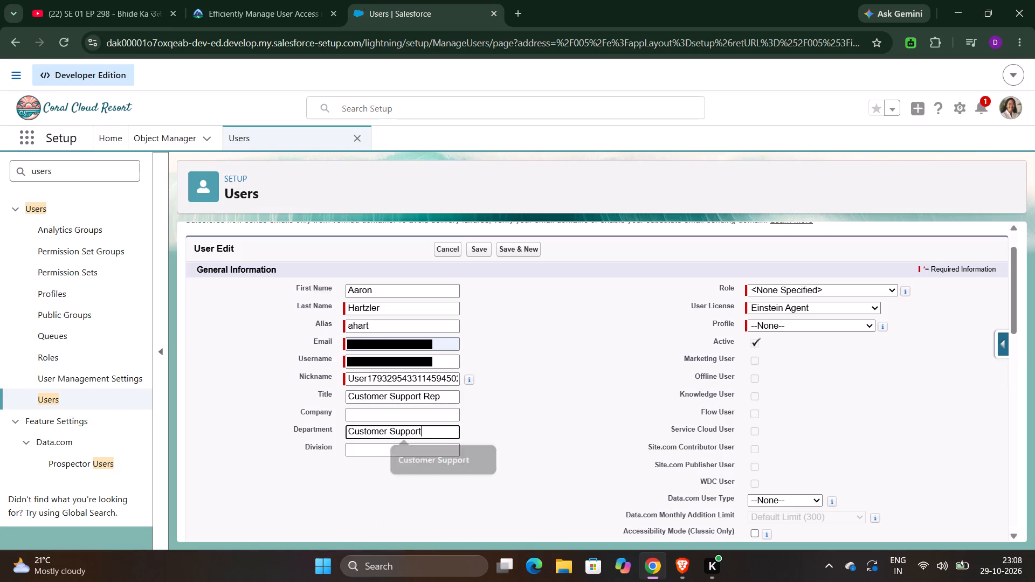
Check the remaining user details in the Trailhead table and set the new user's User License to Salesforce.
left_click(297, 0)
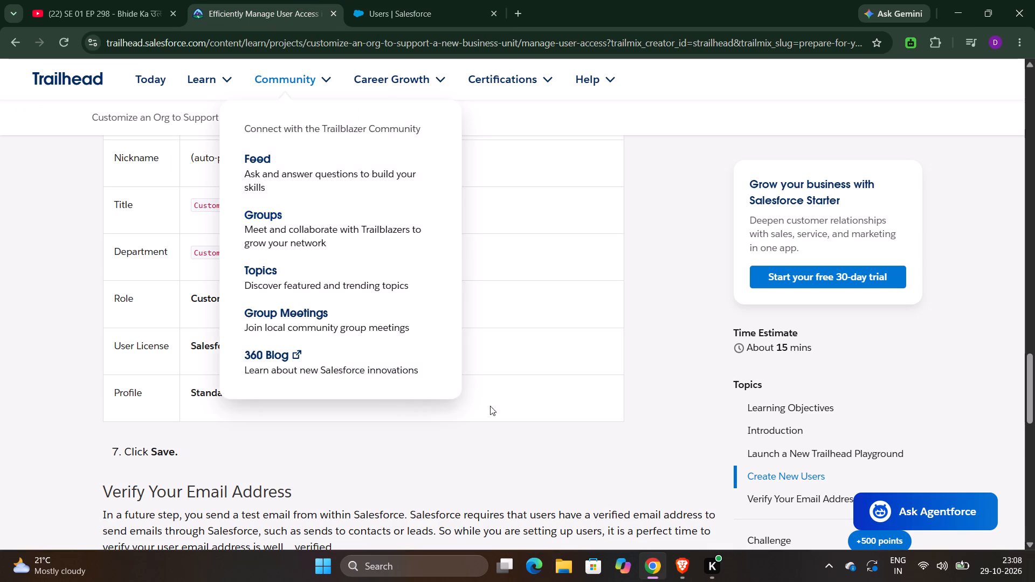
scroll(590, 392, "down", 1)
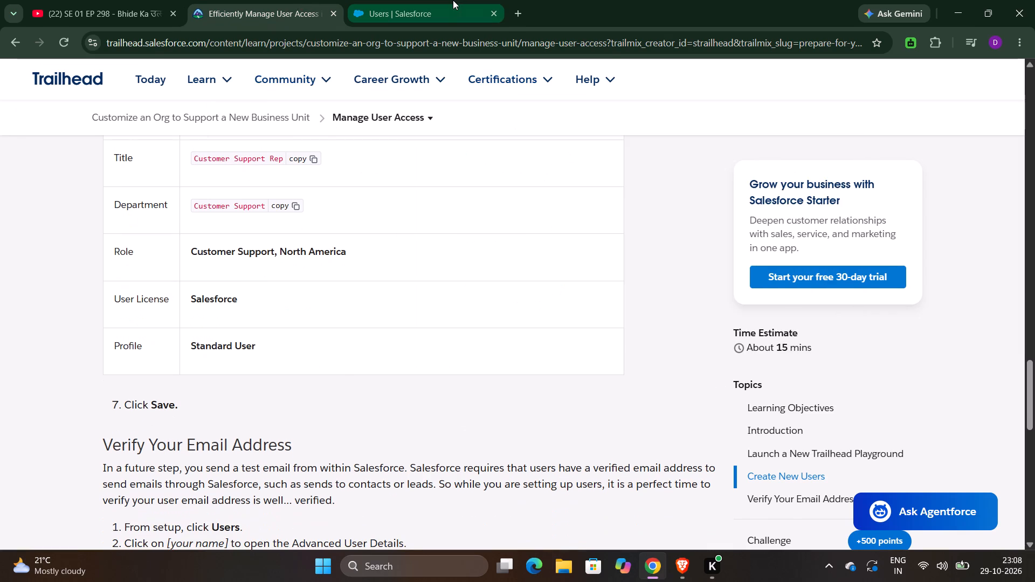
left_click(453, 0)
left_click(829, 318)
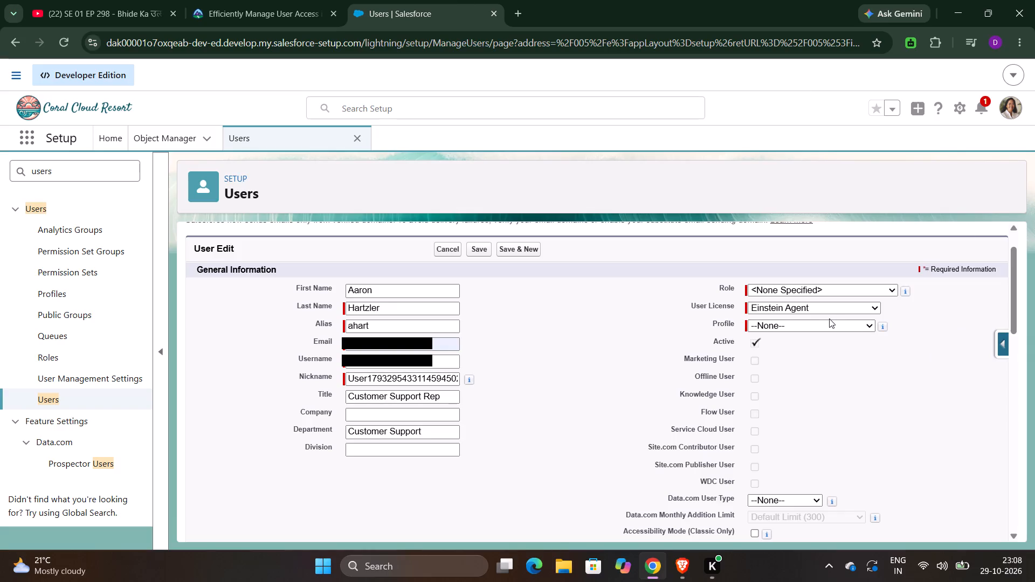
left_click(823, 322)
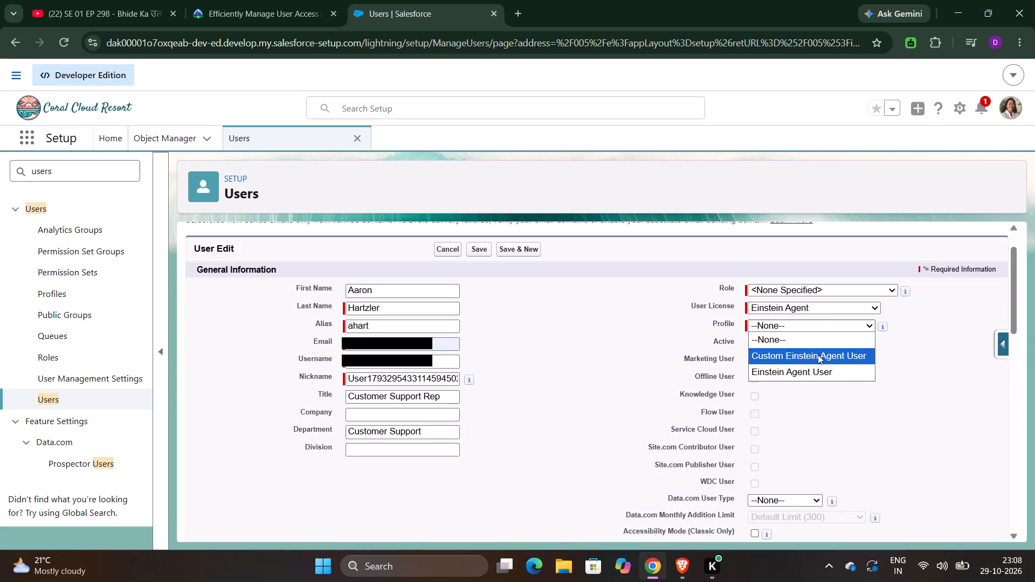
left_click(852, 300)
left_click(838, 305)
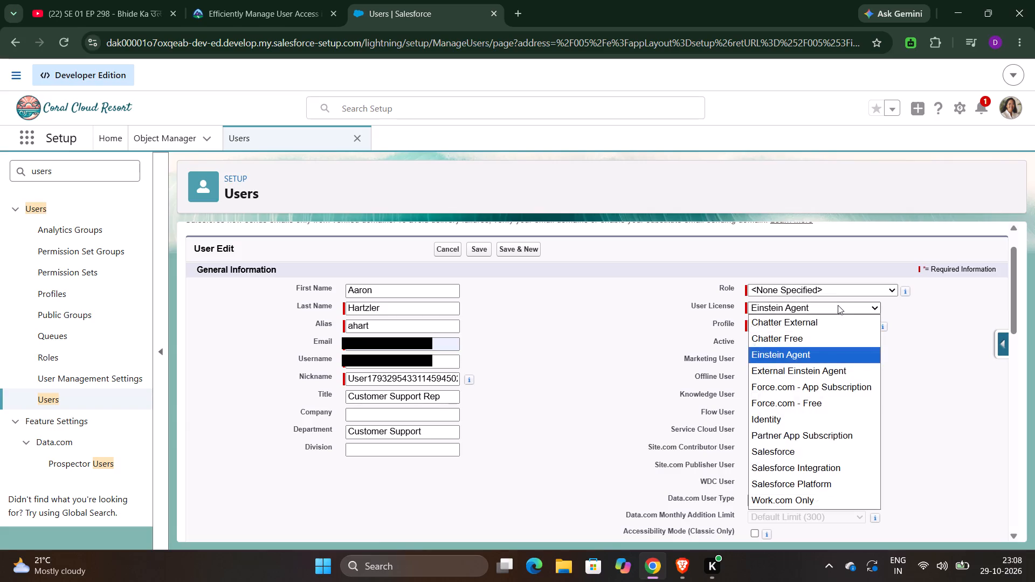
left_click(790, 449)
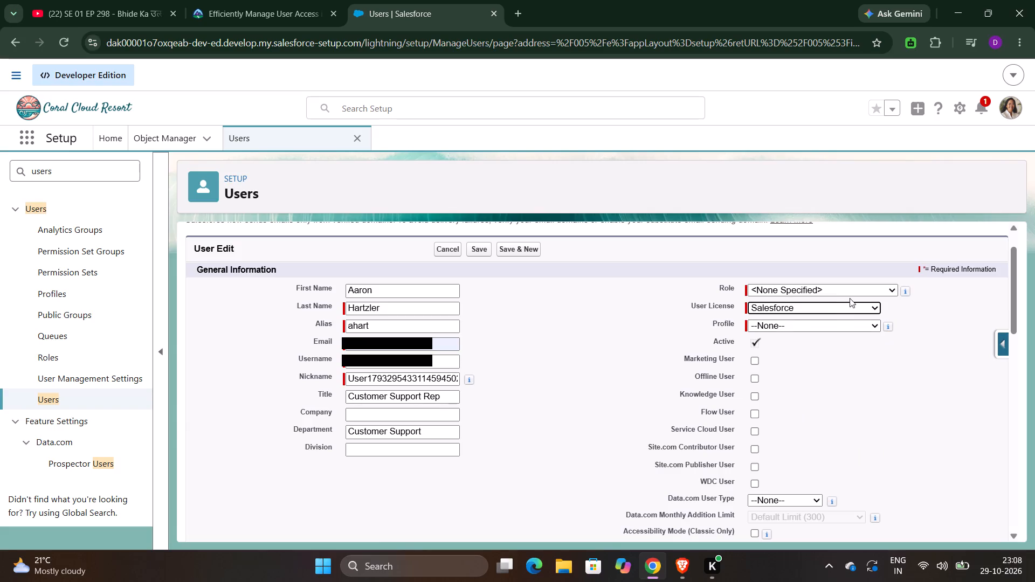
Set the new user's Role to Customer Support, North America and the Profile to Standard User.
left_click(862, 288)
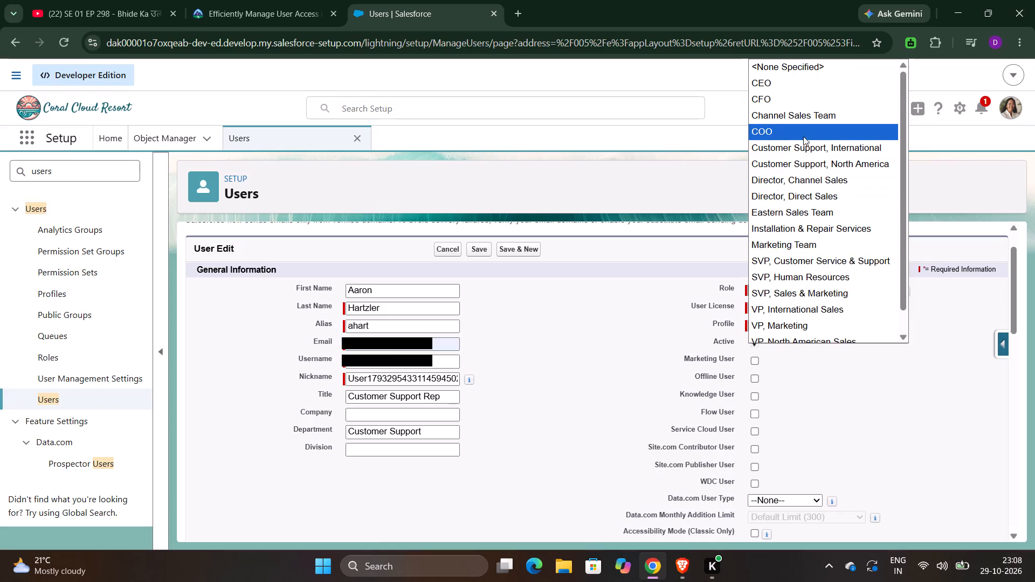
scroll(801, 129, "down", 2)
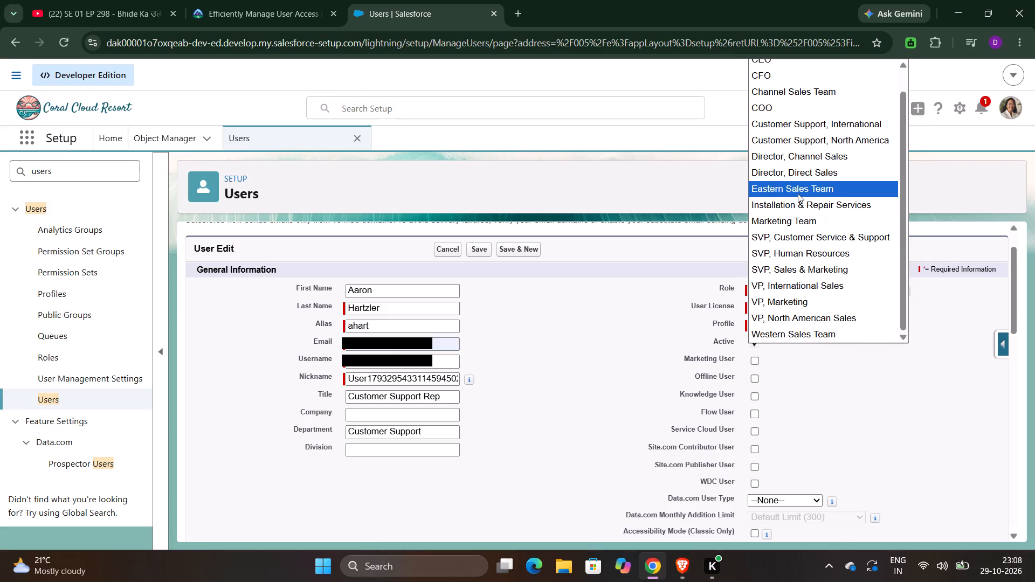
left_click(801, 144)
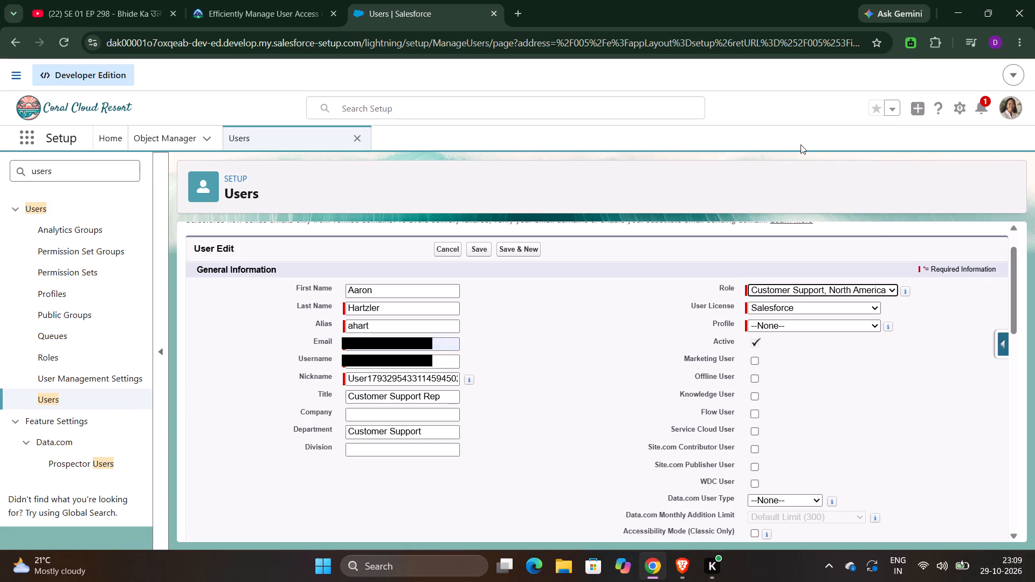
left_click(811, 323)
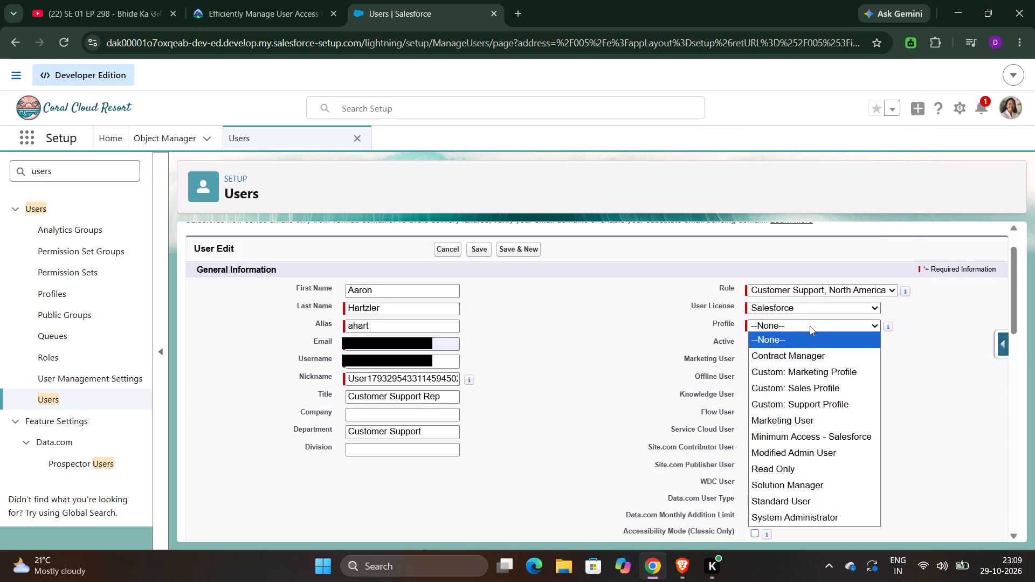
scroll(805, 399, "down", 2)
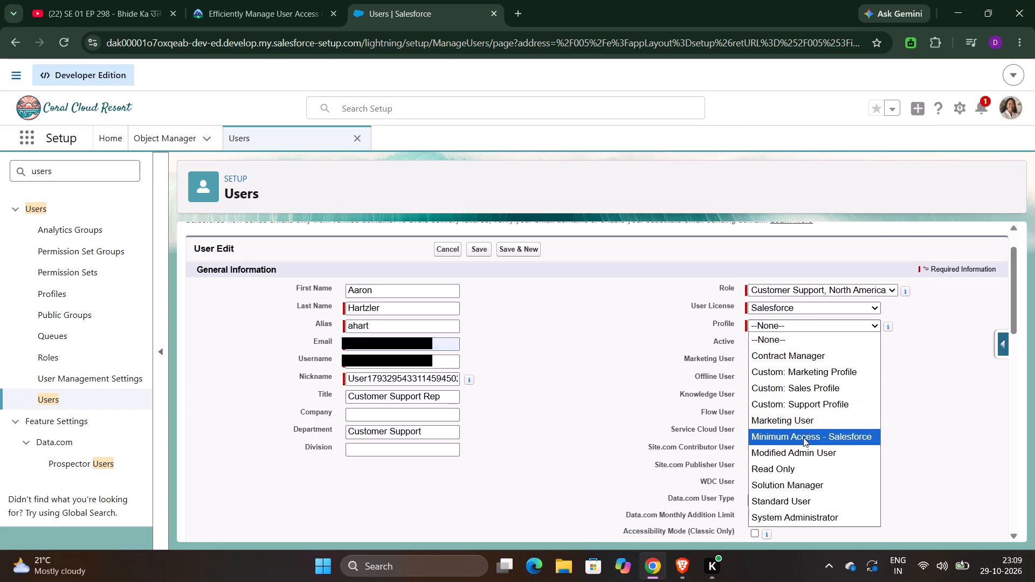
left_click(792, 499)
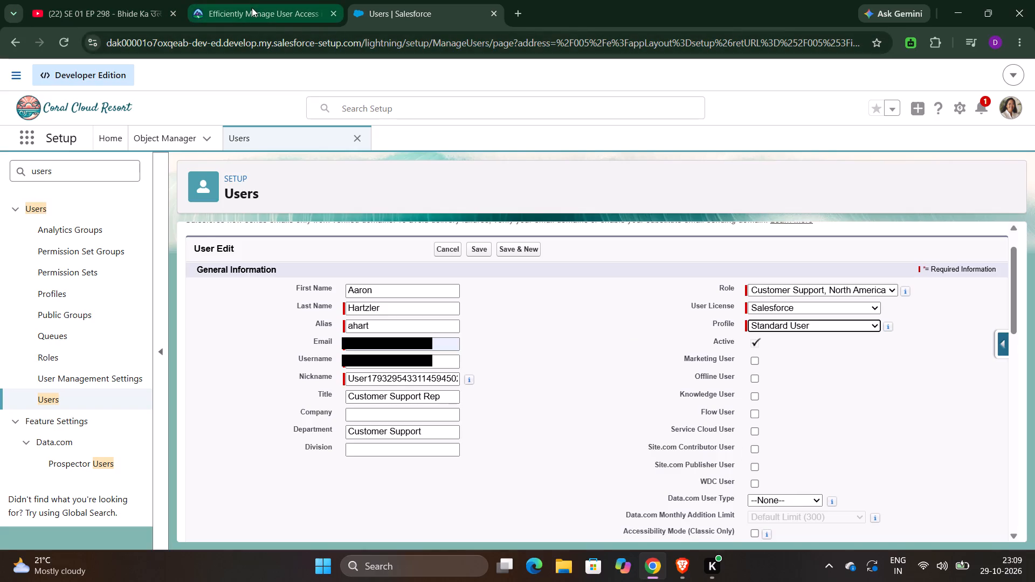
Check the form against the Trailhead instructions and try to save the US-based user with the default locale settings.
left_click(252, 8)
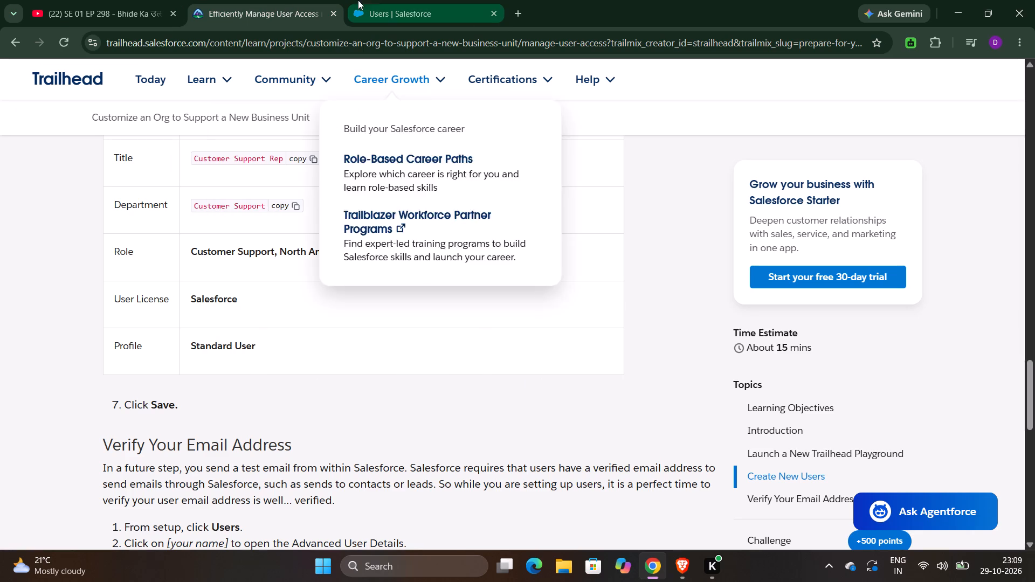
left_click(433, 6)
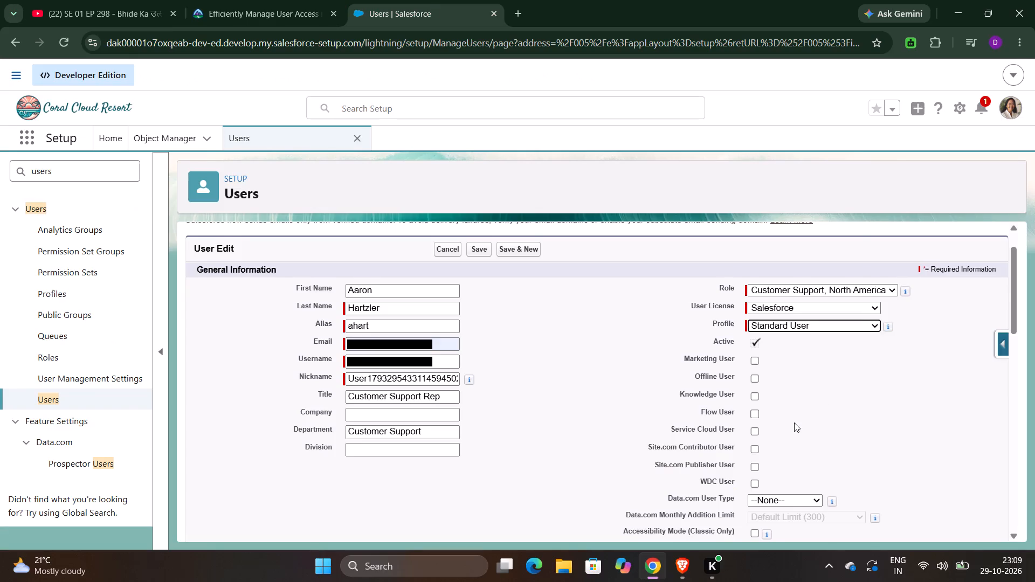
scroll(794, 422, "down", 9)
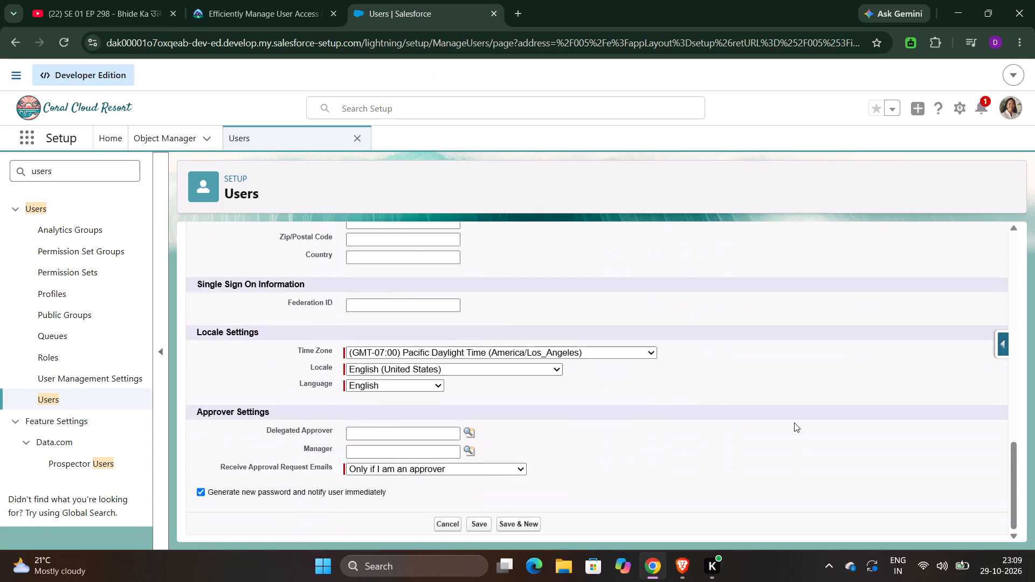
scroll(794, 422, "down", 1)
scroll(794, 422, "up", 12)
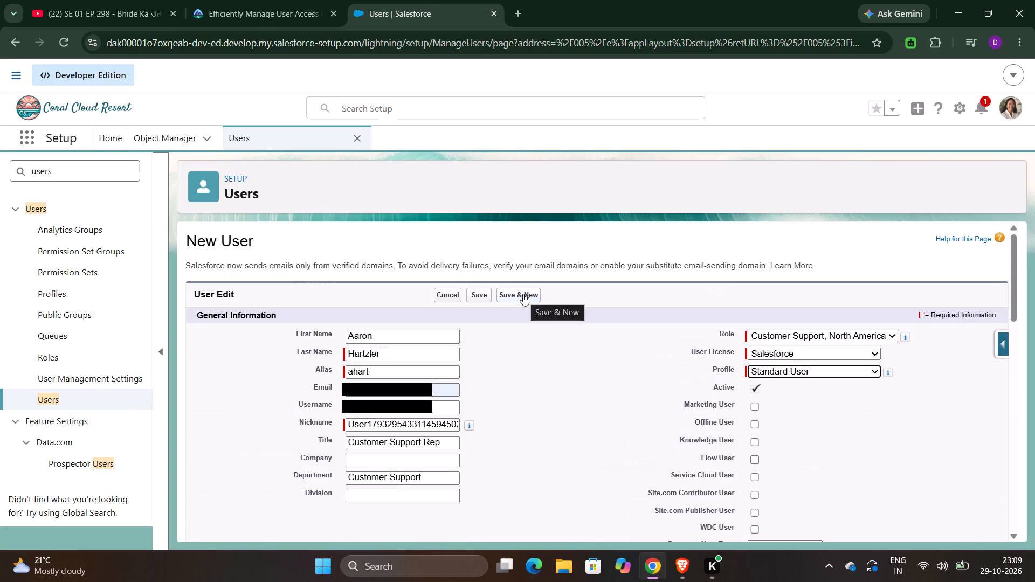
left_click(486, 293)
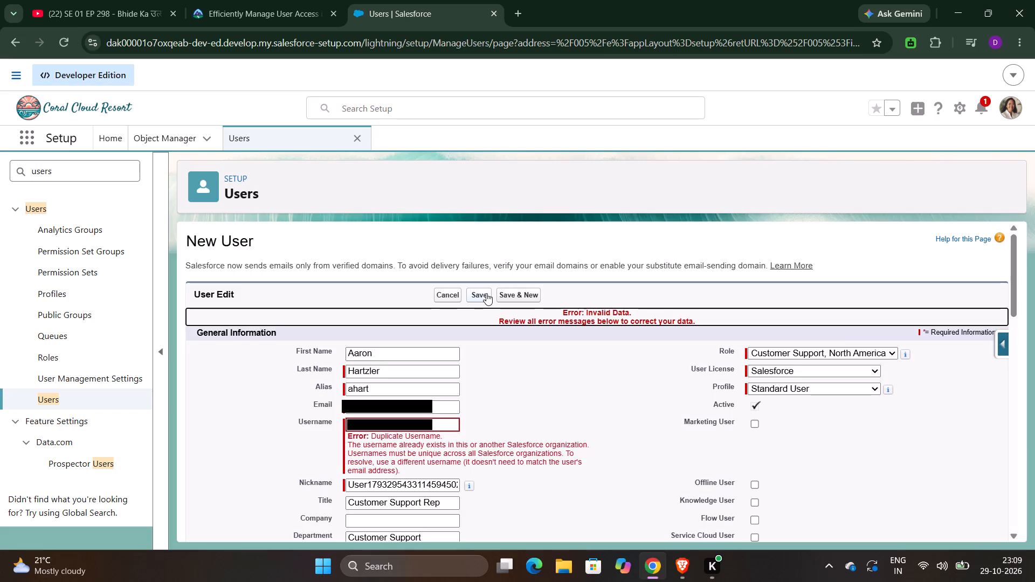
Replace the duplicate Username with a unique email-format one that includes the user's copied last name, and save the new user.
left_click(435, 424)
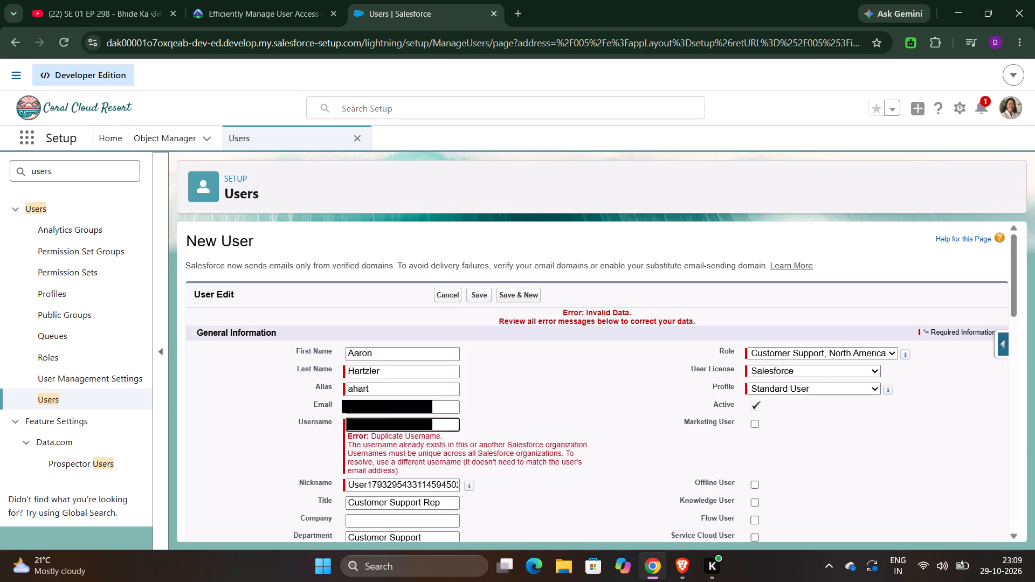
key("BackSpace")
key("BackSpace")
key("BackSpace")
key("BackSpace")
key("BackSpace")
key("BackSpace")
key("BackSpace")
key("BackSpace")
key("BackSpace")
key("BackSpace")
key("BackSpace")
key("BackSpace")
key("BackSpace")
key("BackSpace")
key("BackSpace")
key("BackSpace")
key("BackSpace")
key("BackSpace")
key("BackSpace")
key("BackSpace")
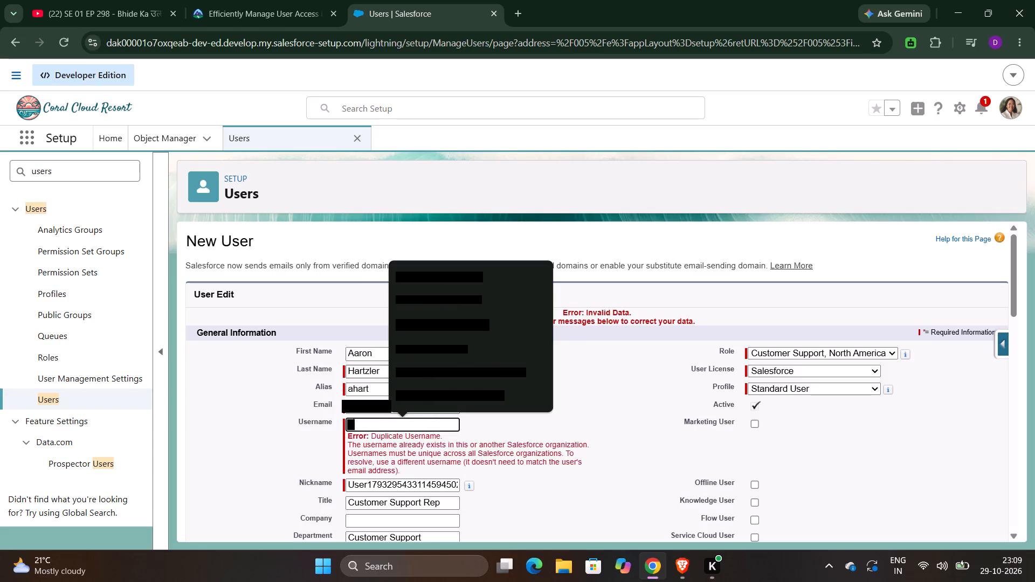
left_click_drag(379, 371, 342, 371)
key("ctrl+c")
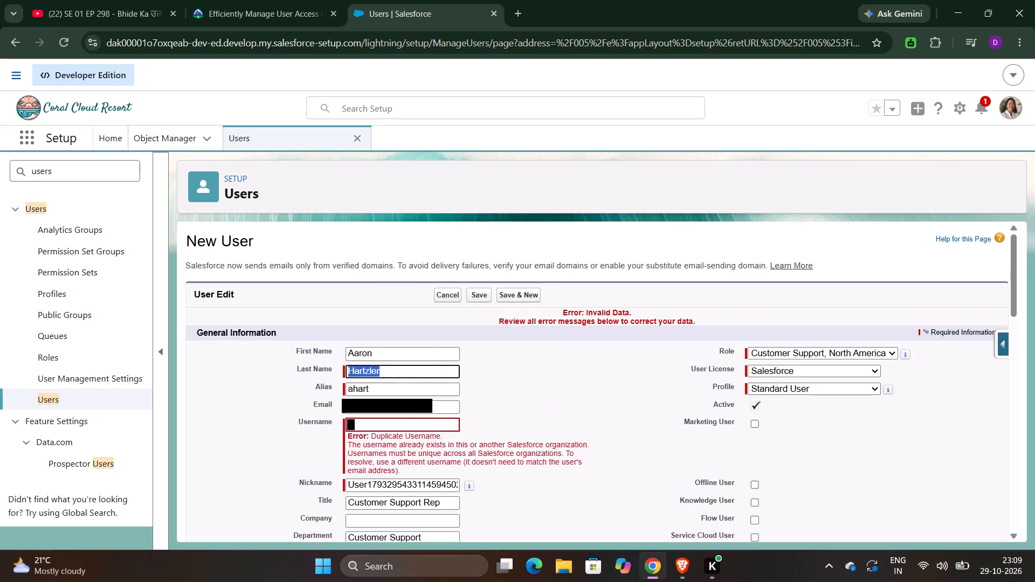
left_click(375, 424)
key("ctrl+v")
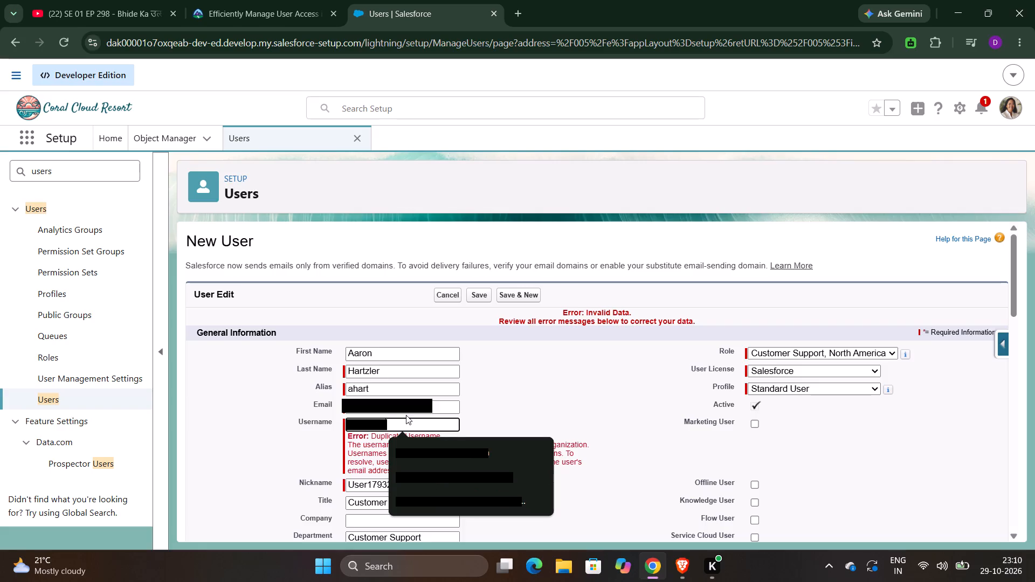
key("shift+at")
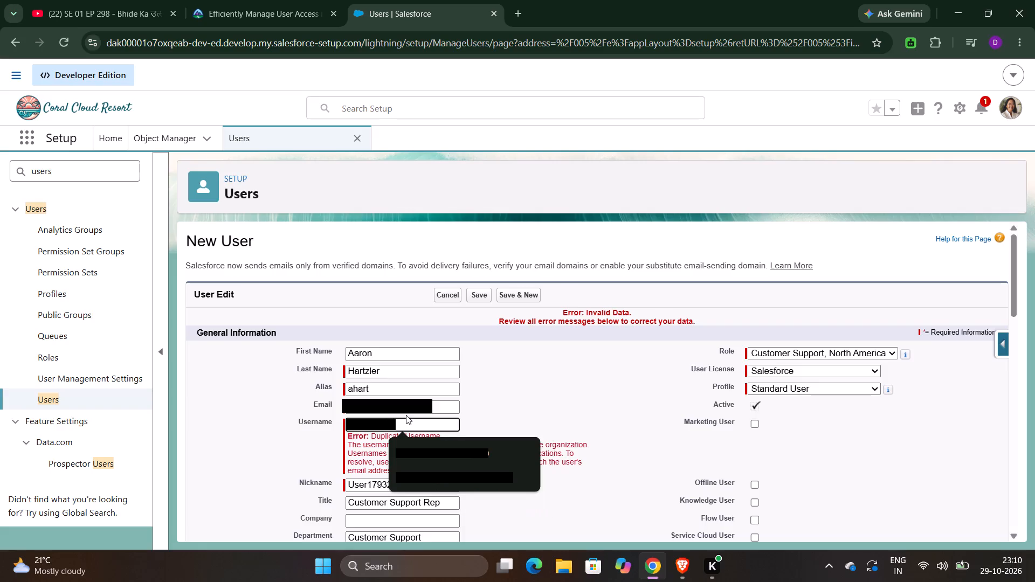
type("dcred")
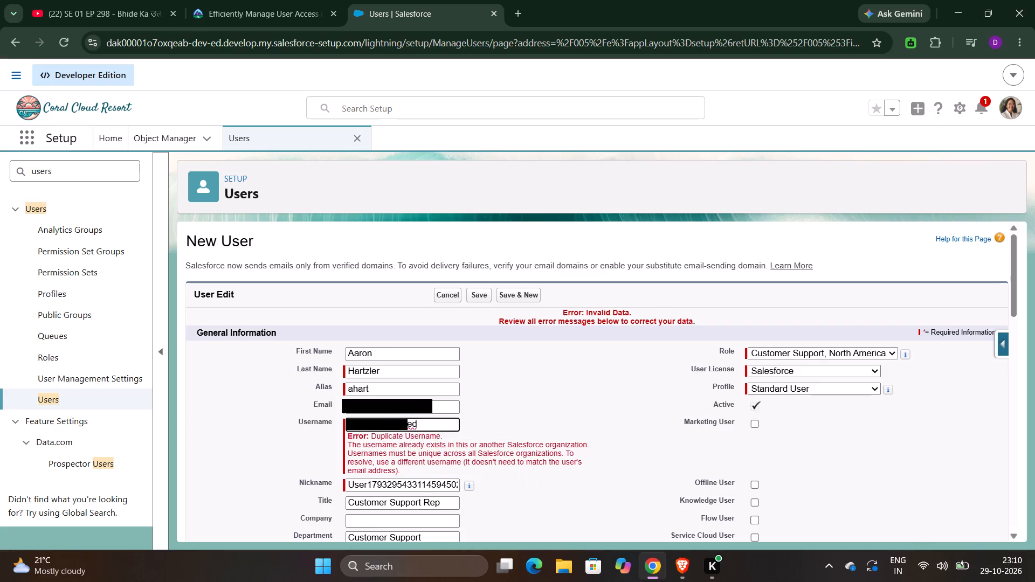
type(".com")
left_click(481, 294)
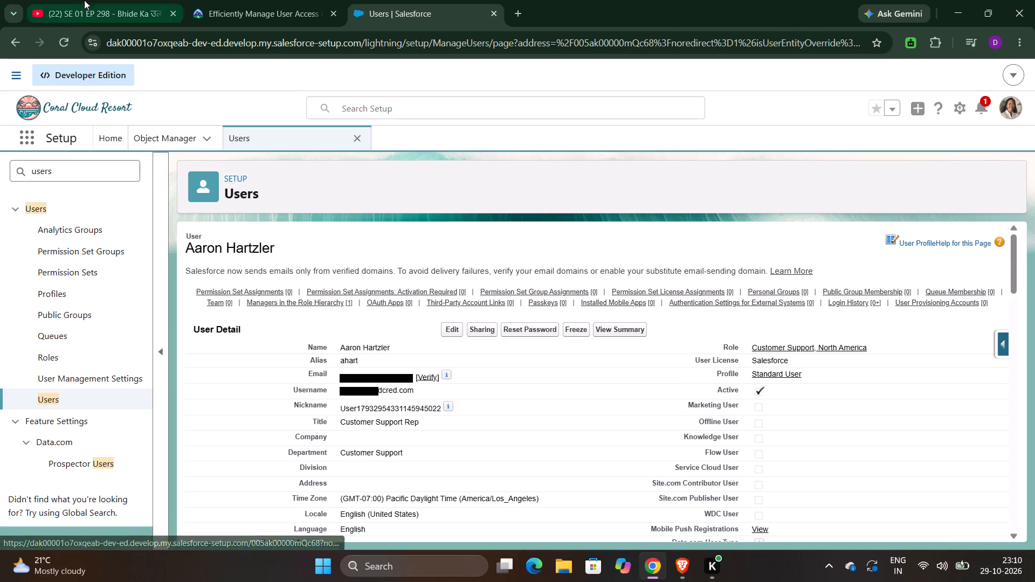
Return to the Trailhead Manage User Access unit and submit its Verify Step challenge for 500 points.
left_click(226, 0)
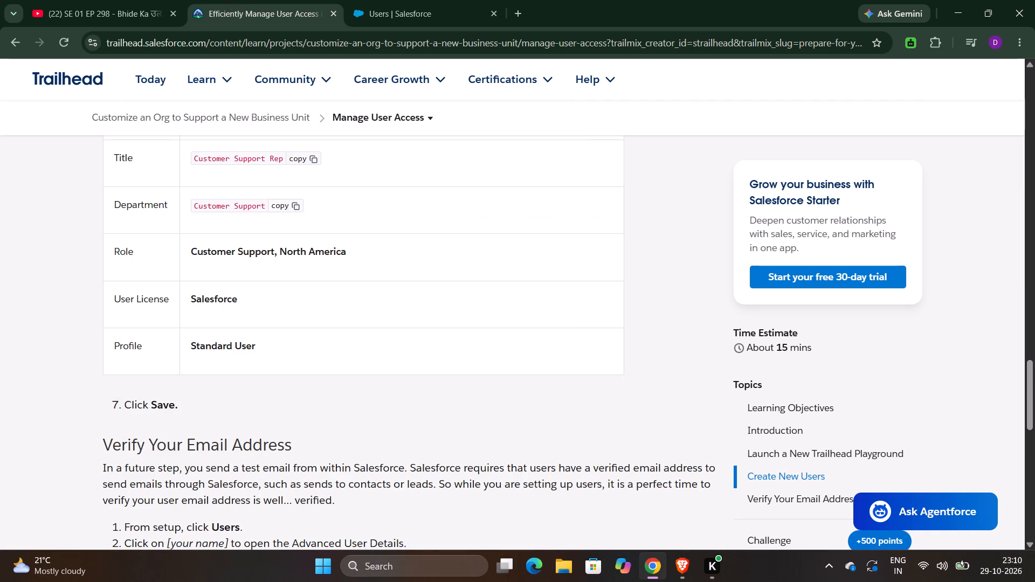
scroll(565, 465, "down", 3)
scroll(356, 411, "down", 3)
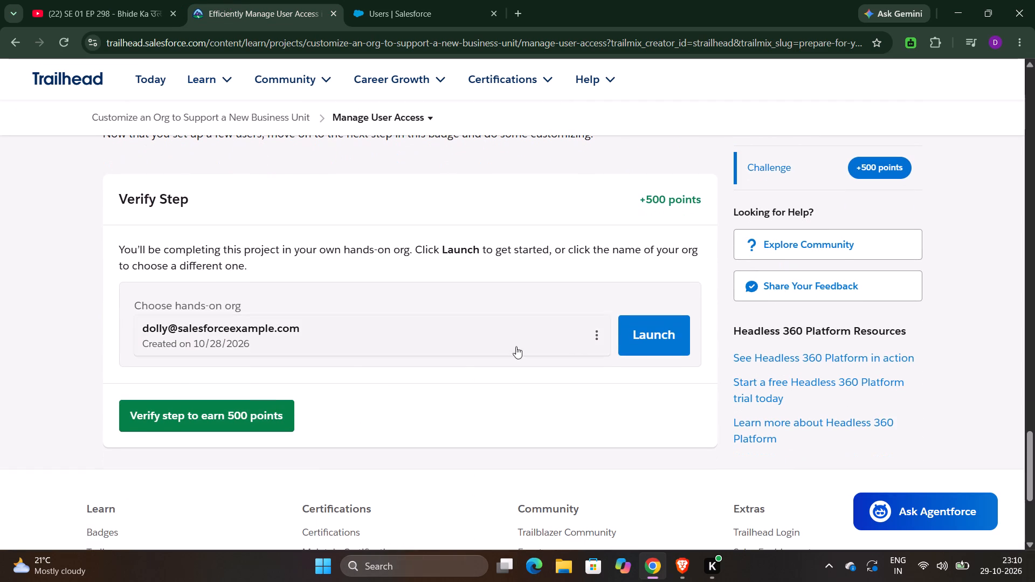
left_click(254, 417)
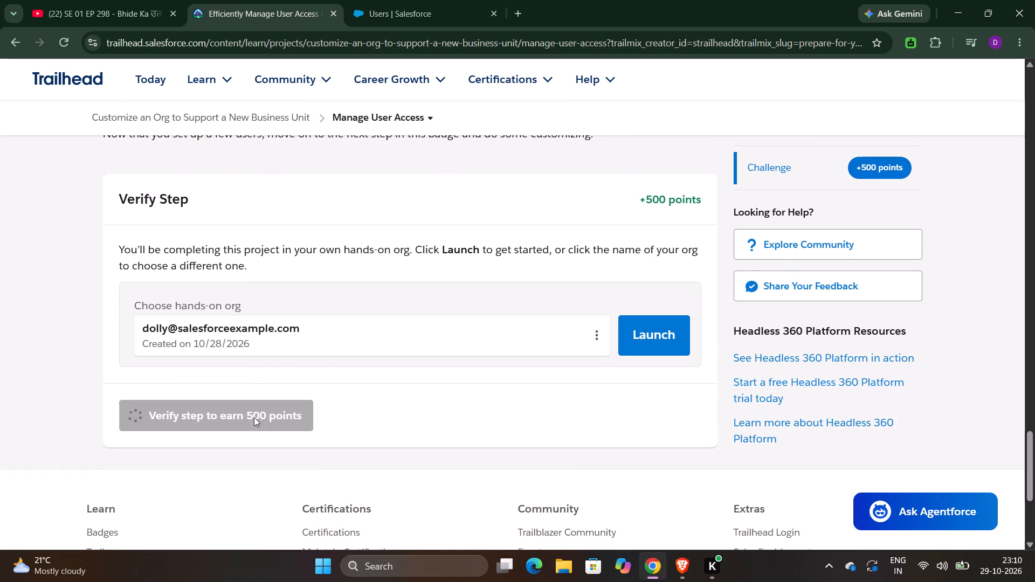
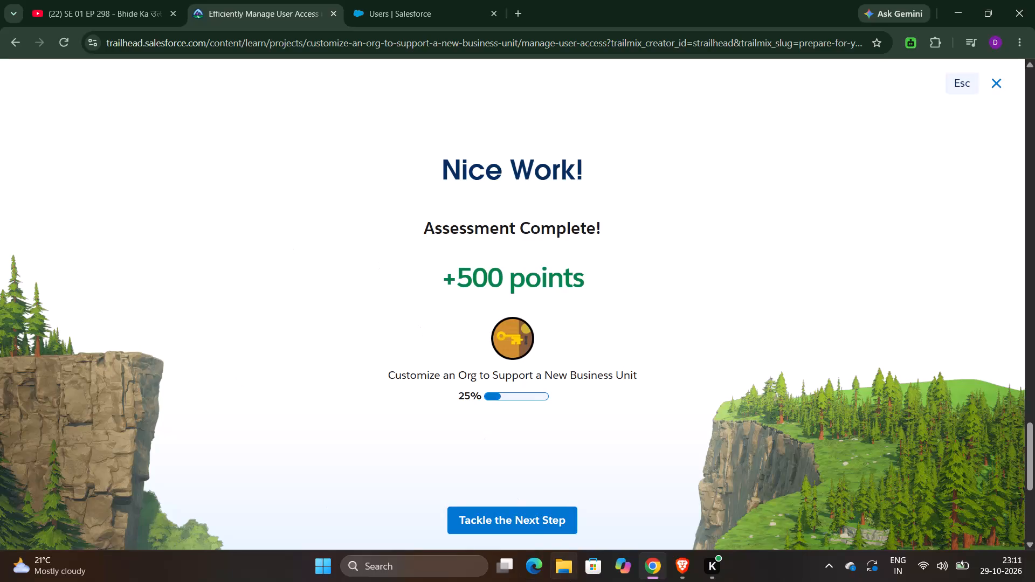
Continue from the completed assessment to the project's next unit, Modify Objects.
left_click(530, 524)
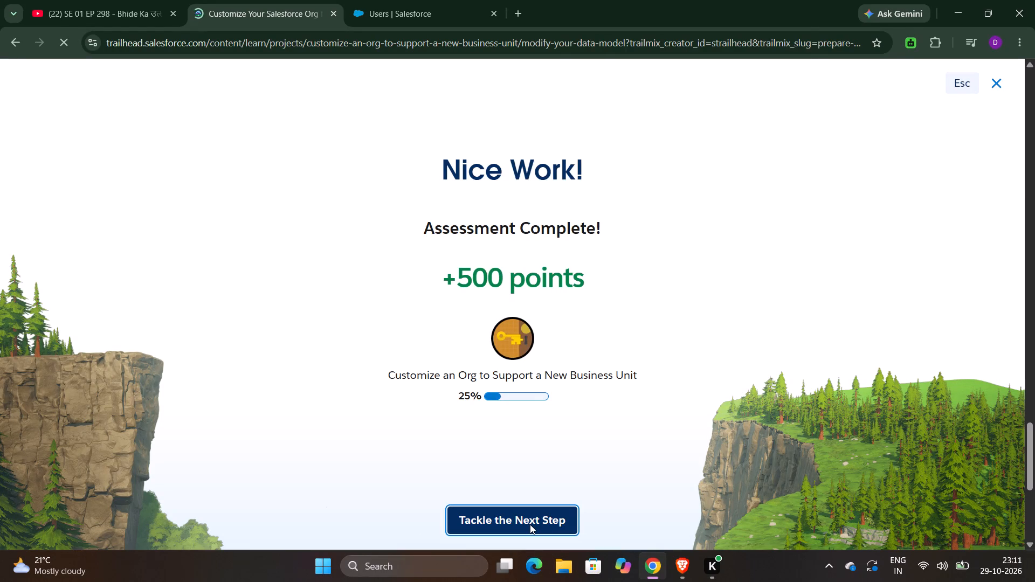
Skim the Modify Objects instructions, from the custom field and picklist sections through to the Verify Step section.
scroll(339, 318, "down", 7)
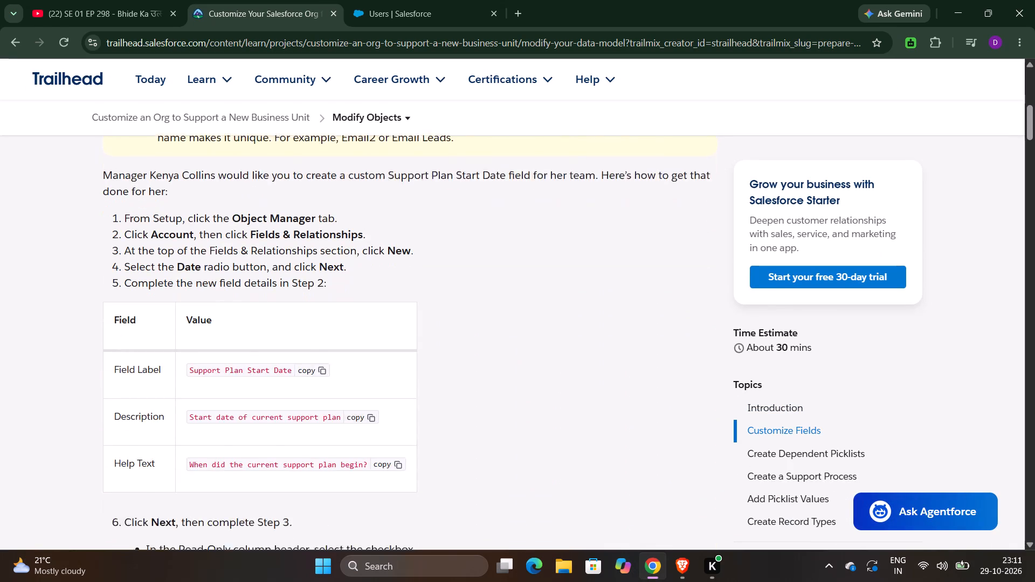
scroll(339, 318, "down", 1)
scroll(431, 337, "down", 16)
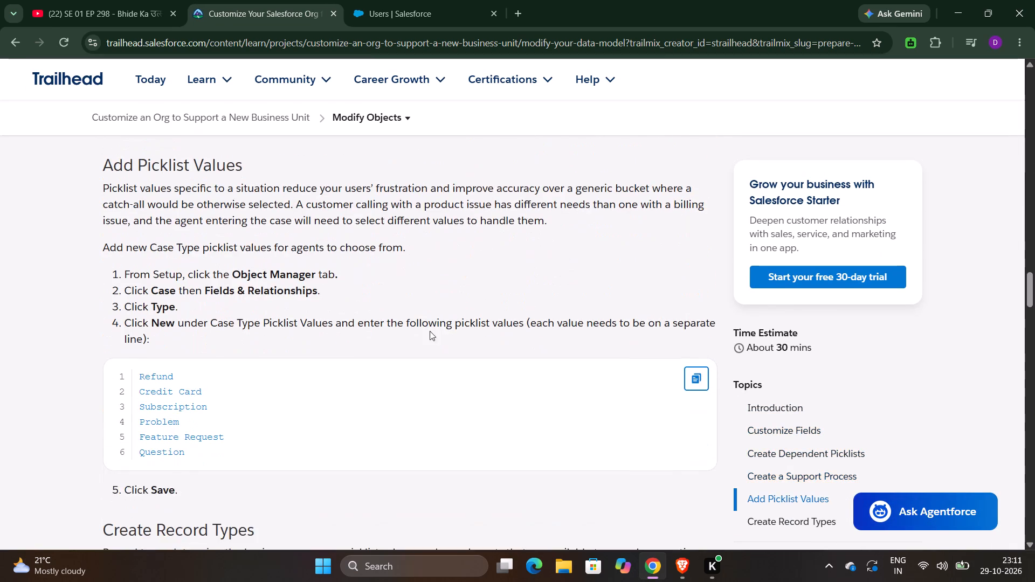
scroll(434, 375, "down", 16)
scroll(434, 375, "down", 7)
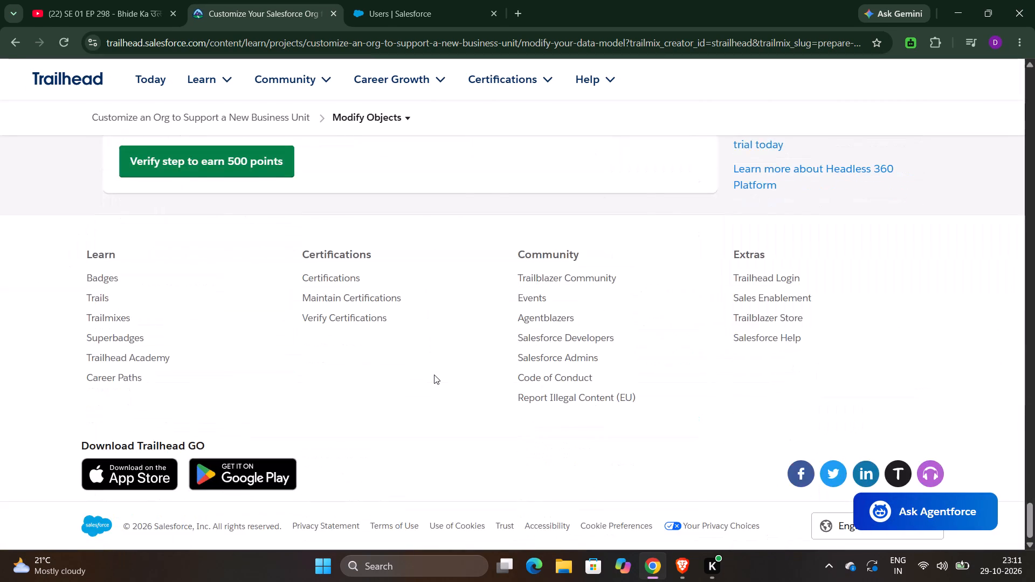
Close the Salesforce Users setup page left over from the previous unit.
left_click(497, 16)
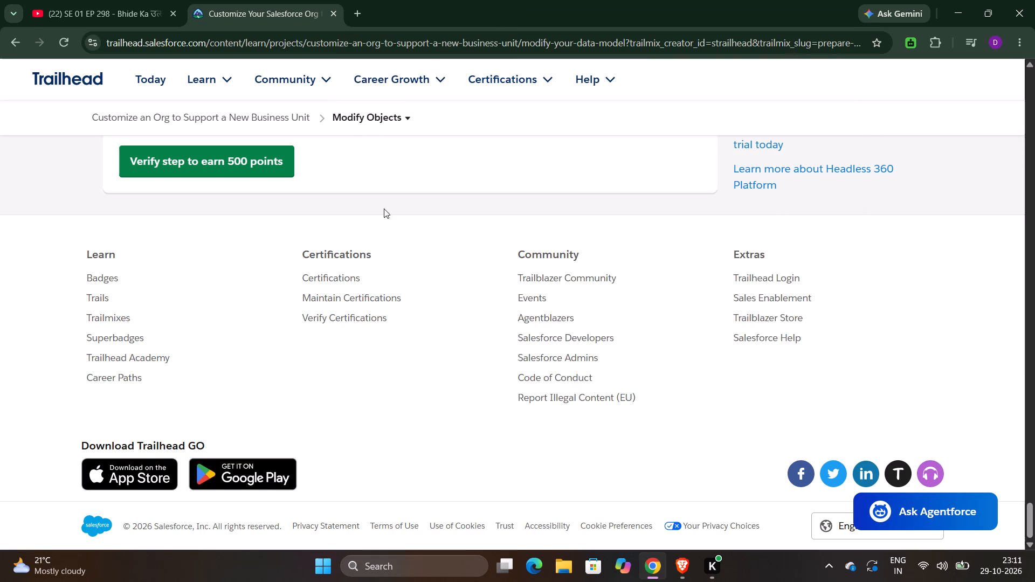
Go to the hands-on org launch area in the Modify Objects unit's Verify Step section.
scroll(384, 209, "up", 3)
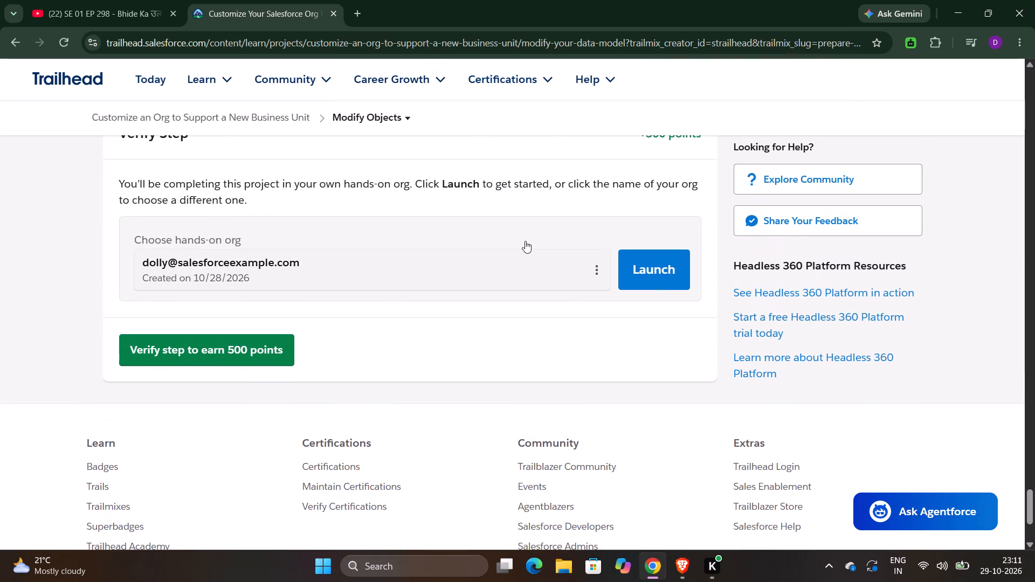
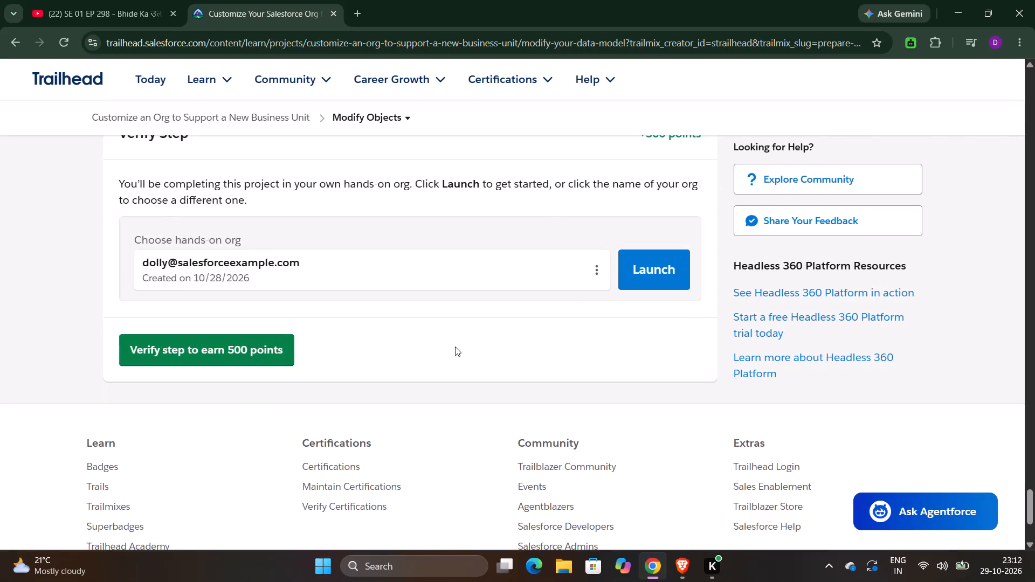
Copy the Field Label value Support Plan Start Date from the Customize Fields instructions of the Modify Objects unit.
scroll(455, 347, "up", 16)
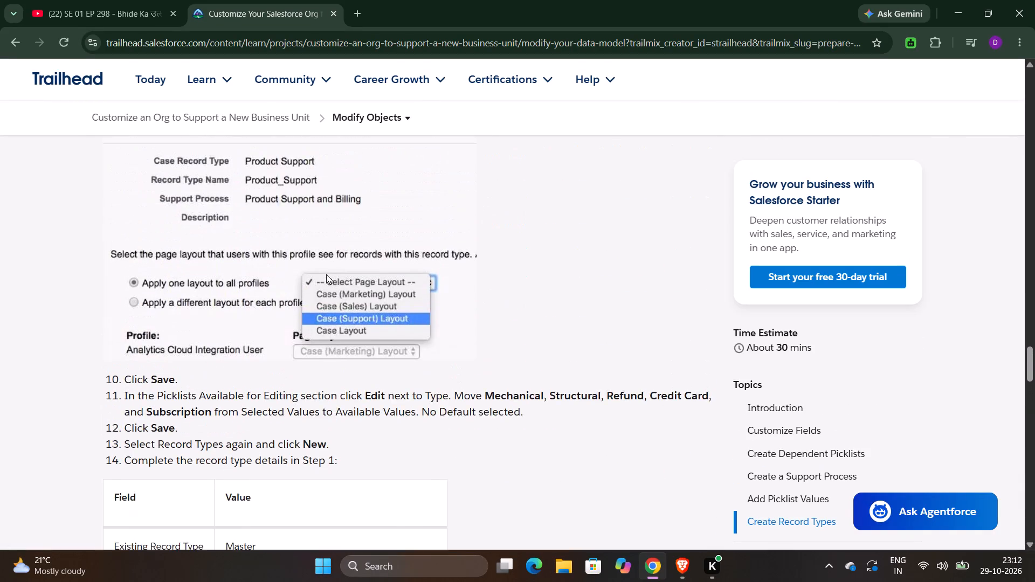
scroll(326, 274, "up", 13)
scroll(326, 274, "up", 13)
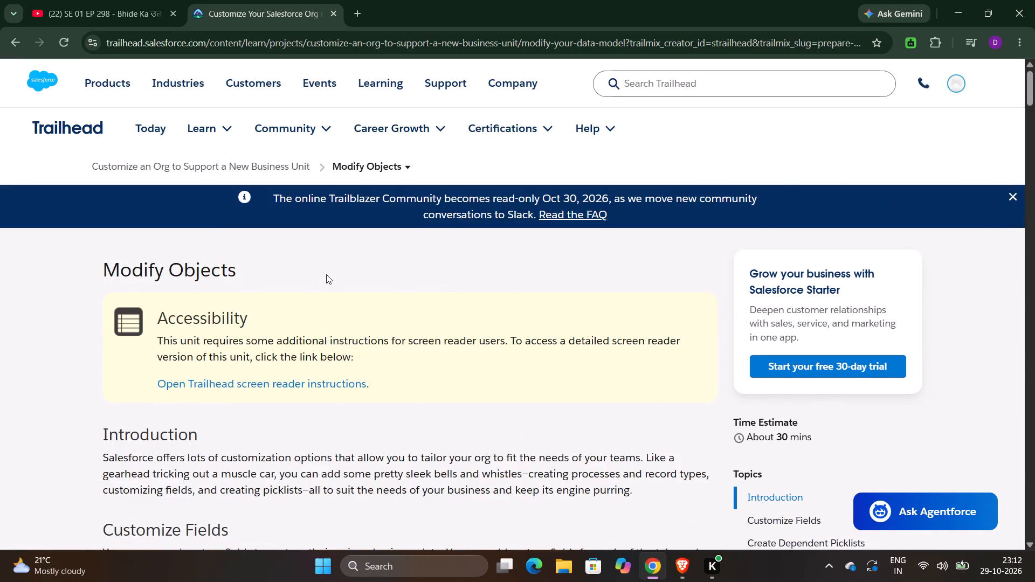
scroll(326, 274, "down", 5)
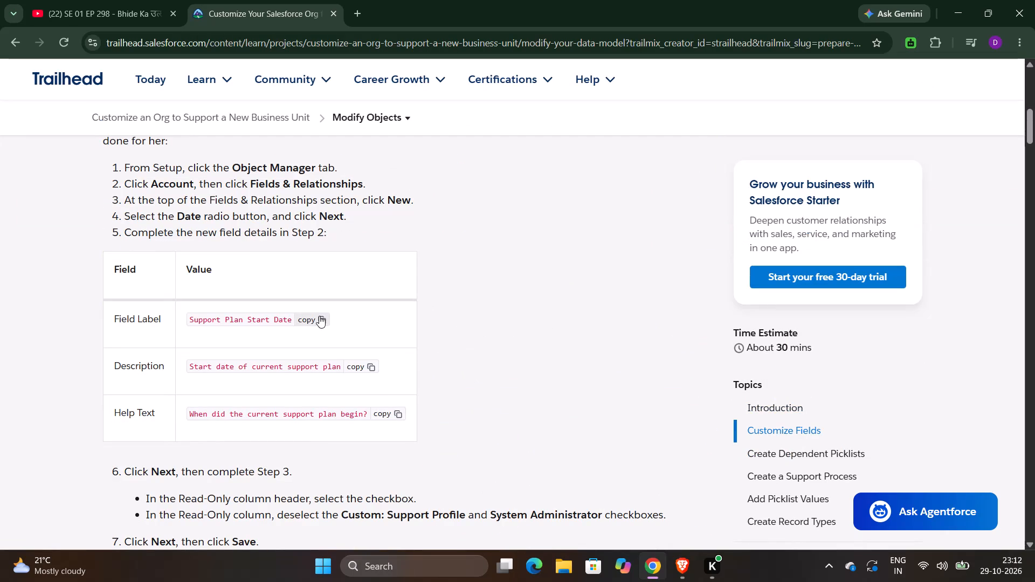
left_click(319, 316)
Launch the hands-on org from the Modify Objects unit's Verify Step section.
scroll(547, 400, "down", 20)
scroll(547, 400, "down", 11)
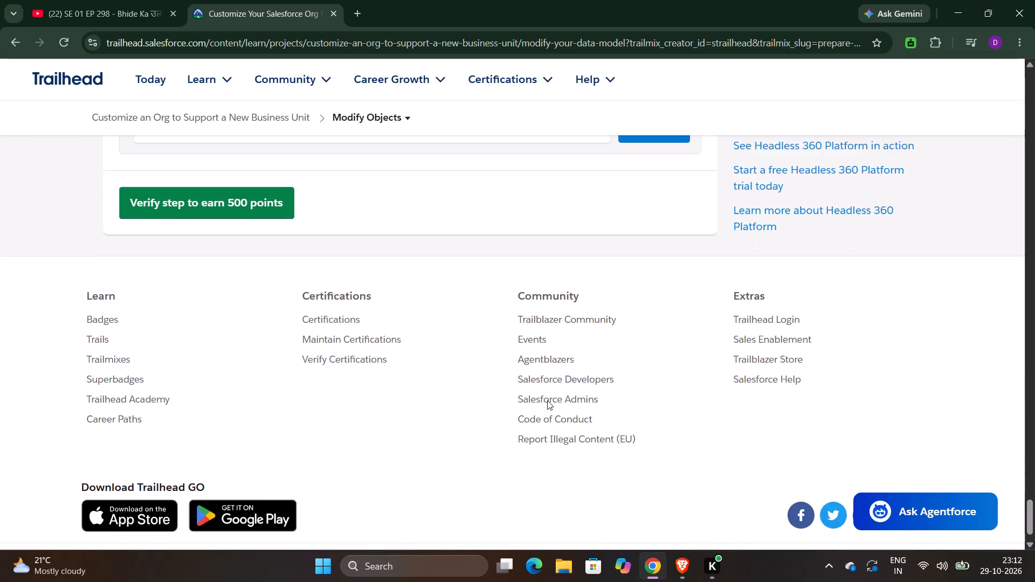
scroll(599, 295, "up", 3)
left_click(649, 362)
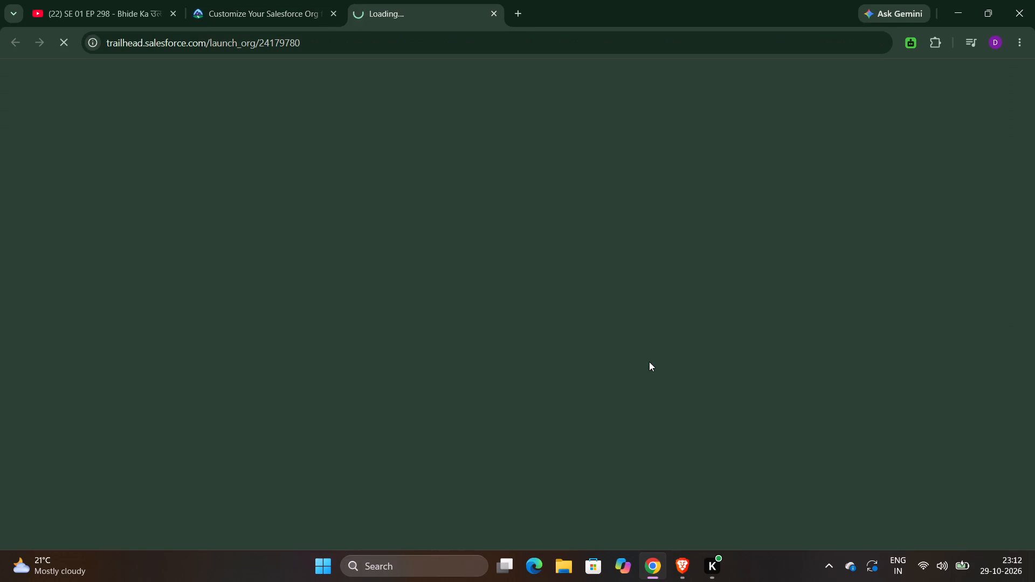
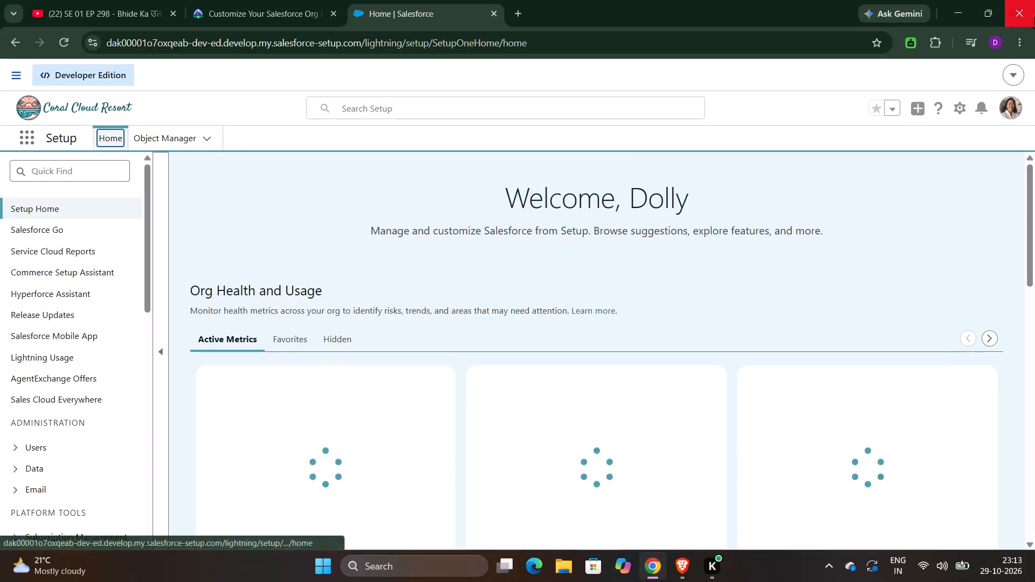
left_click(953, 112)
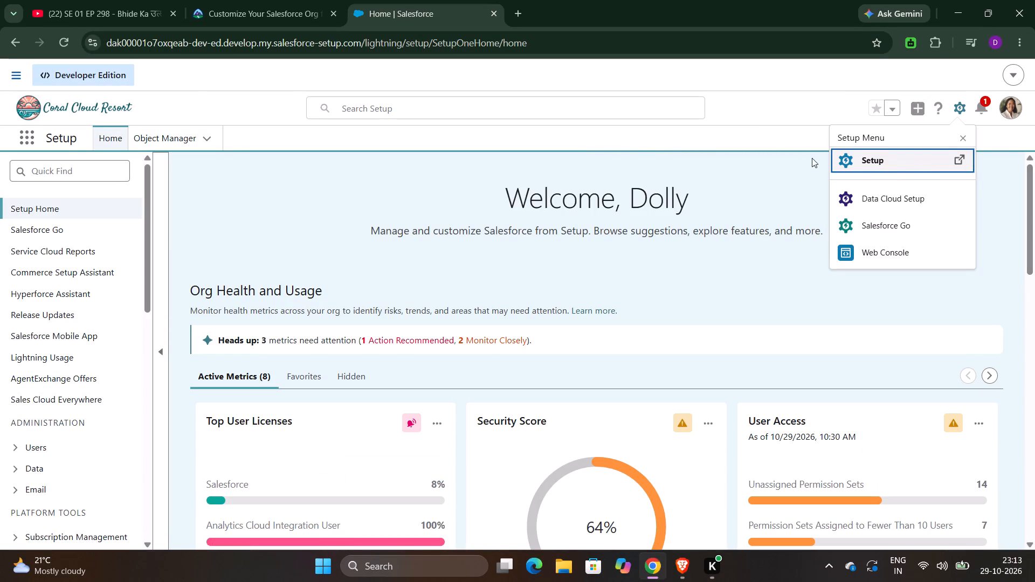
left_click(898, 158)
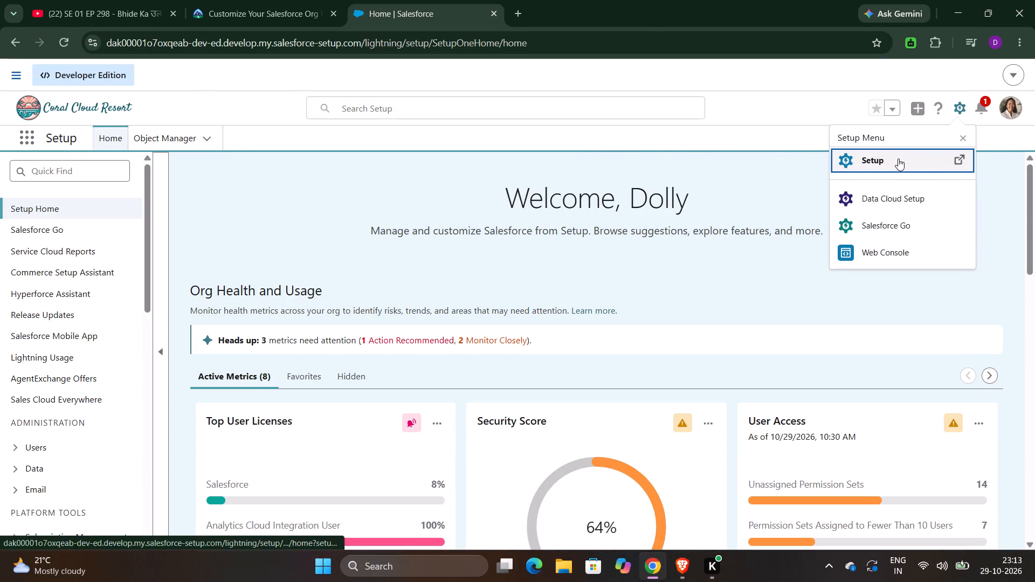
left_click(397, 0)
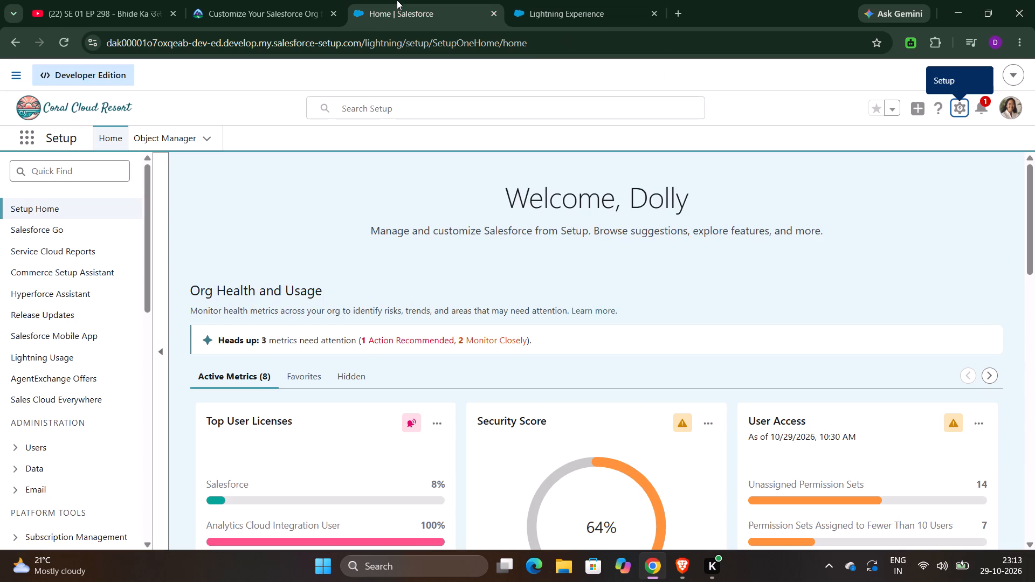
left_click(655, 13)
Open the Fields & Relationships of the Account object in Object Manager.
left_click(170, 133)
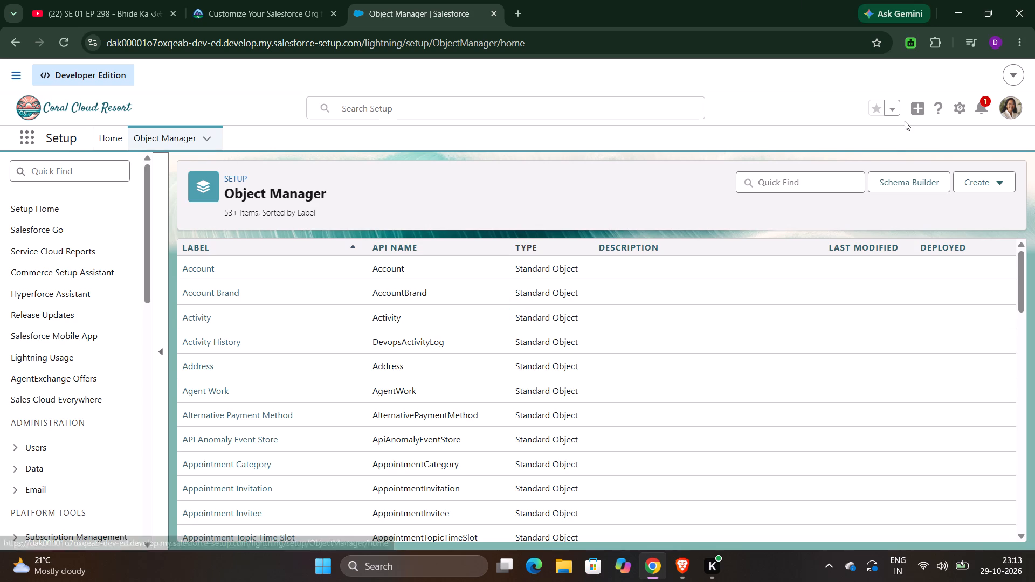
left_click(788, 186)
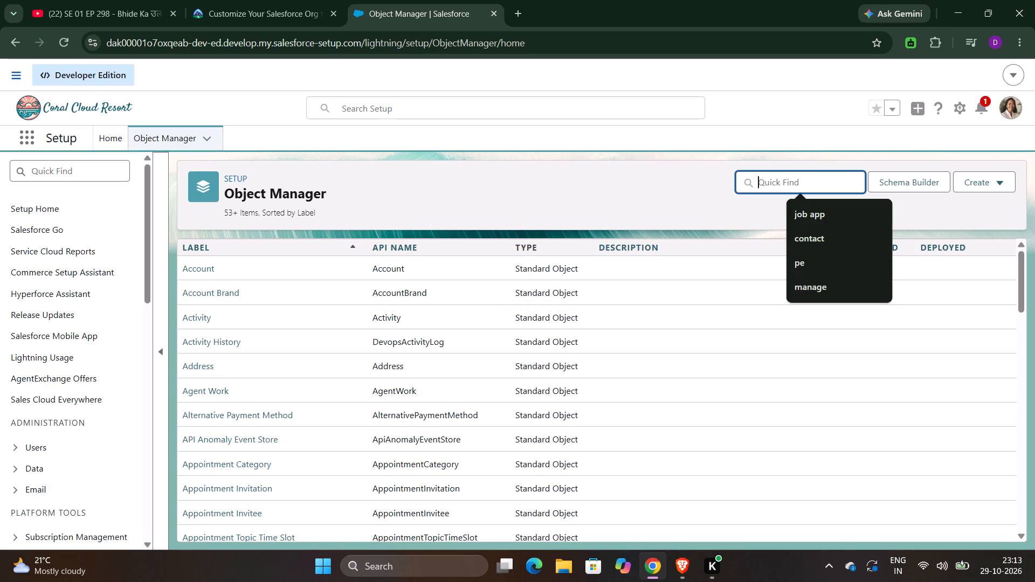
left_click(201, 265)
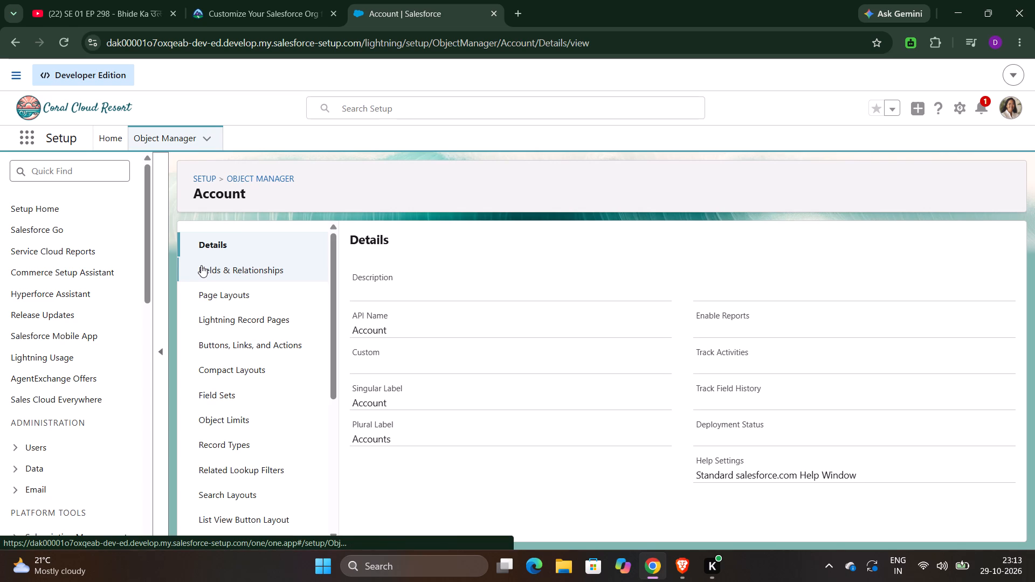
left_click(201, 265)
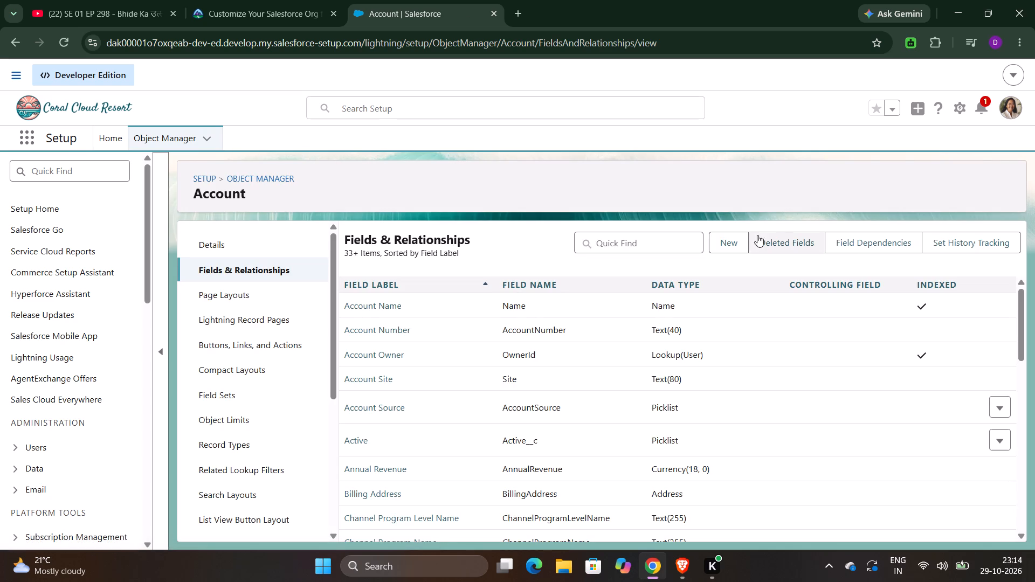
Start a new custom field on Account with the Date data type and proceed to its details.
left_click(723, 241)
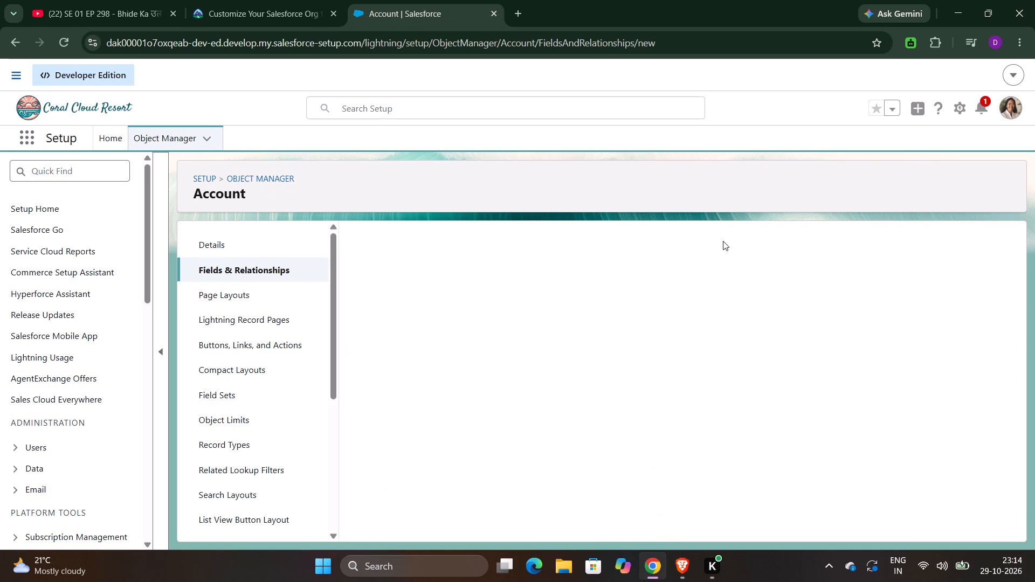
scroll(412, 472, "down", 1)
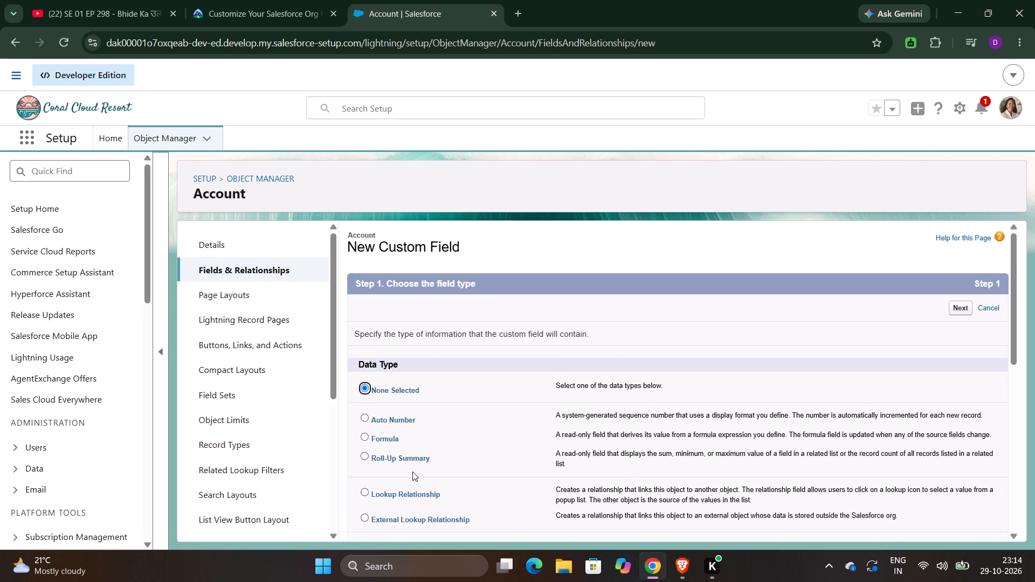
scroll(412, 472, "down", 1)
left_click(365, 477)
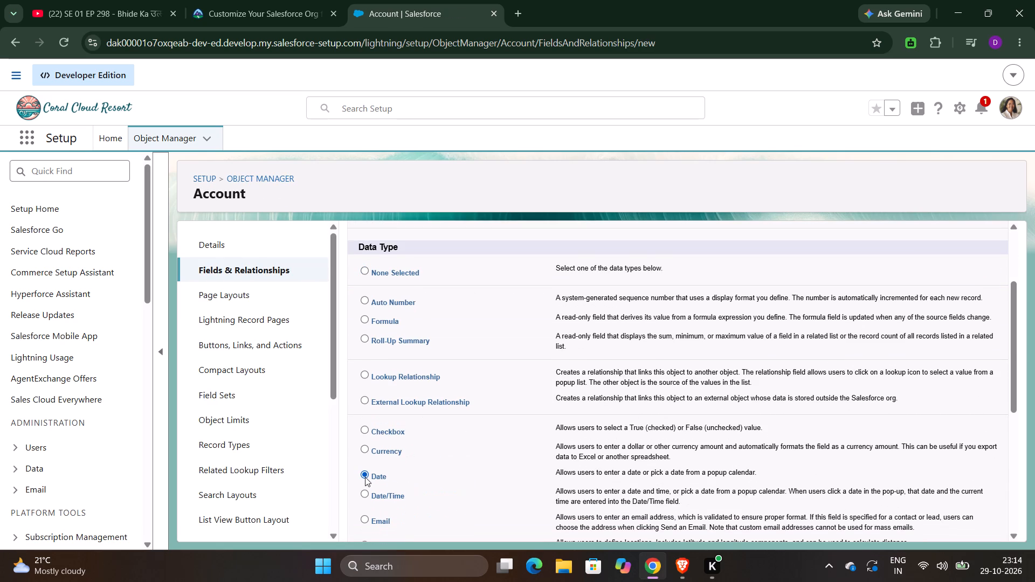
scroll(764, 423, "down", 6)
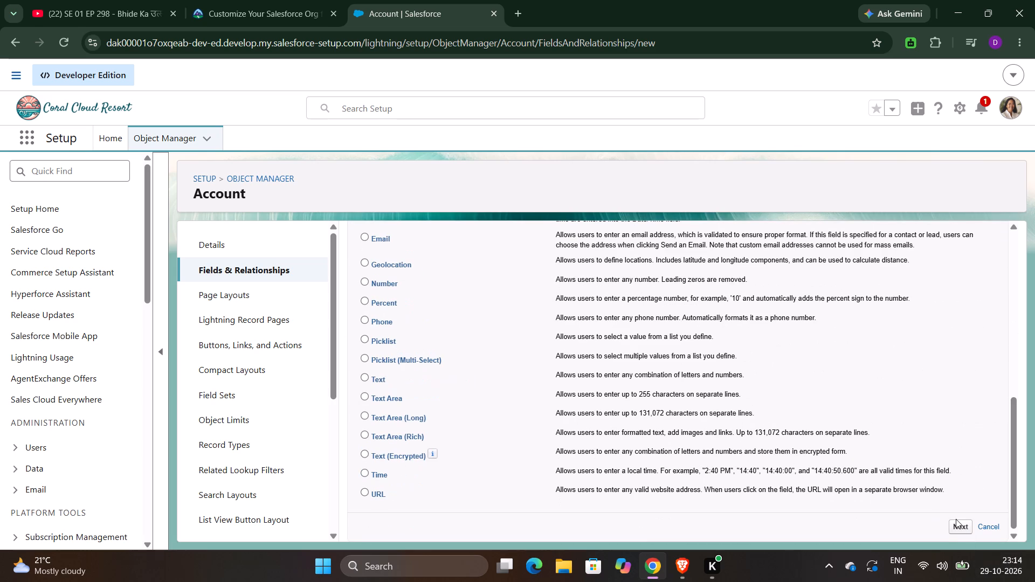
left_click(957, 523)
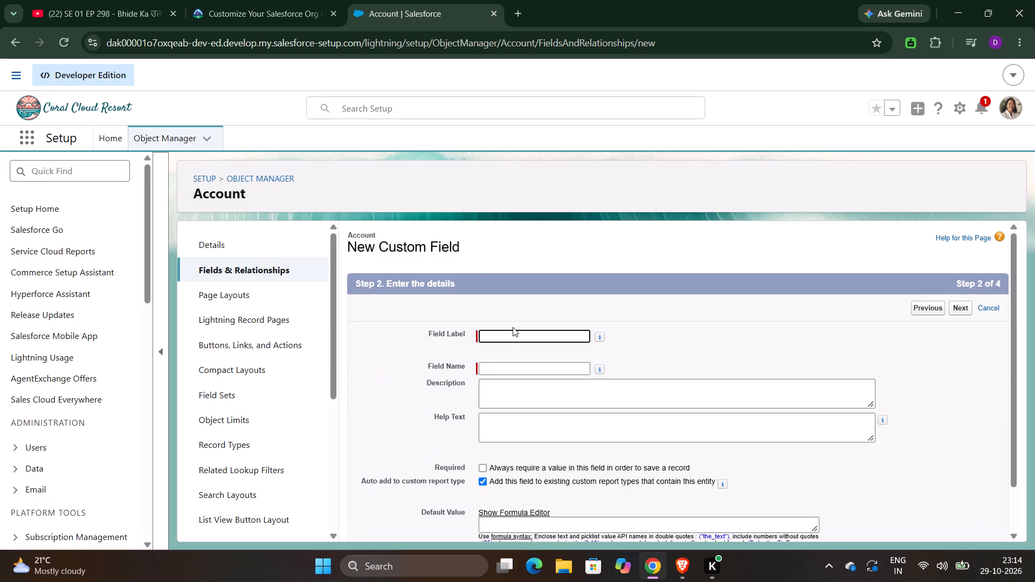
Set the new field's label to Support Plan Start Date, with the field name Support_Plan_Start_Date.
key("ctrl+v")
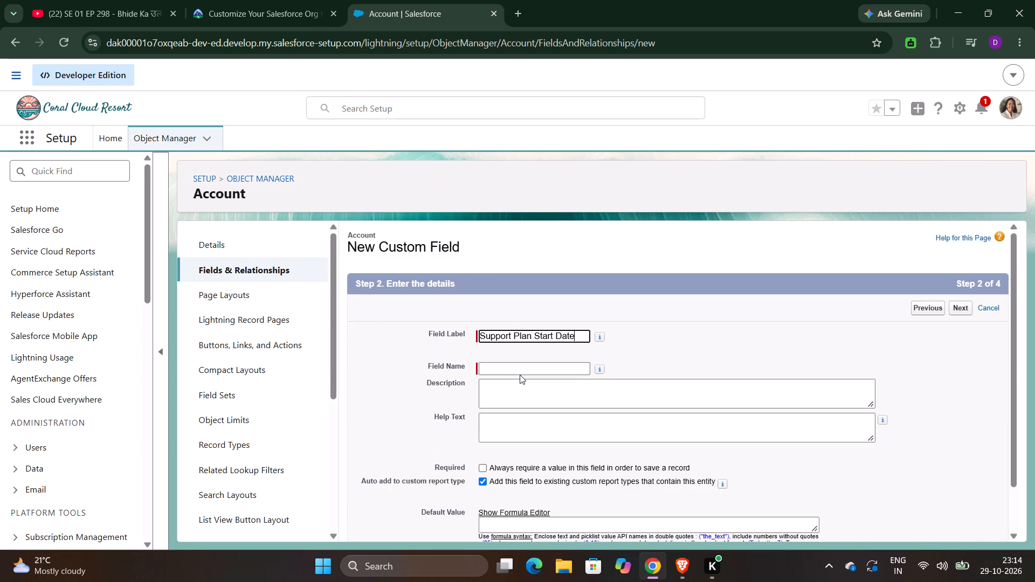
left_click(521, 367)
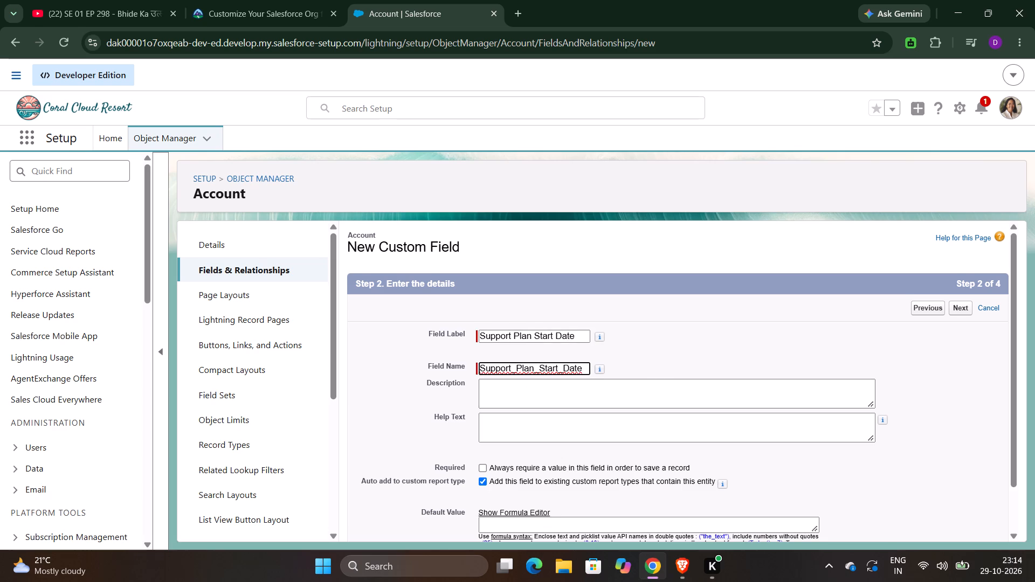
scroll(740, 418, "down", 2)
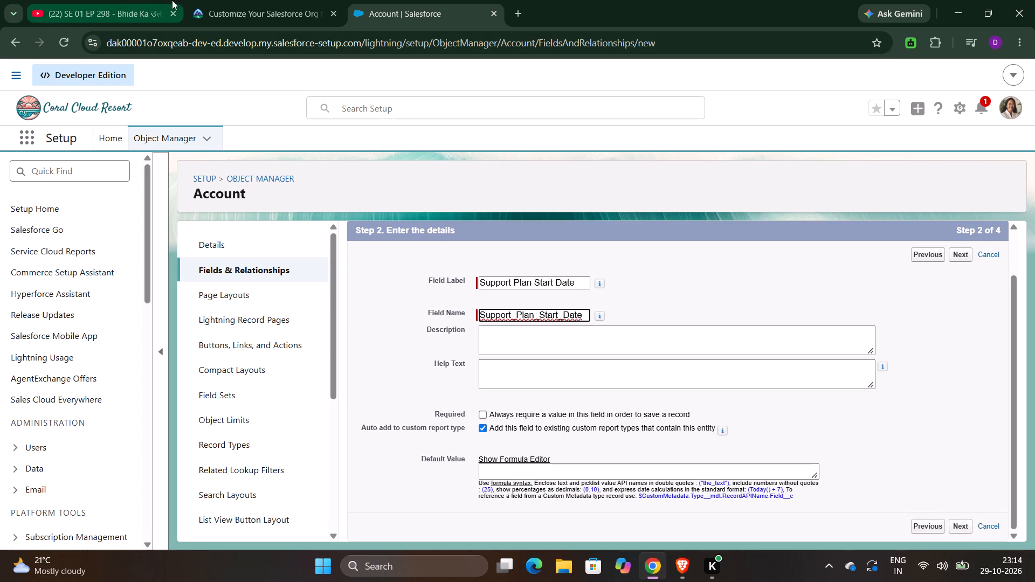
Copy the Modify Objects unit's Help Text value, "When did the current support plan begin?", into the new field's Description and Help Text.
left_click(280, 0)
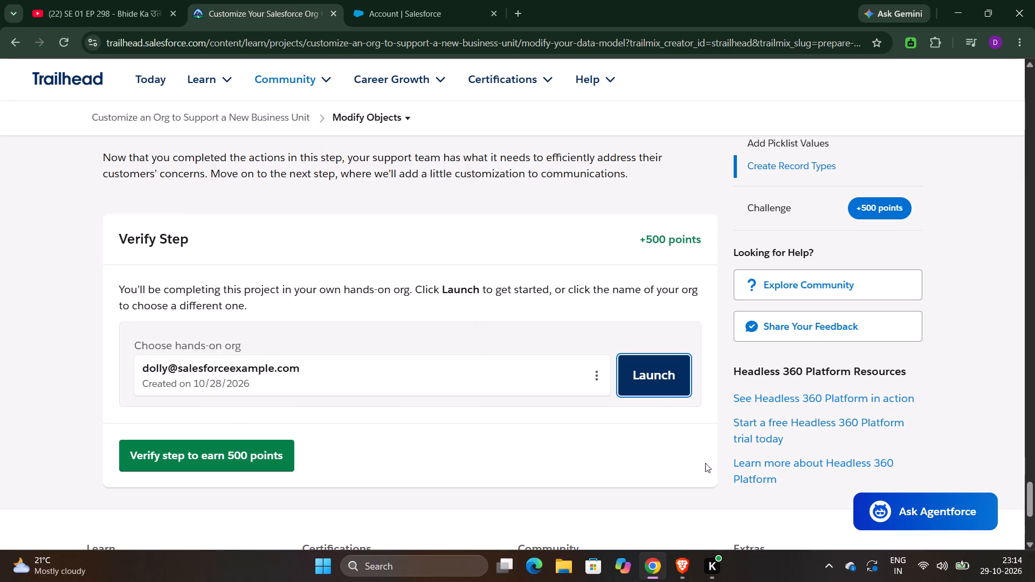
scroll(397, 290, "up", 20)
scroll(397, 290, "up", 19)
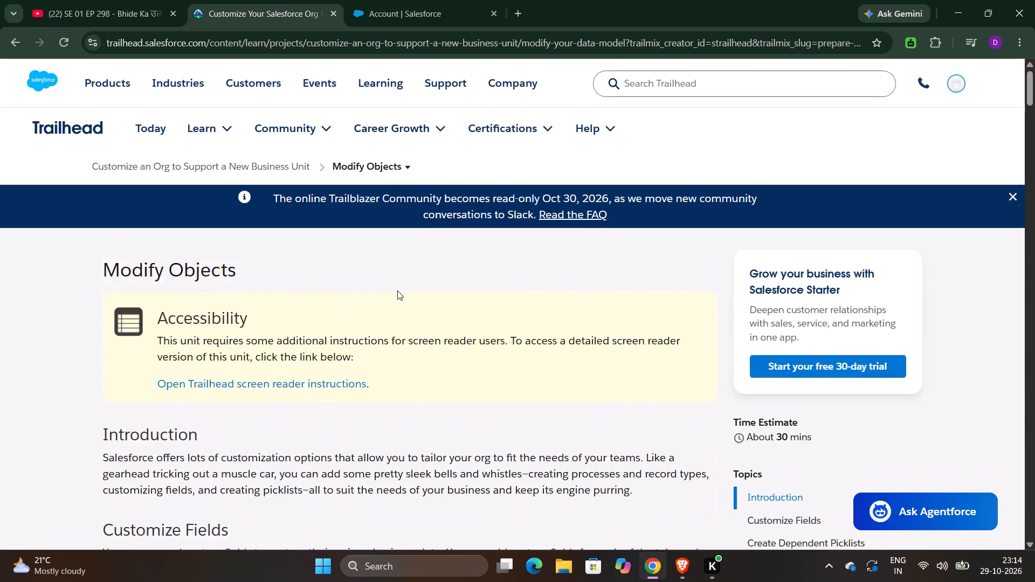
scroll(397, 290, "down", 7)
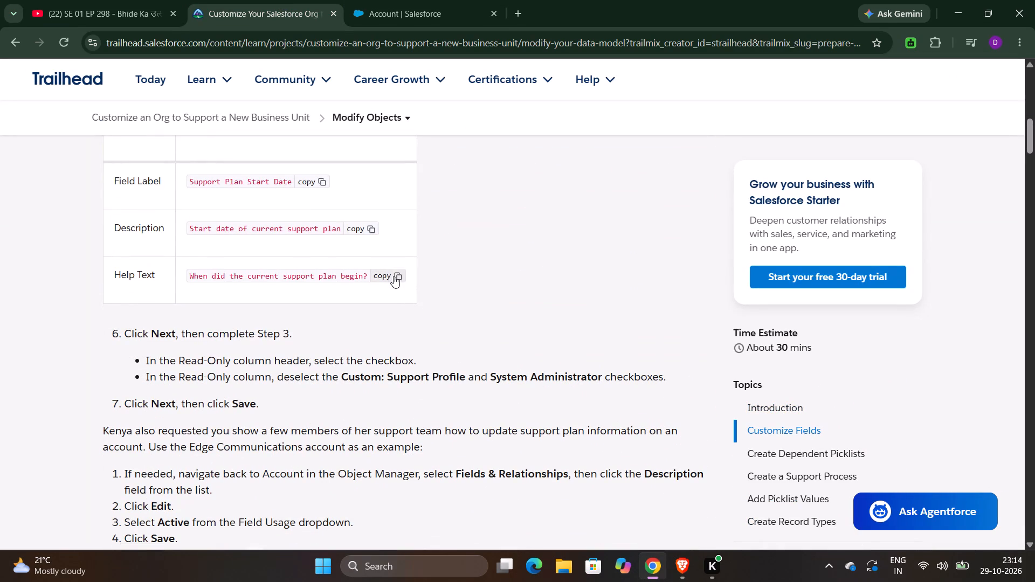
left_click(394, 276)
left_click(417, 6)
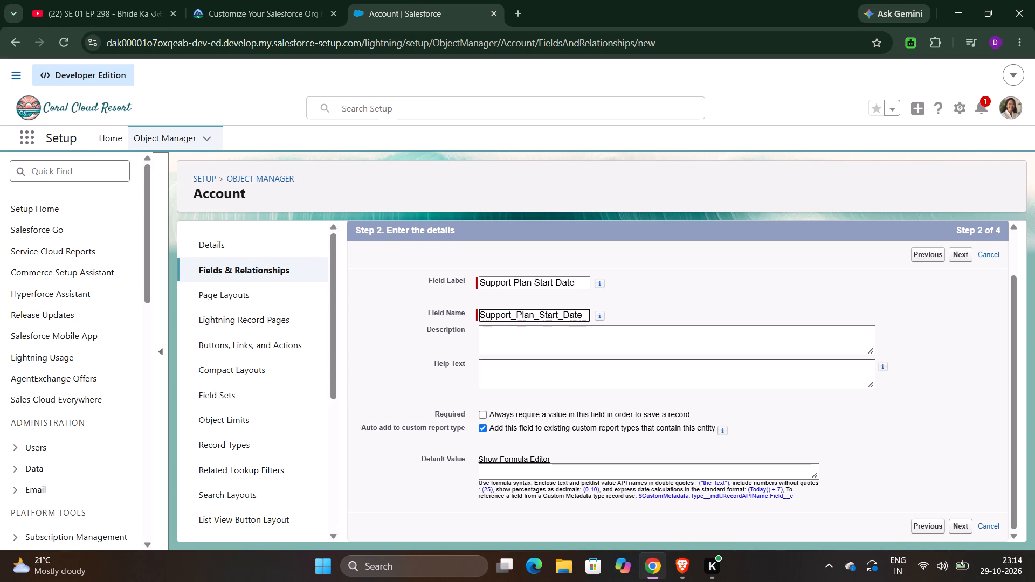
left_click(553, 354)
key("ctrl+v")
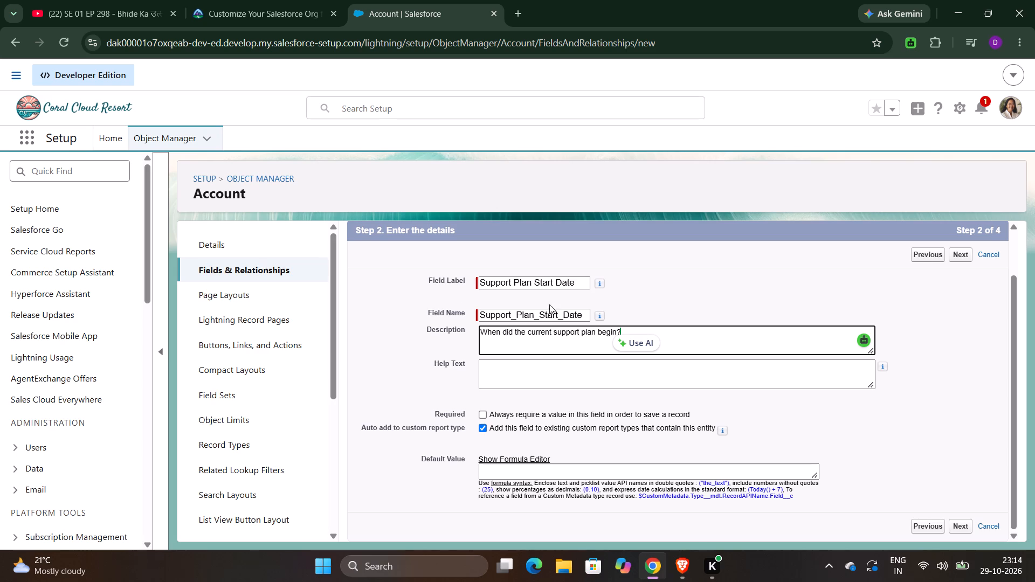
left_click(540, 362)
key("ctrl+v")
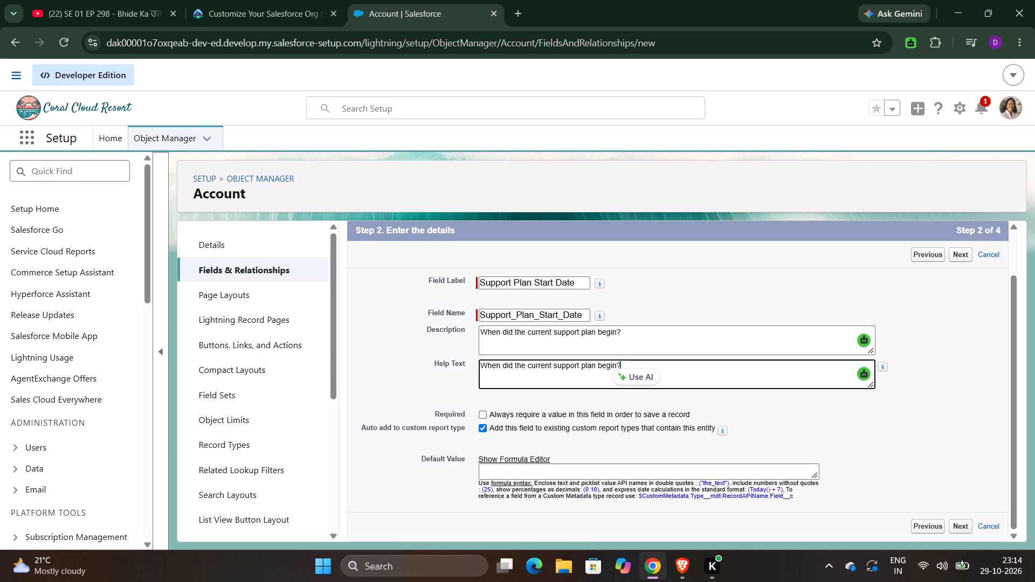
Replace the Description with "Start date of current support plan" copied from the Modify Objects unit, and proceed to field-level security.
left_click(240, 3)
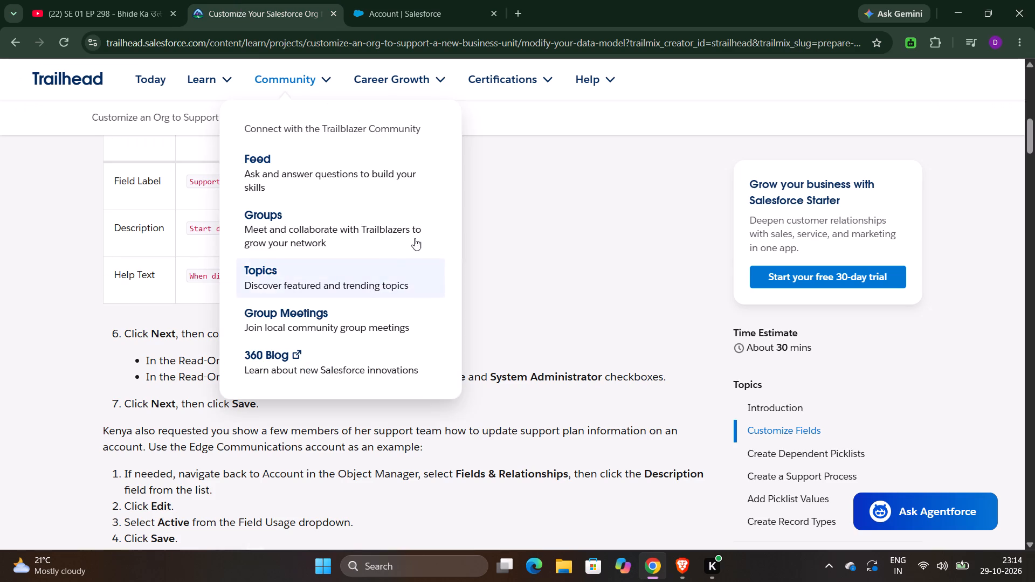
left_click(373, 224)
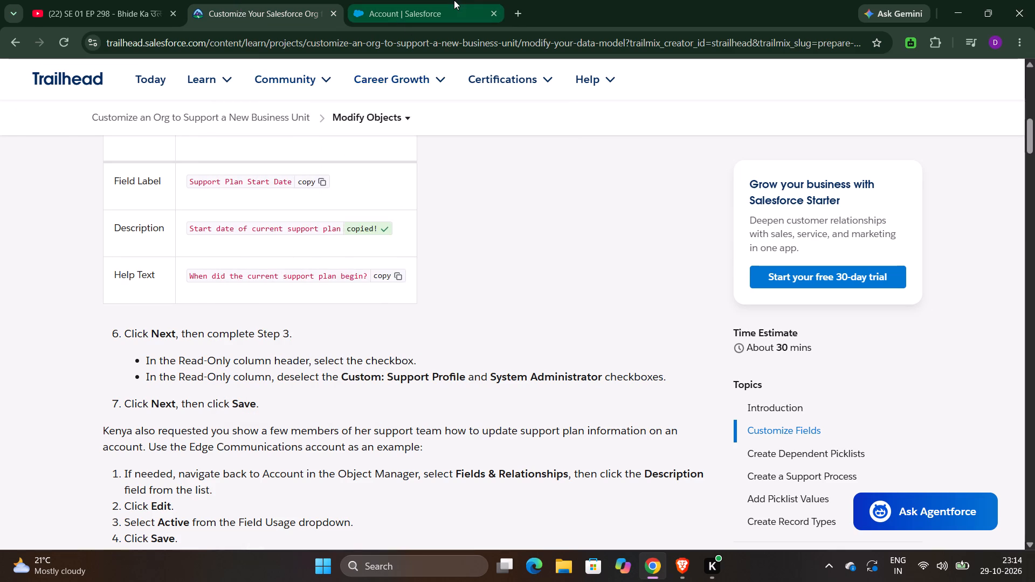
left_click(454, 0)
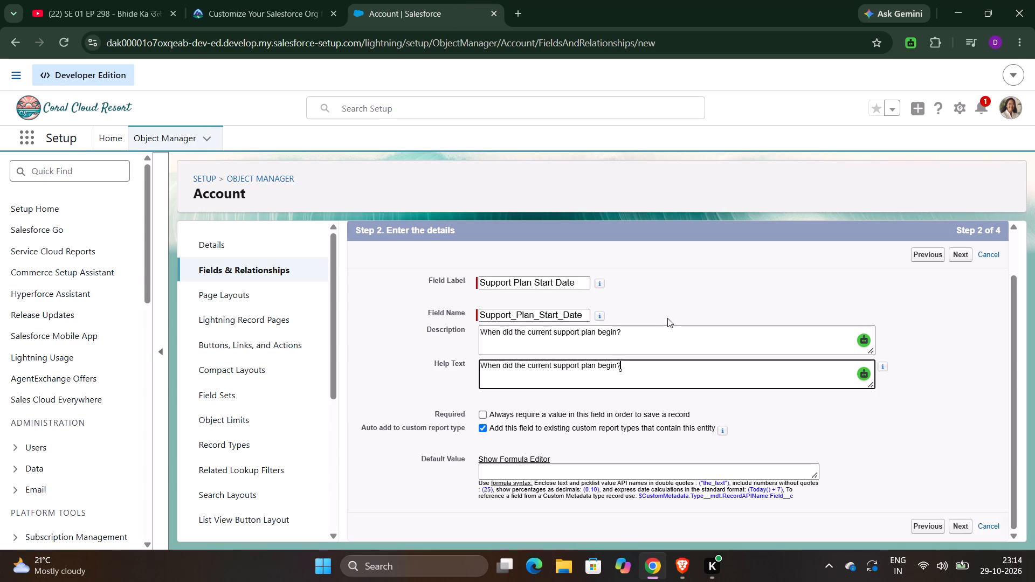
left_click_drag(667, 327, 381, 346)
key("BackSpace")
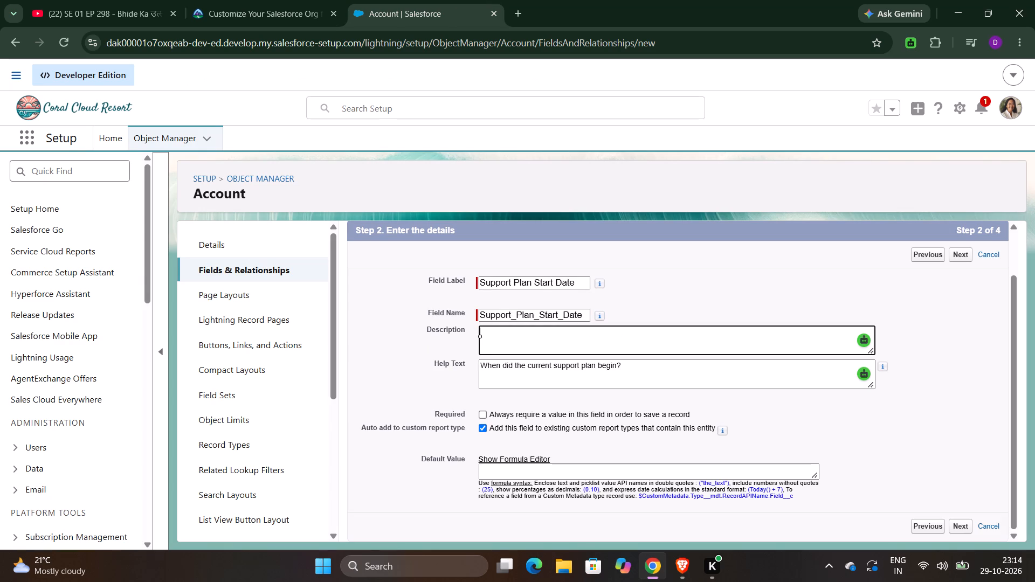
key("ctrl+v")
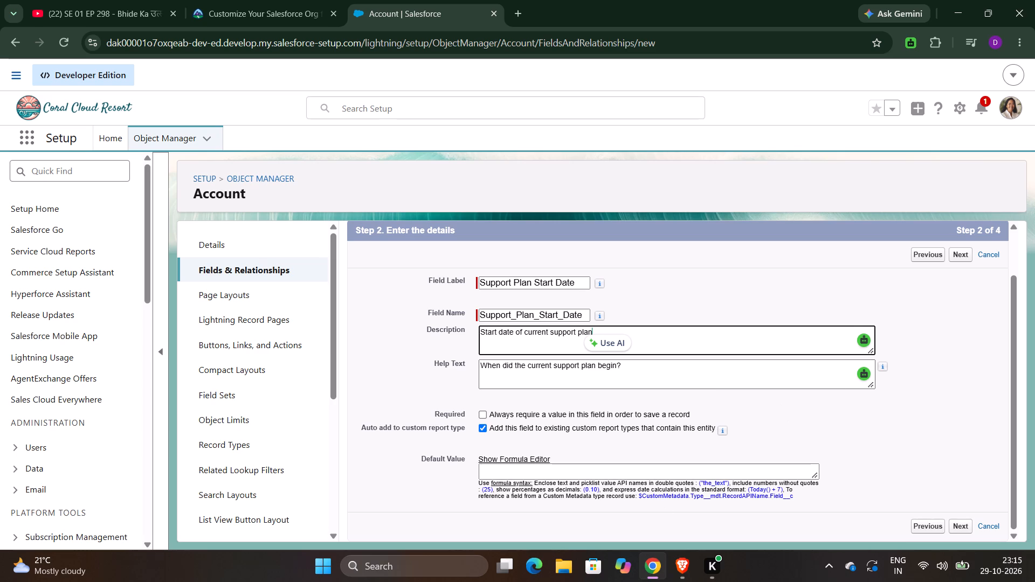
left_click(958, 251)
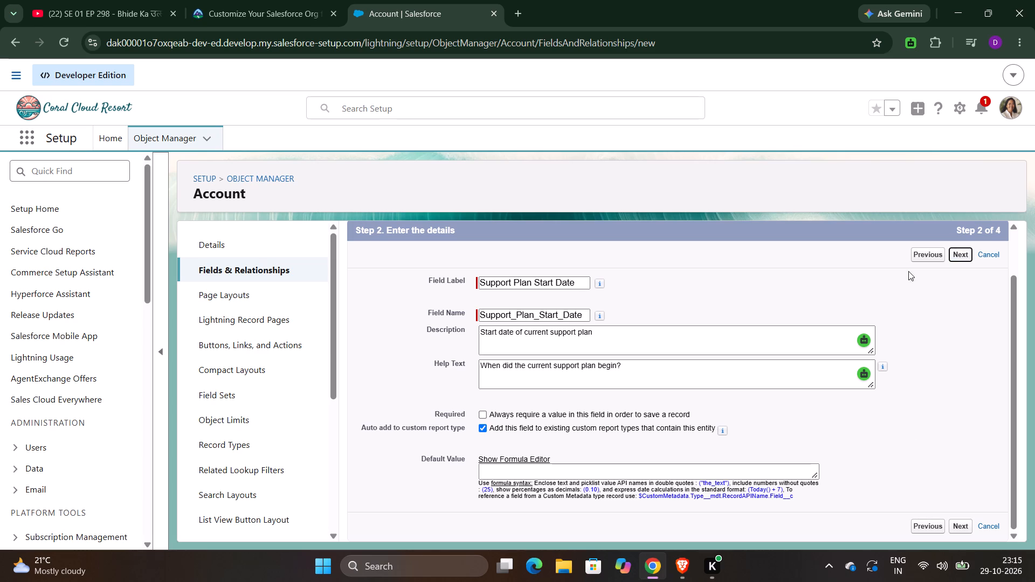
left_click(961, 251)
scroll(960, 370, "up", 7)
scroll(960, 370, "down", 4)
left_click(967, 530)
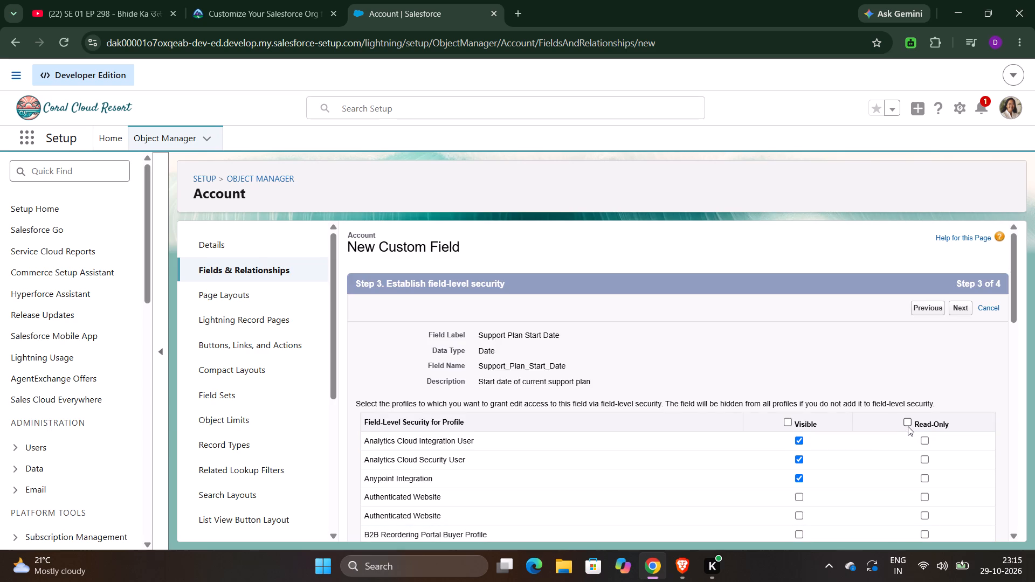
Set the field to Read-Only for all profiles, and clear Read-Only for Custom: Support Profile.
left_click(908, 426)
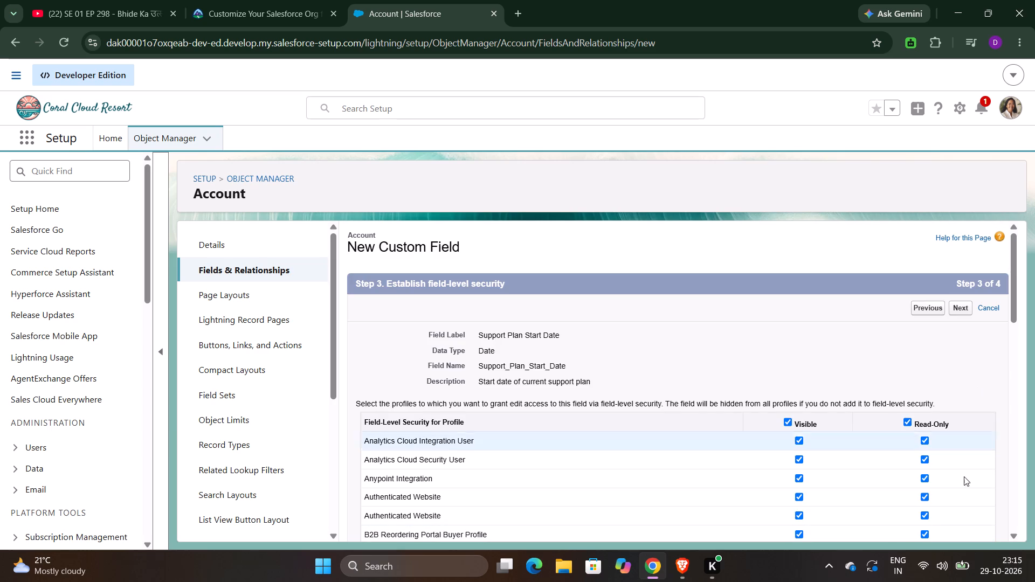
scroll(812, 505, "down", 5)
scroll(594, 351, "up", 1)
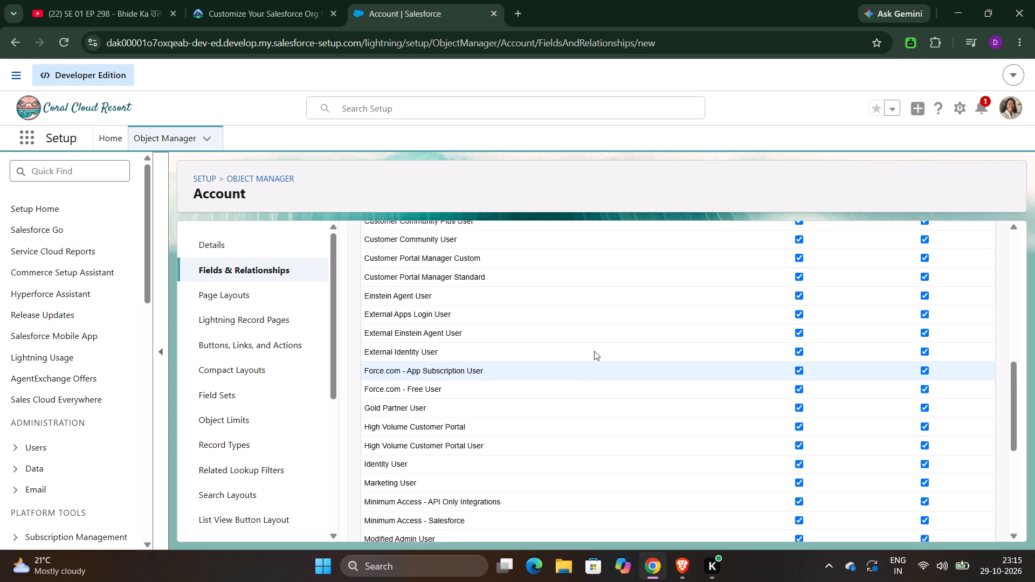
scroll(594, 351, "up", 1)
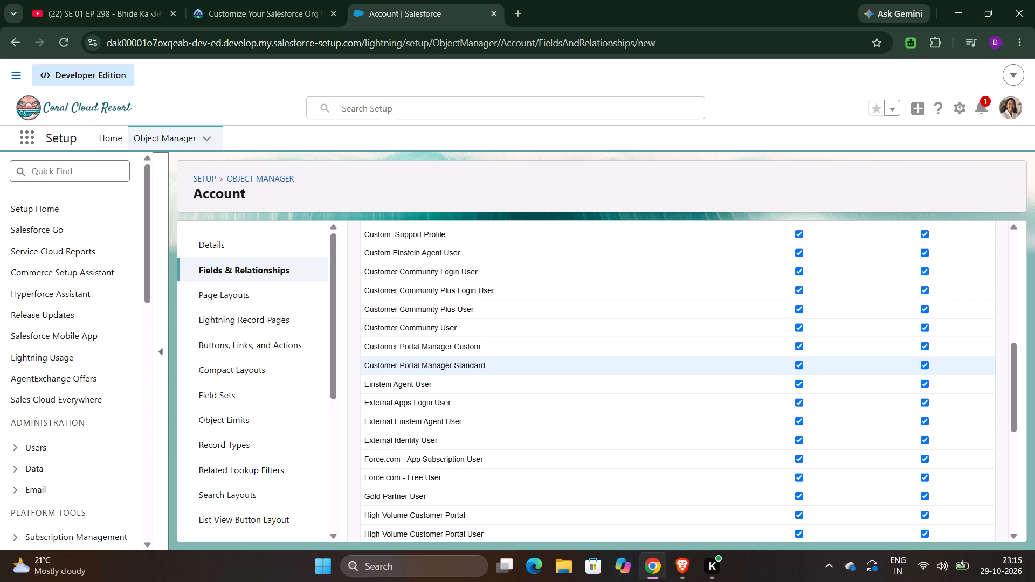
scroll(499, 350, "up", 2)
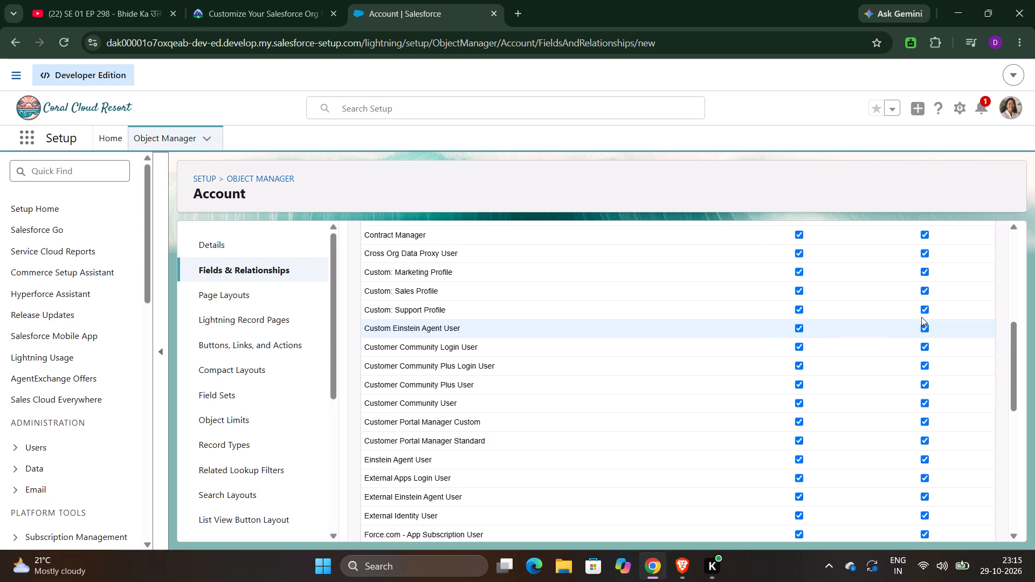
left_click(922, 308)
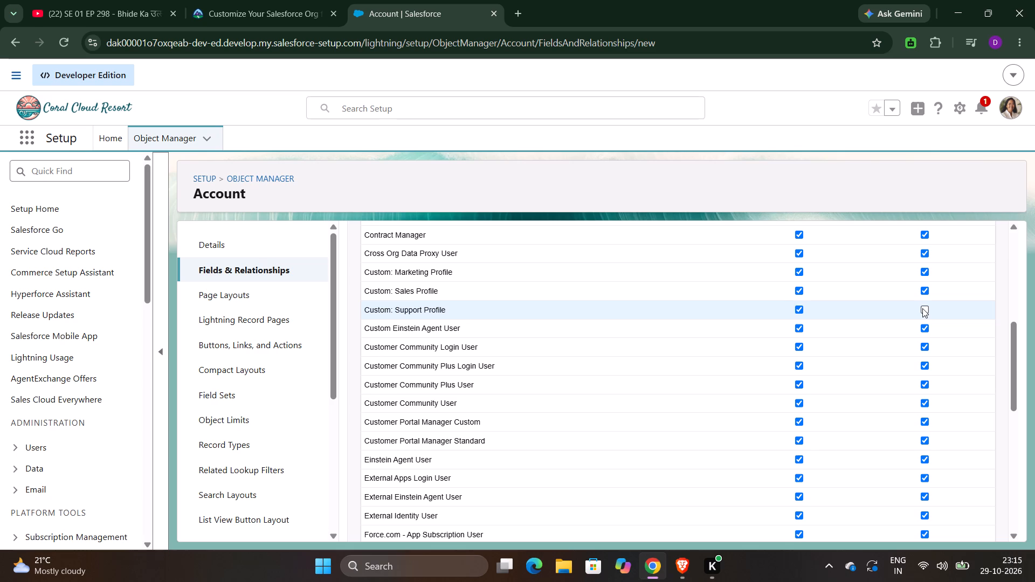
Clear Read-Only for the System Administrator profile and proceed to the page layout assignment.
scroll(824, 467, "down", 5)
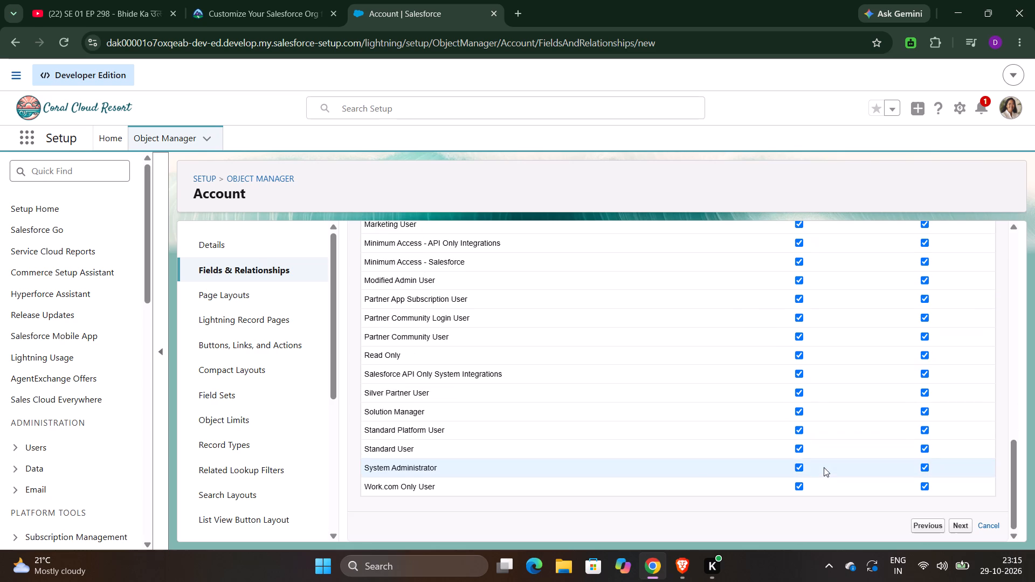
left_click(928, 467)
left_click(961, 523)
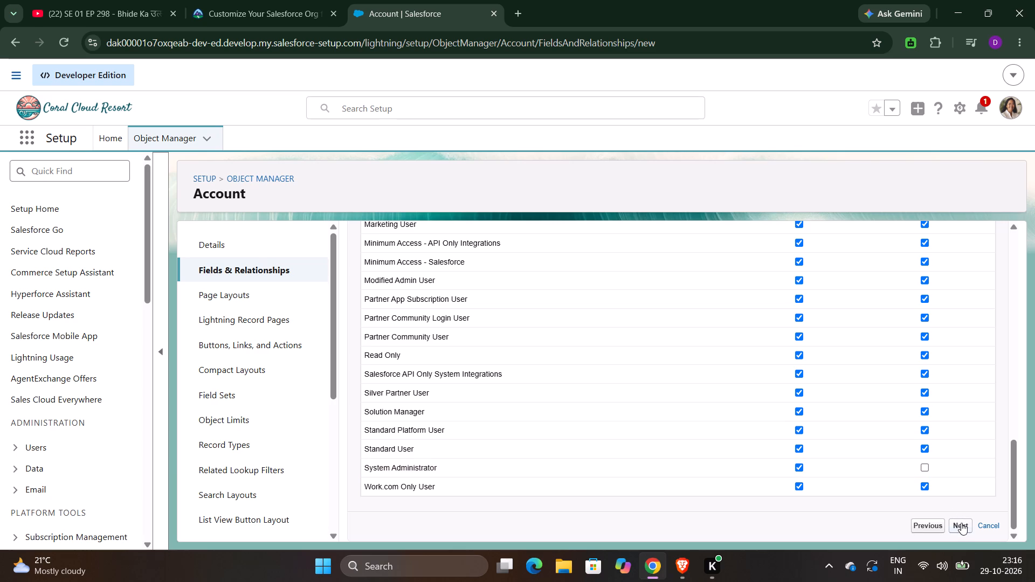
left_click(961, 523)
scroll(908, 378, "up", 8)
scroll(908, 378, "down", 4)
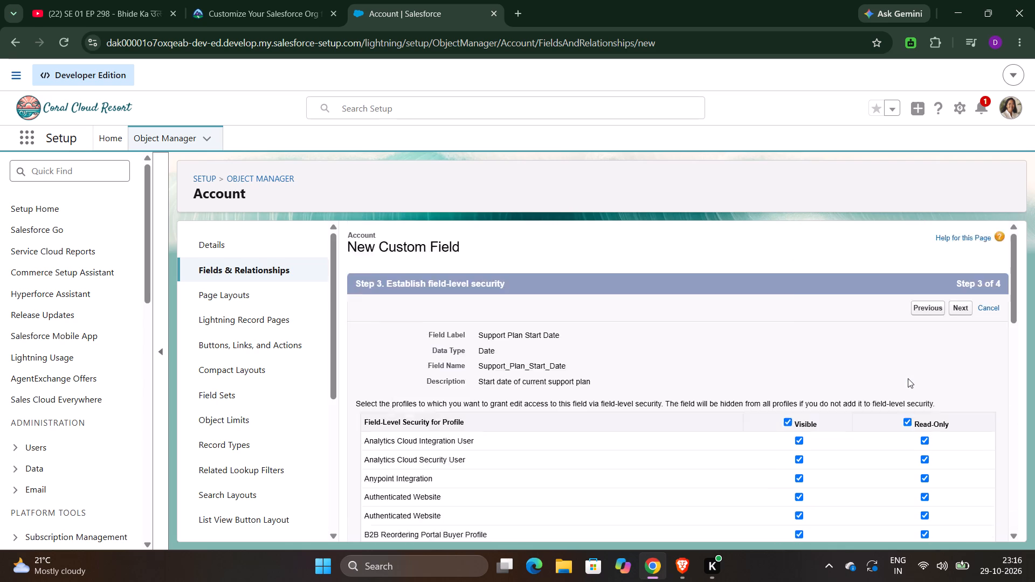
scroll(908, 378, "down", 5)
left_click(962, 522)
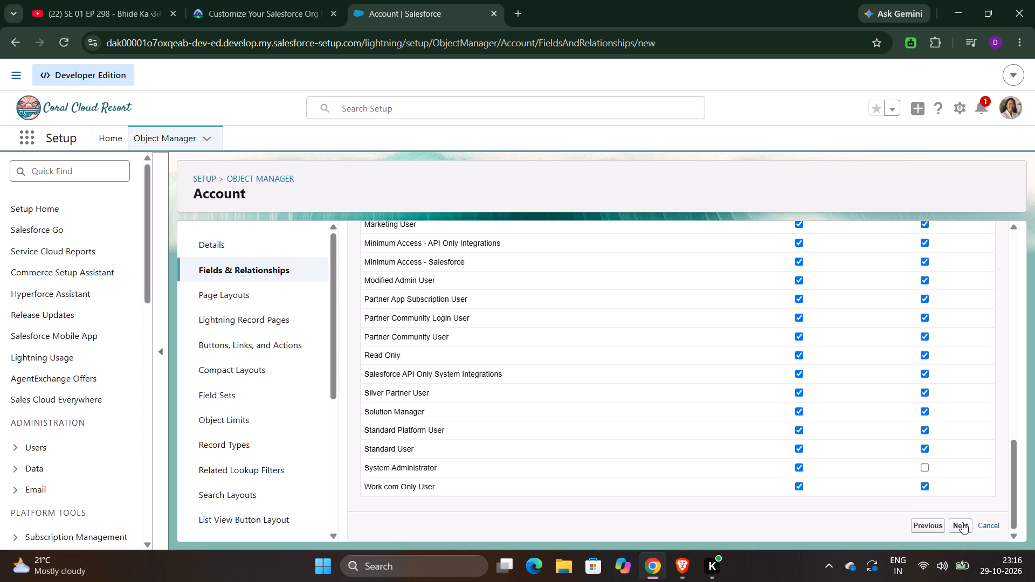
scroll(962, 360, "up", 10)
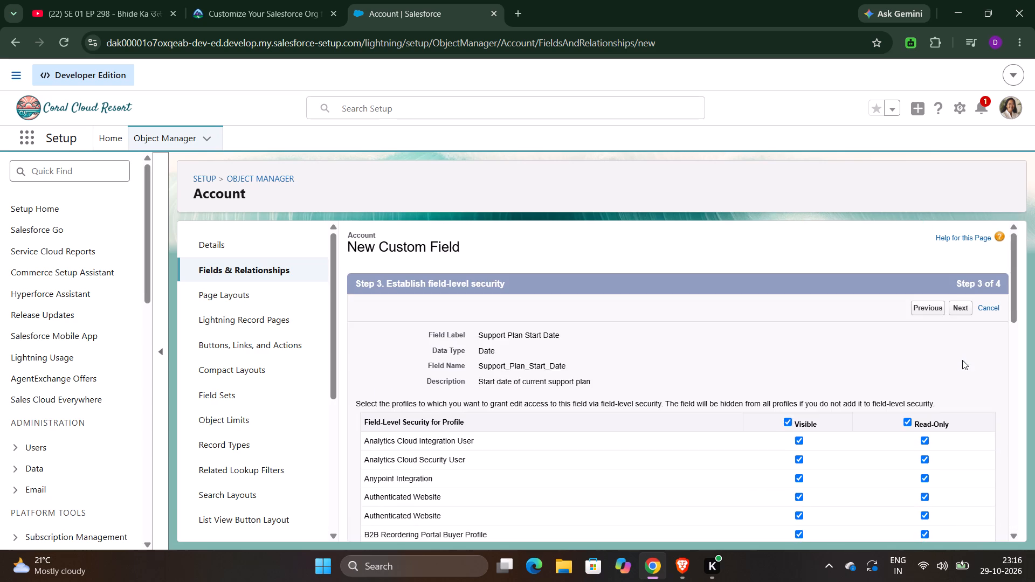
scroll(962, 360, "down", 8)
left_click(954, 521)
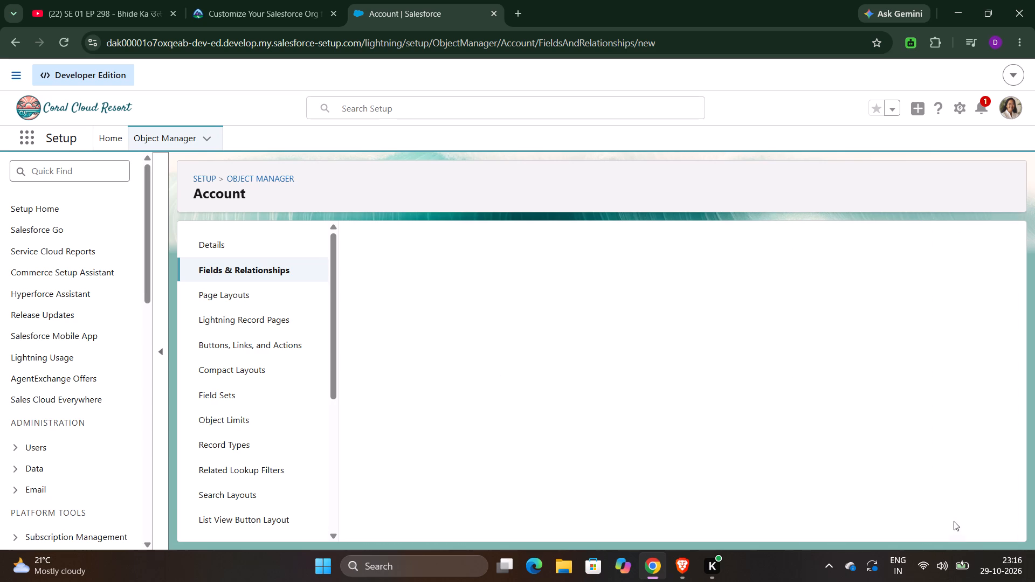
Keep all Account page layouts selected for Support Plan Start Date and save the new field.
scroll(846, 443, "down", 6)
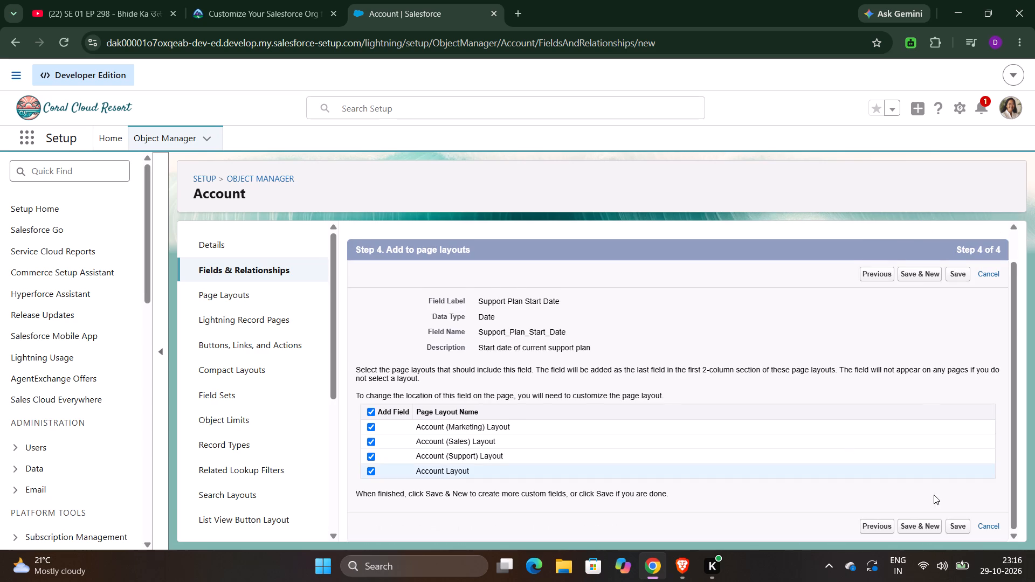
left_click(957, 529)
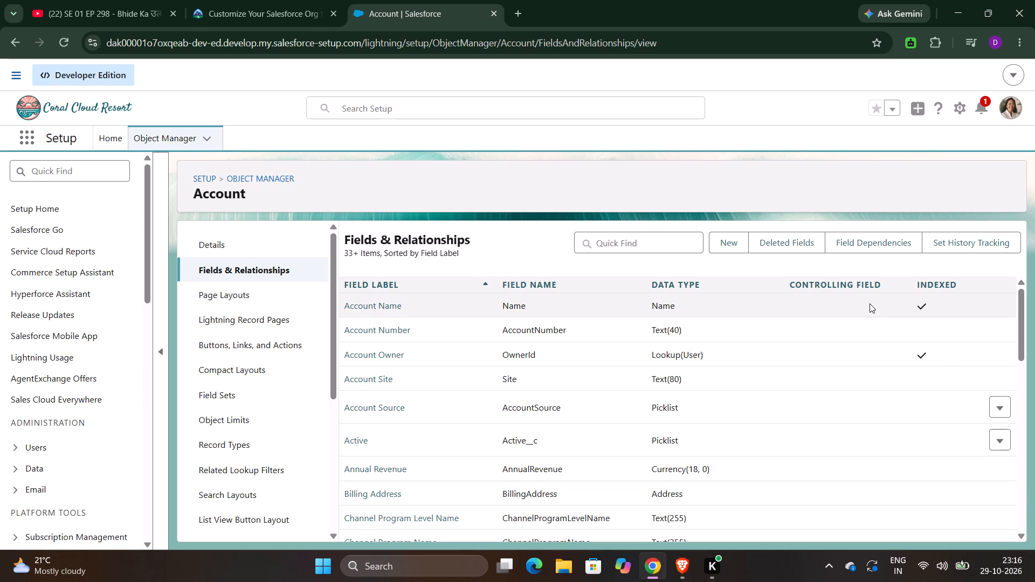
Find the Account object's standard Description field, set its Field Usage to Active, and save the field definition.
left_click(667, 242)
key("d")
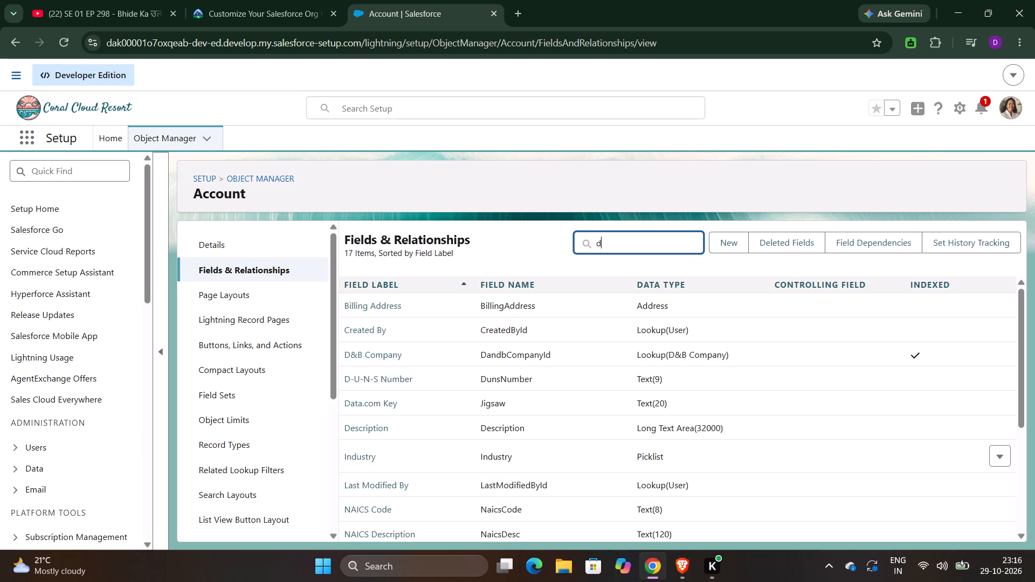
type("es")
type("cr")
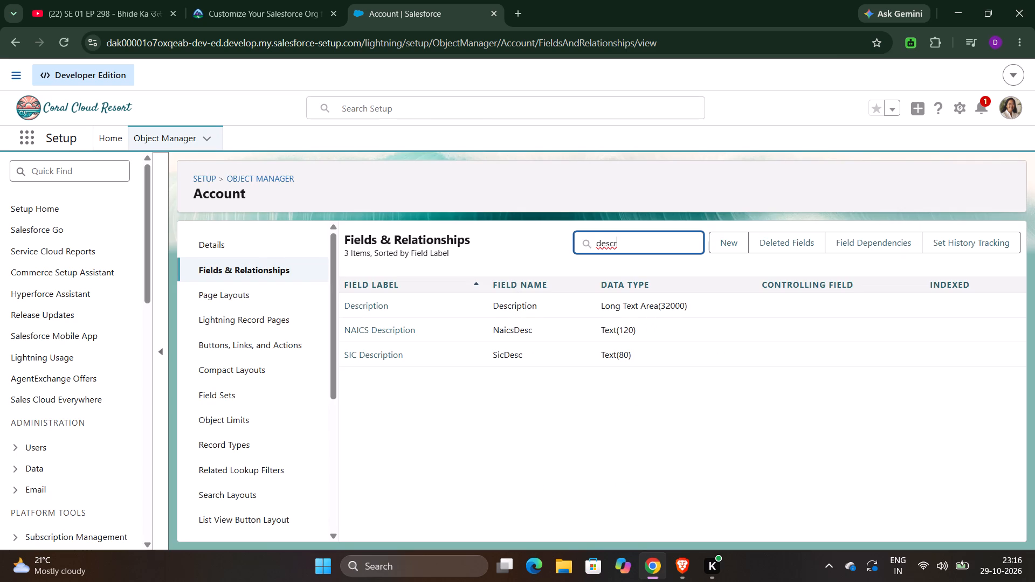
left_click(376, 307)
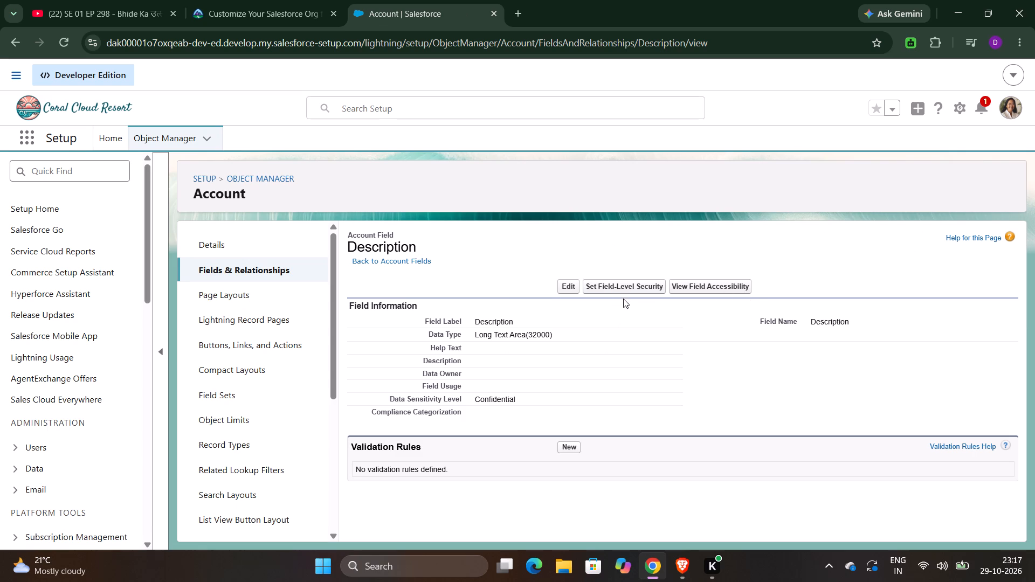
left_click(567, 282)
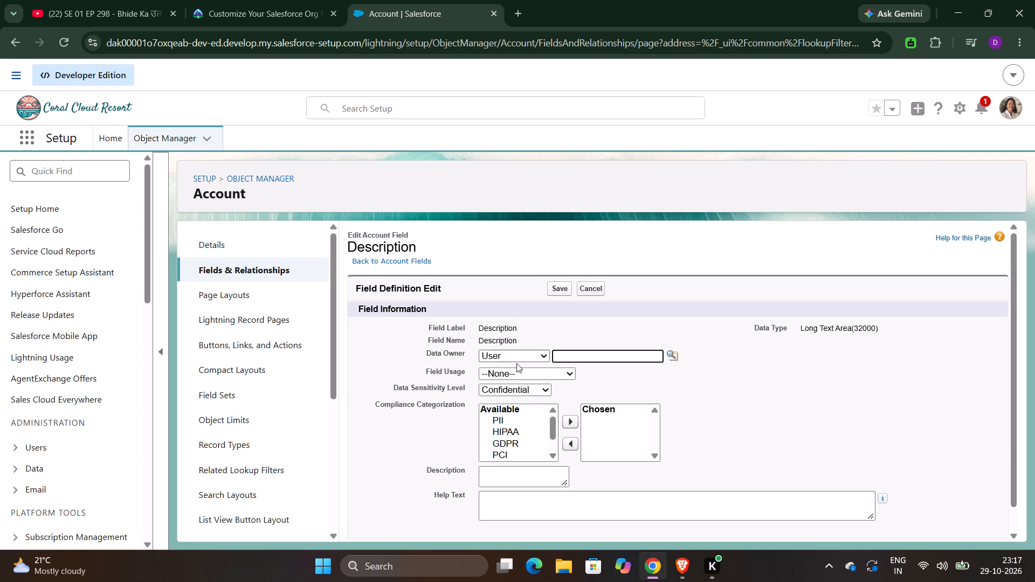
left_click(544, 378)
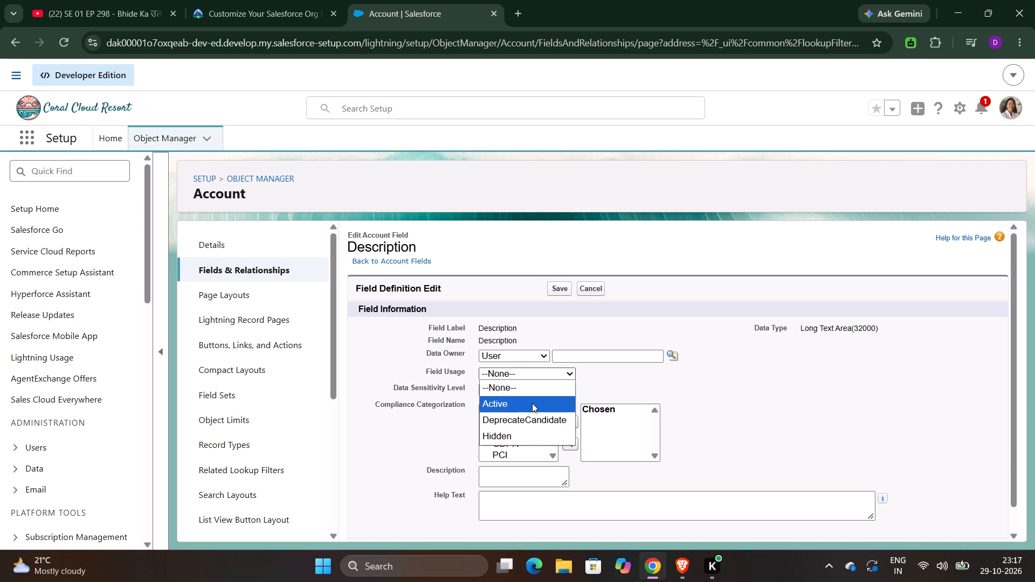
left_click(531, 406)
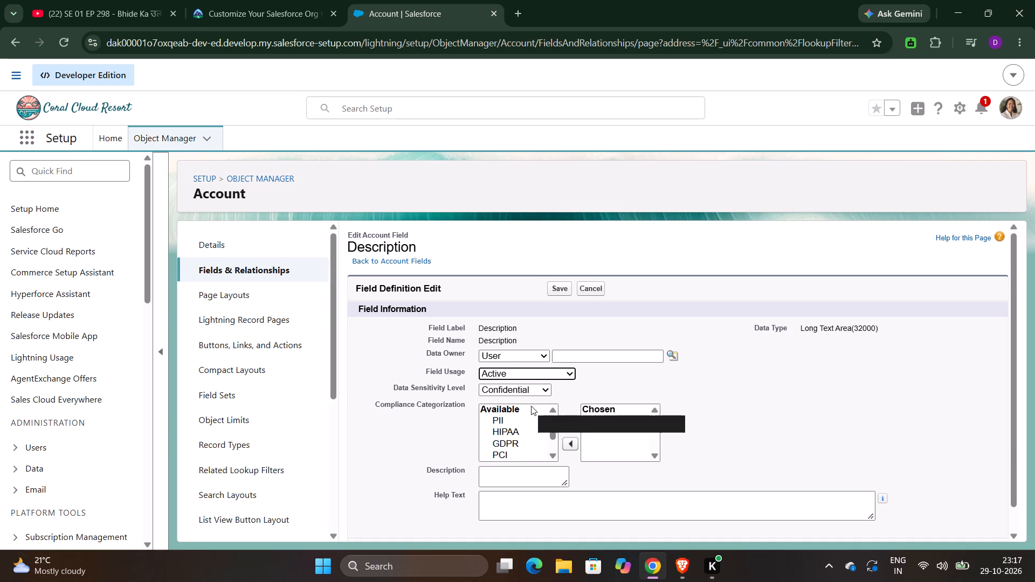
left_click(565, 292)
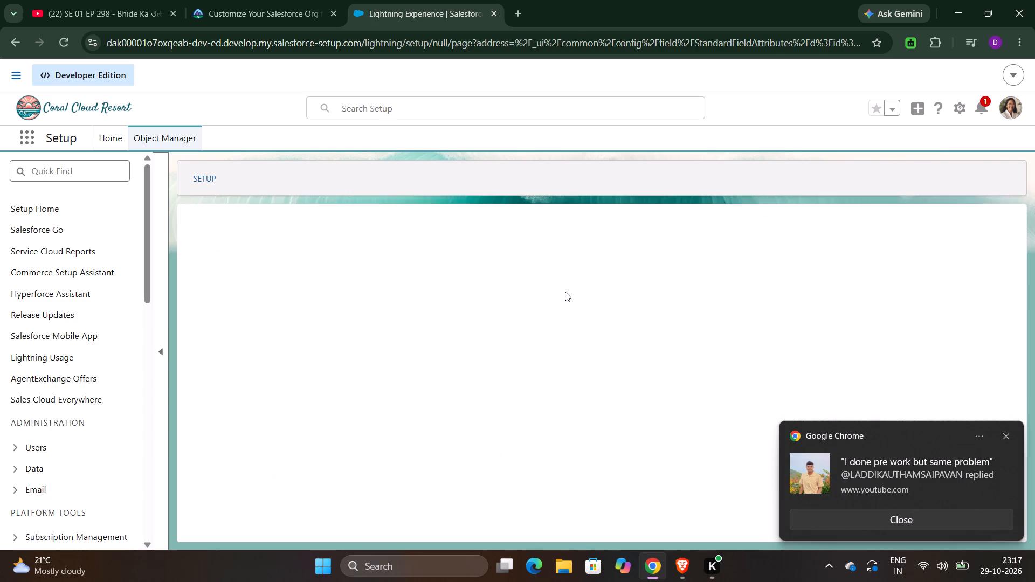
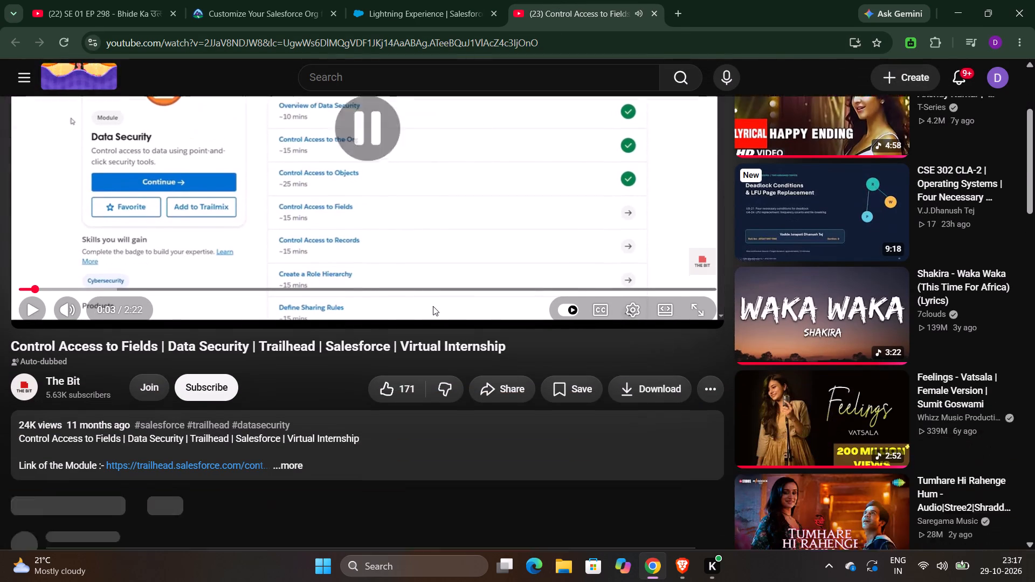
Read the comment thread about the missing job application object under the Control Access to Fields video, expanding its replies.
scroll(433, 306, "down", 1)
scroll(372, 418, "down", 3)
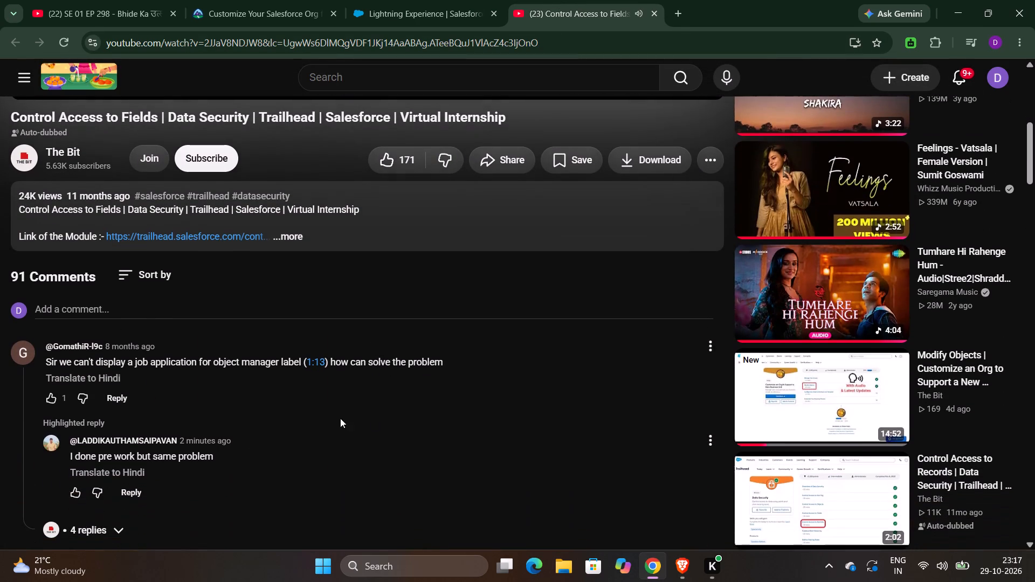
scroll(142, 492, "right", 1)
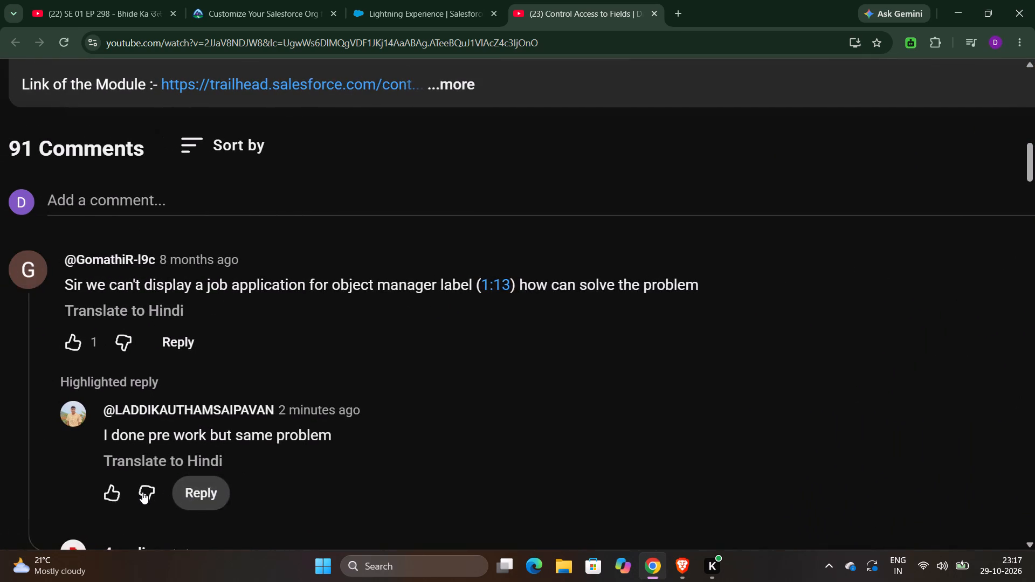
scroll(142, 492, "right", 1)
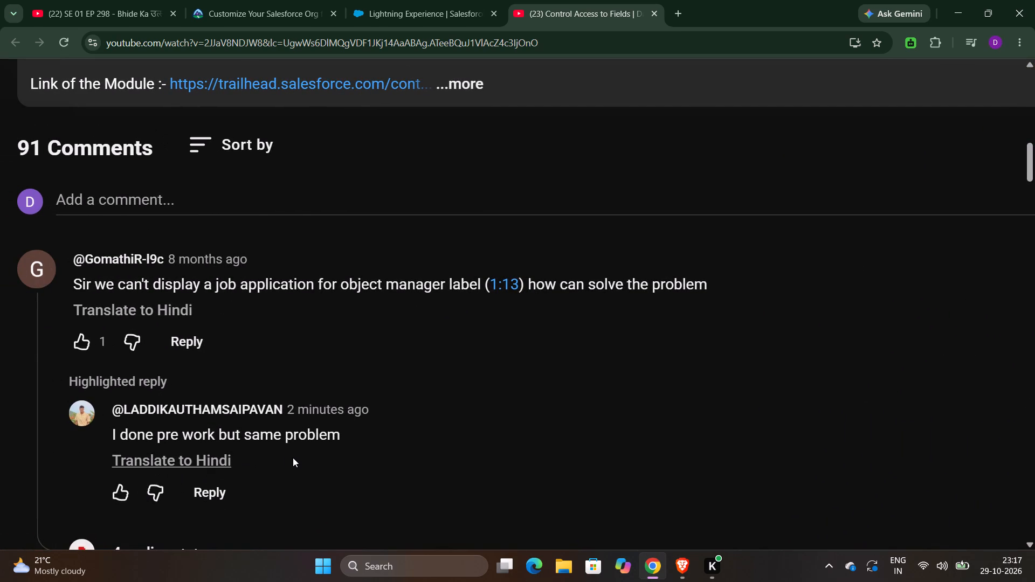
scroll(293, 458, "up", 1)
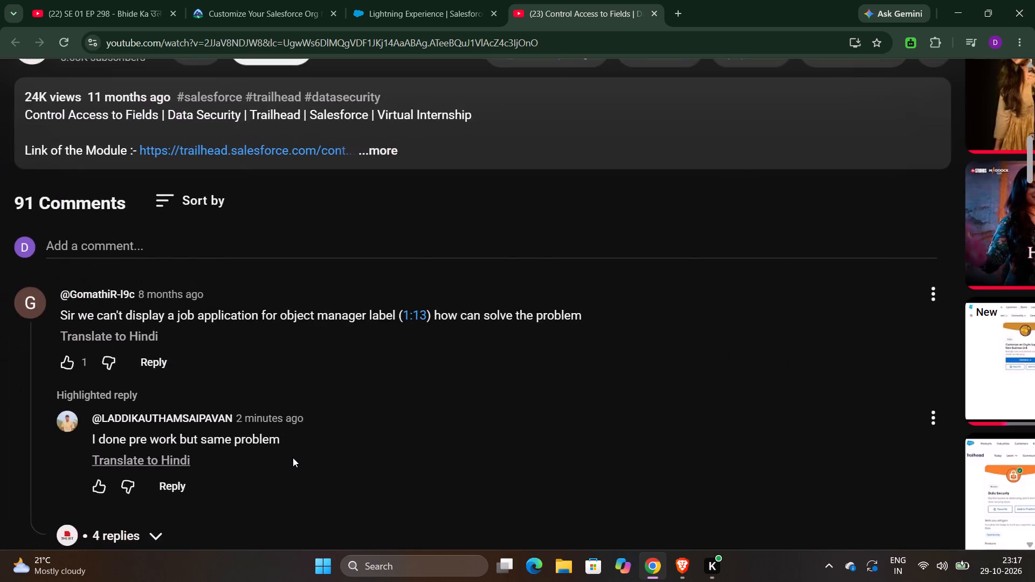
scroll(293, 458, "down", 1)
scroll(311, 400, "up", 2)
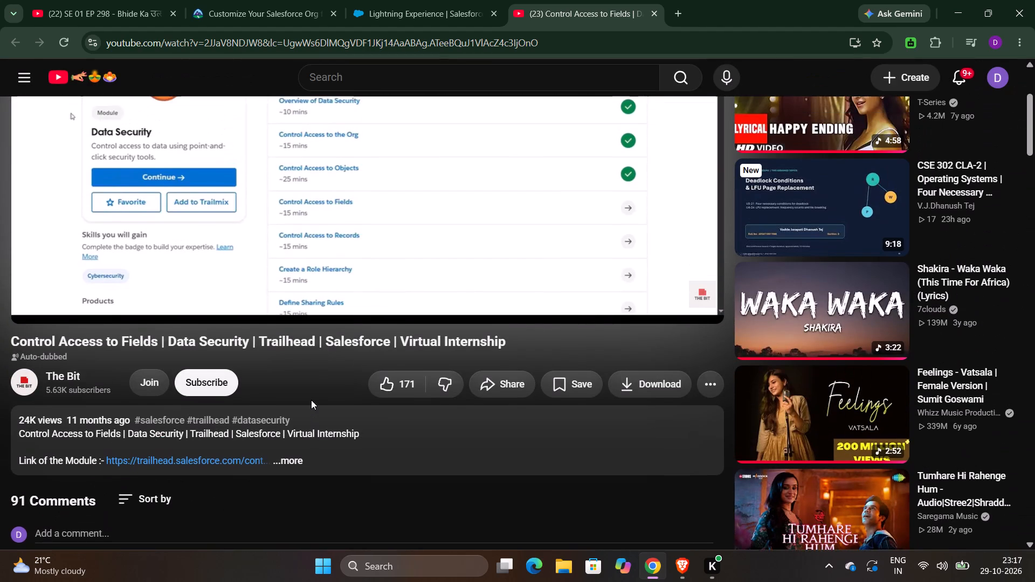
scroll(311, 400, "up", 1)
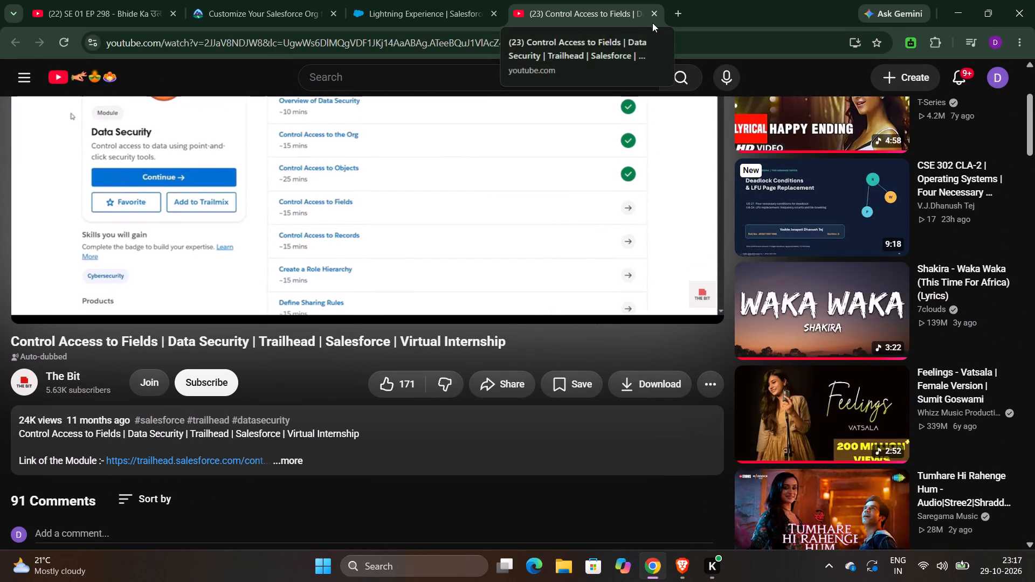
scroll(268, 581, "down", 2)
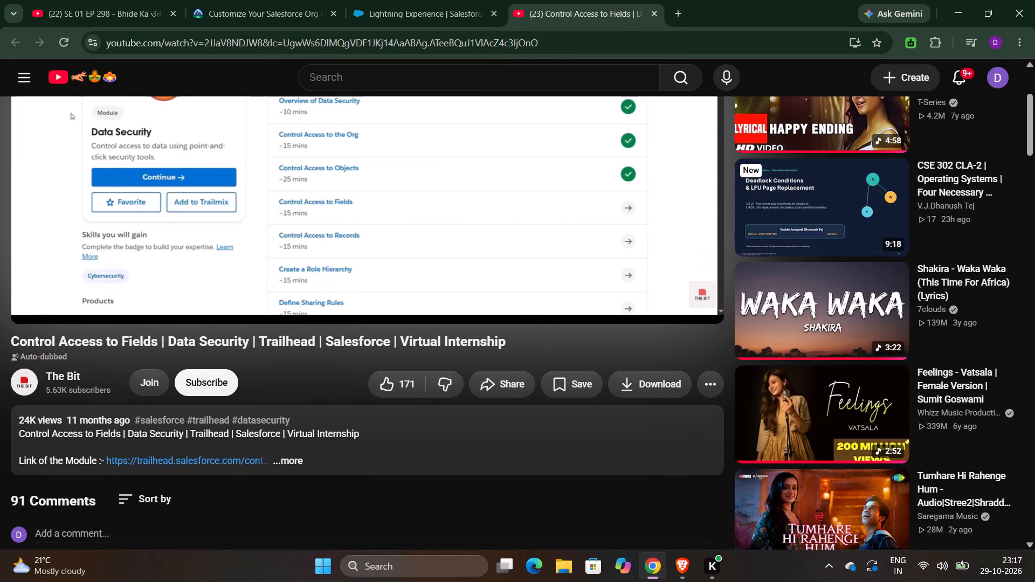
scroll(270, 502, "down", 1)
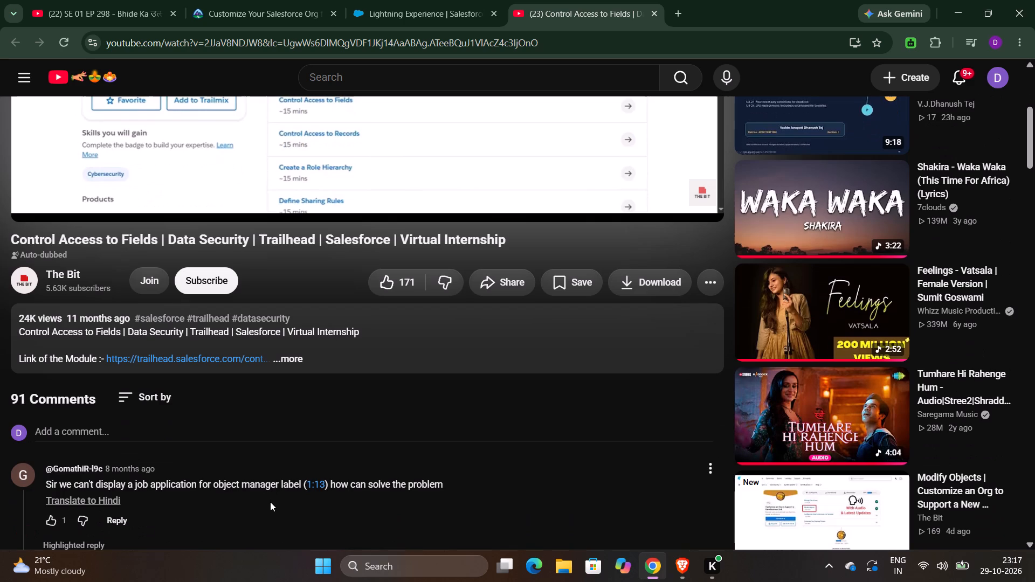
scroll(356, 484, "down", 1)
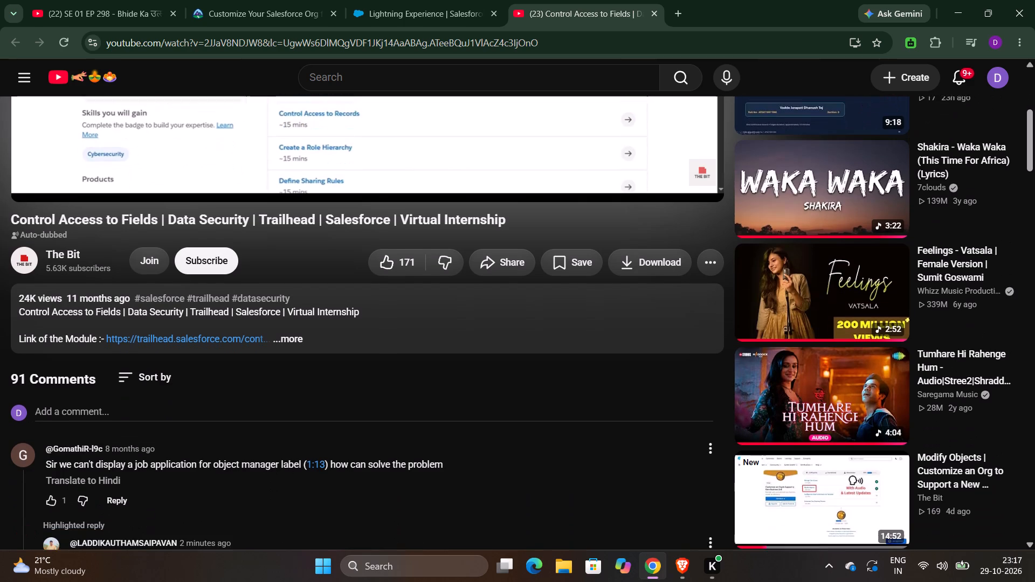
scroll(356, 484, "down", 2)
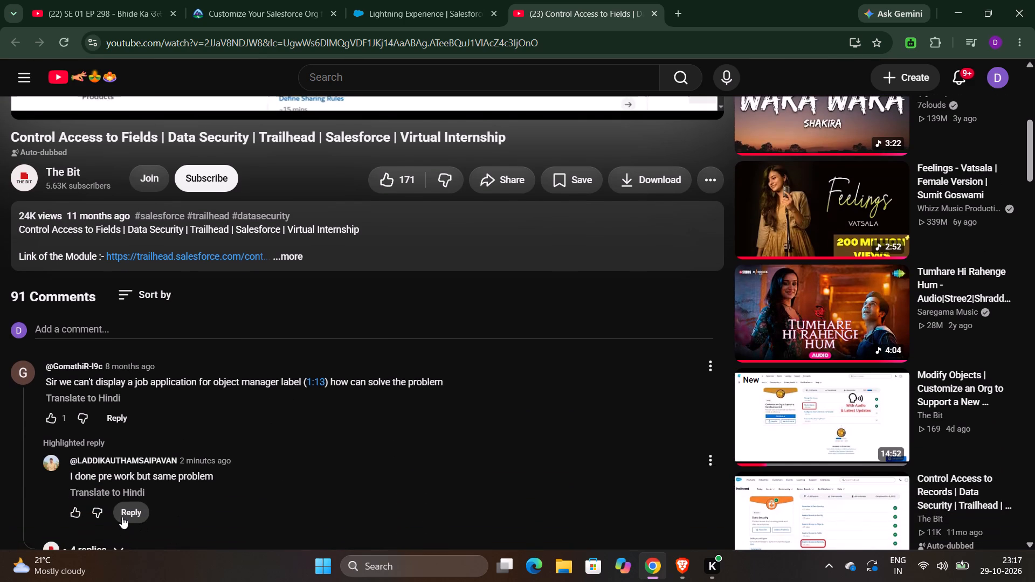
scroll(158, 517, "down", 1)
left_click(111, 491)
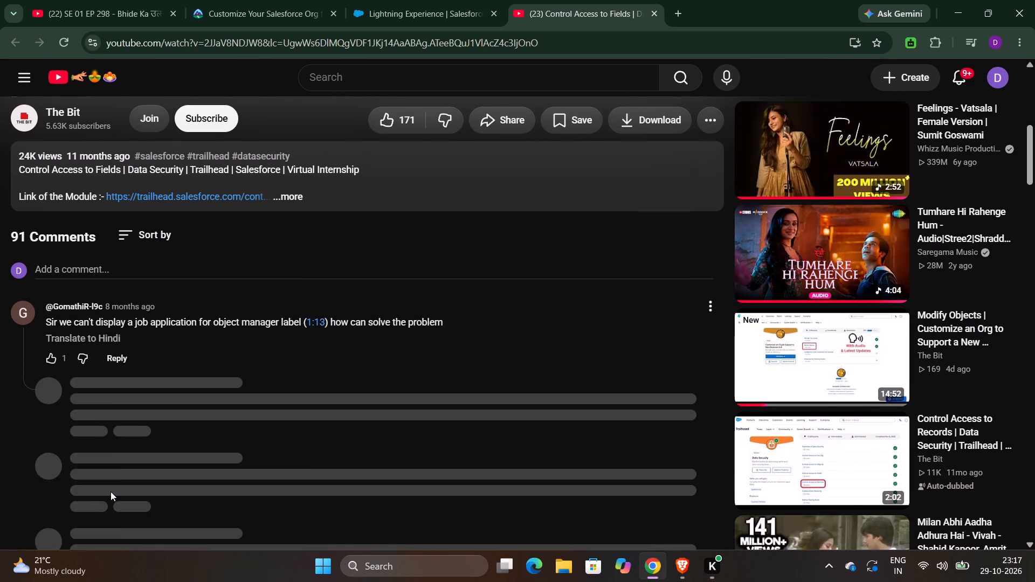
scroll(209, 460, "down", 1)
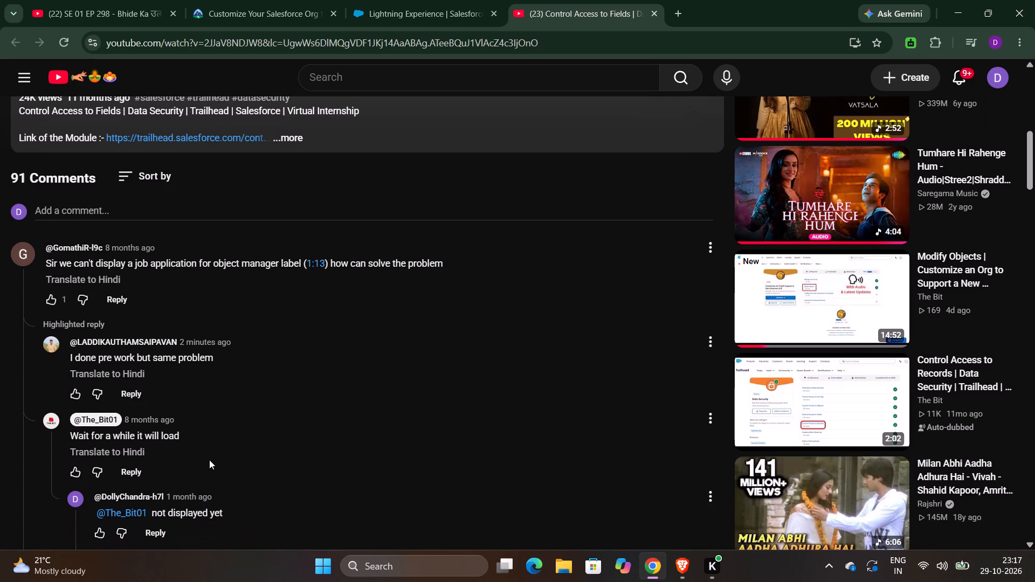
scroll(209, 460, "down", 2)
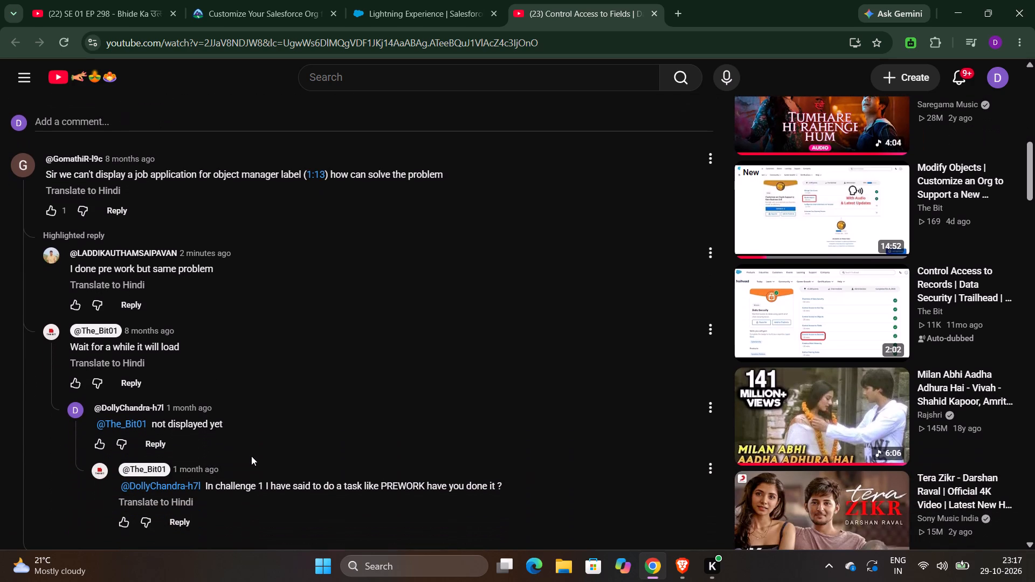
scroll(254, 465, "down", 1)
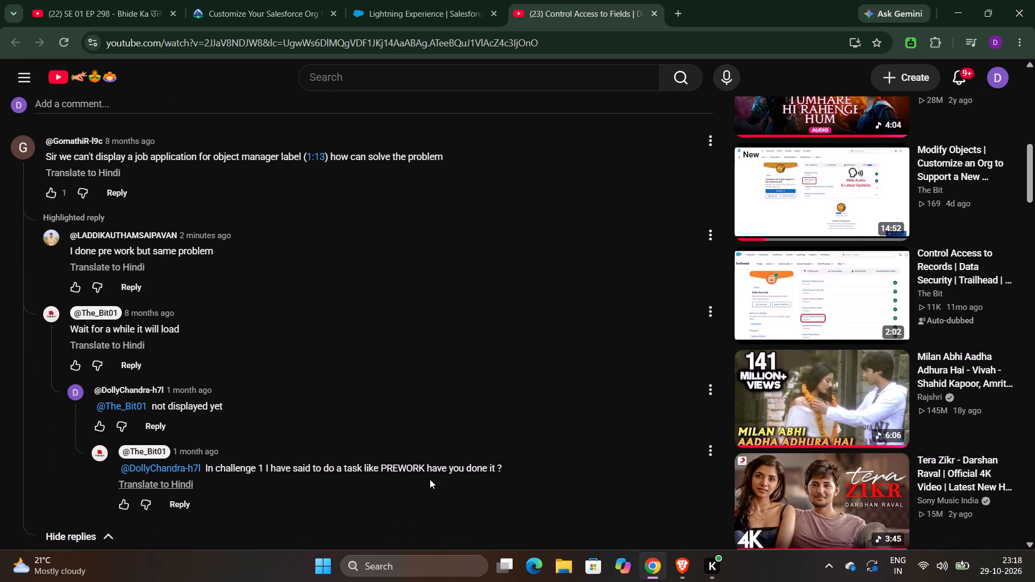
scroll(458, 486, "down", 1)
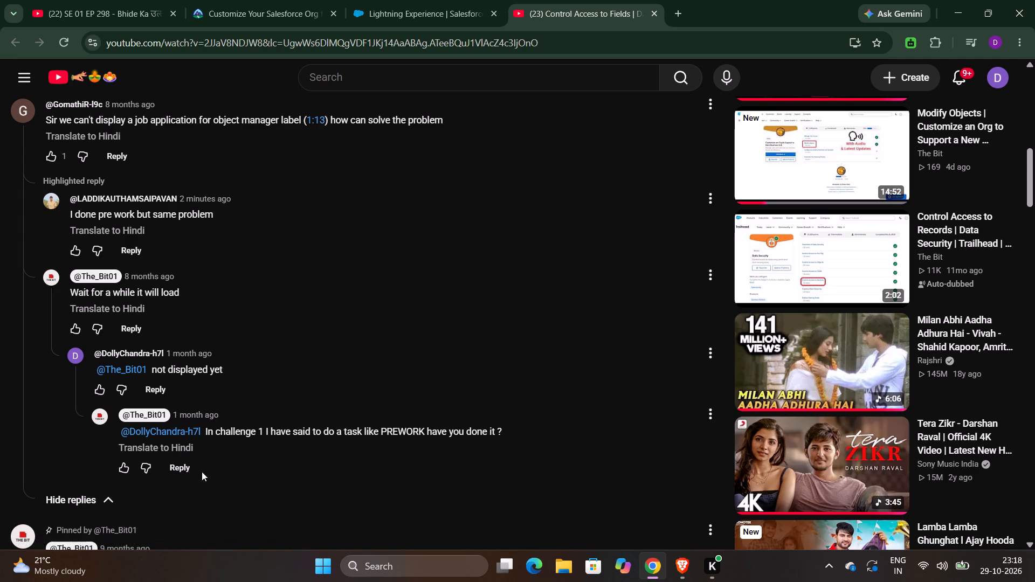
Reply to The Bit's PREWORK question with "Yes but still job application for object manager label" and post it.
left_click(182, 463)
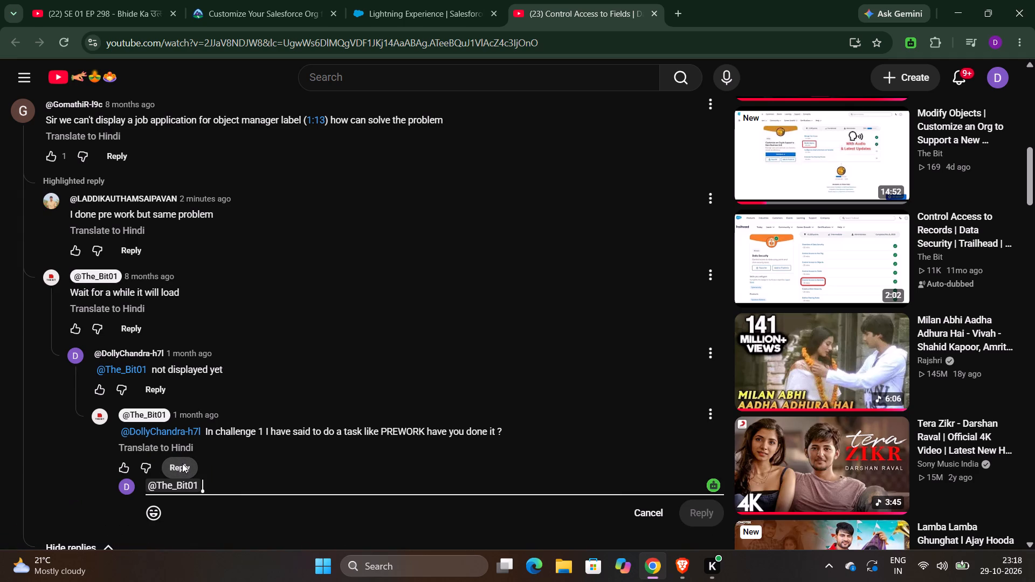
key("space")
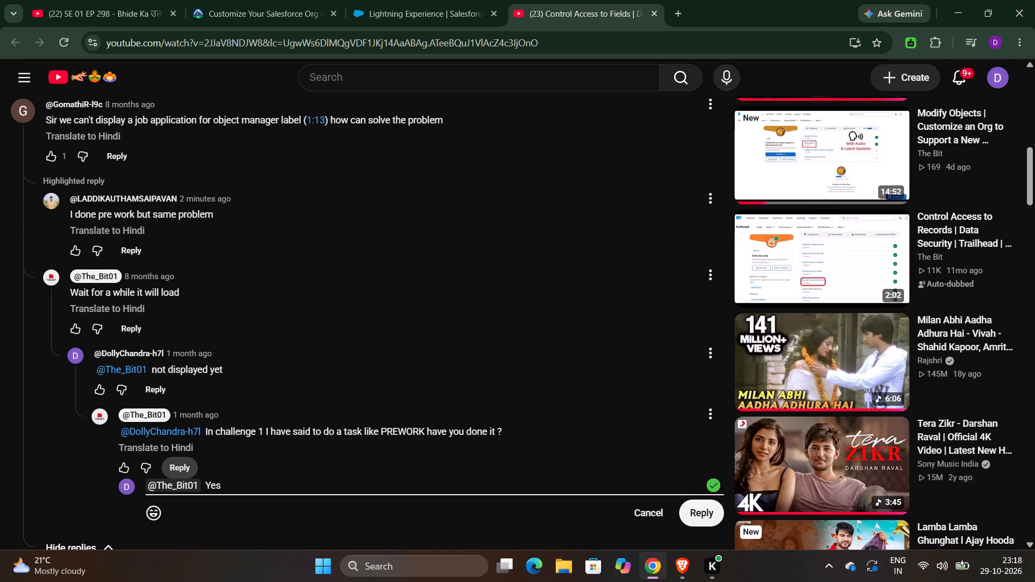
key("space")
type("but still")
key("space")
type("job application field")
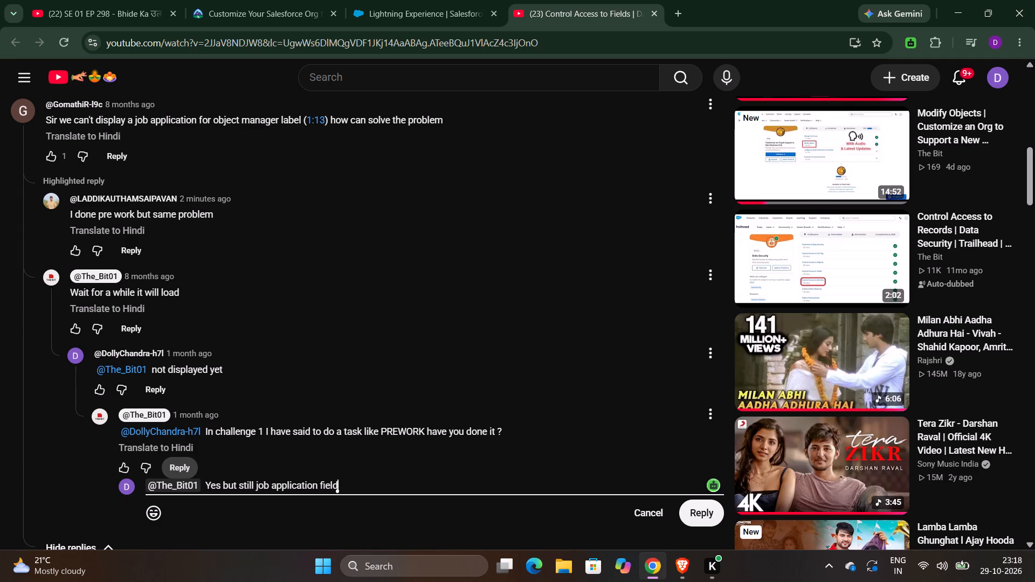
key("space")
key("BackSpace")
key("BackSpace")
key("BackSpace")
key("BackSpace")
key("BackSpace")
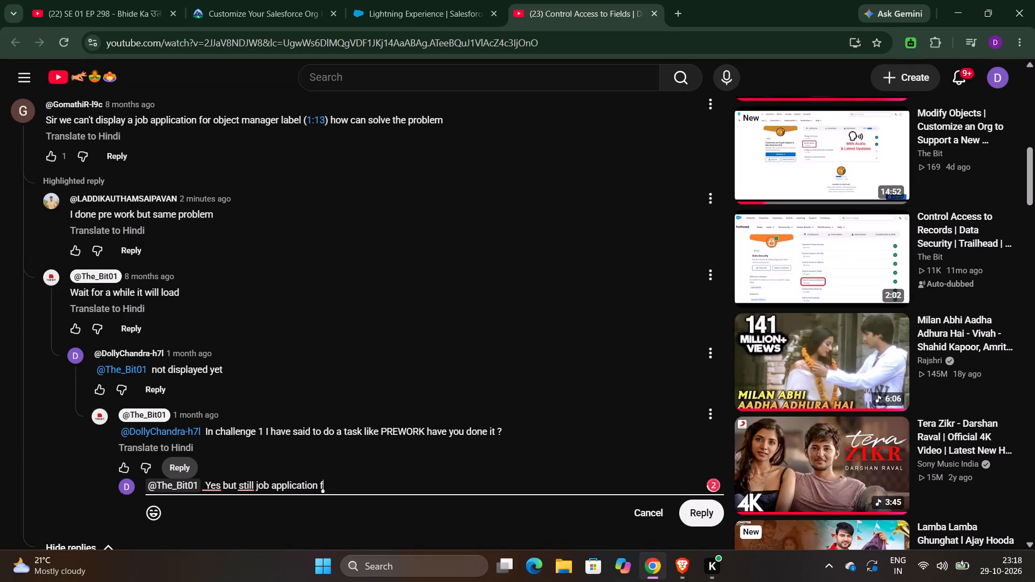
type("or")
key("space")
type("object")
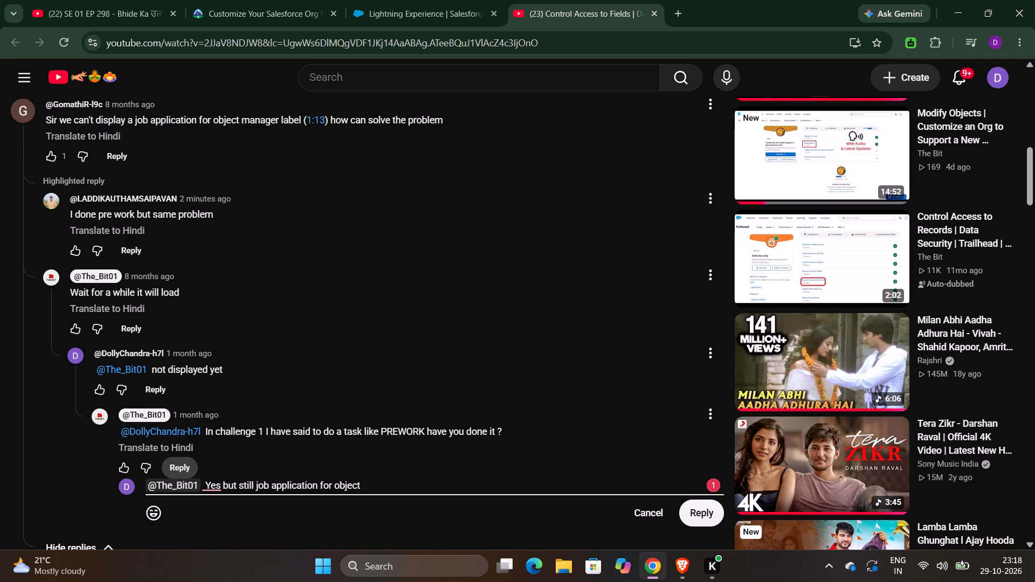
key("space")
type("manager")
key("space")
type("label")
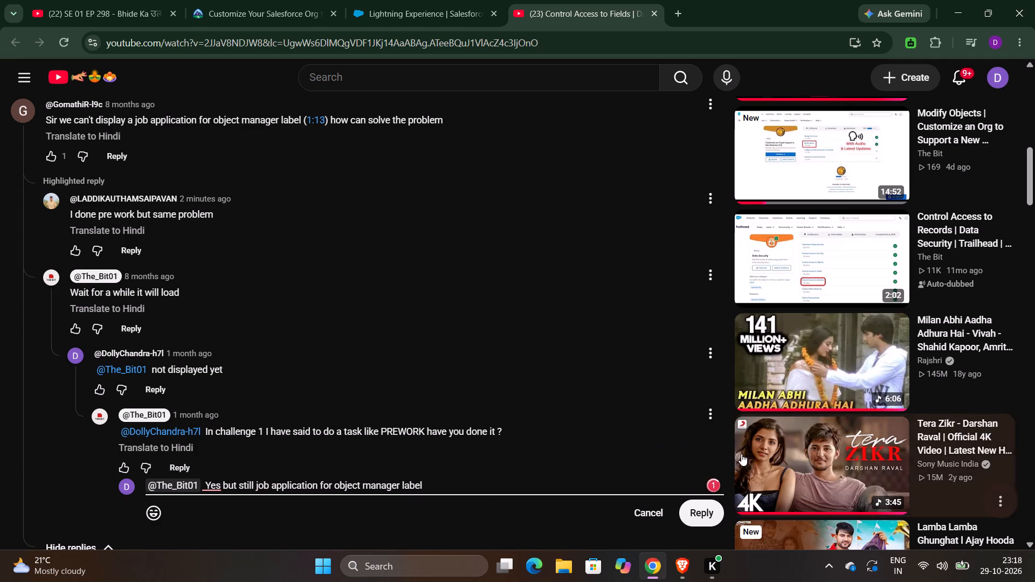
left_click(708, 518)
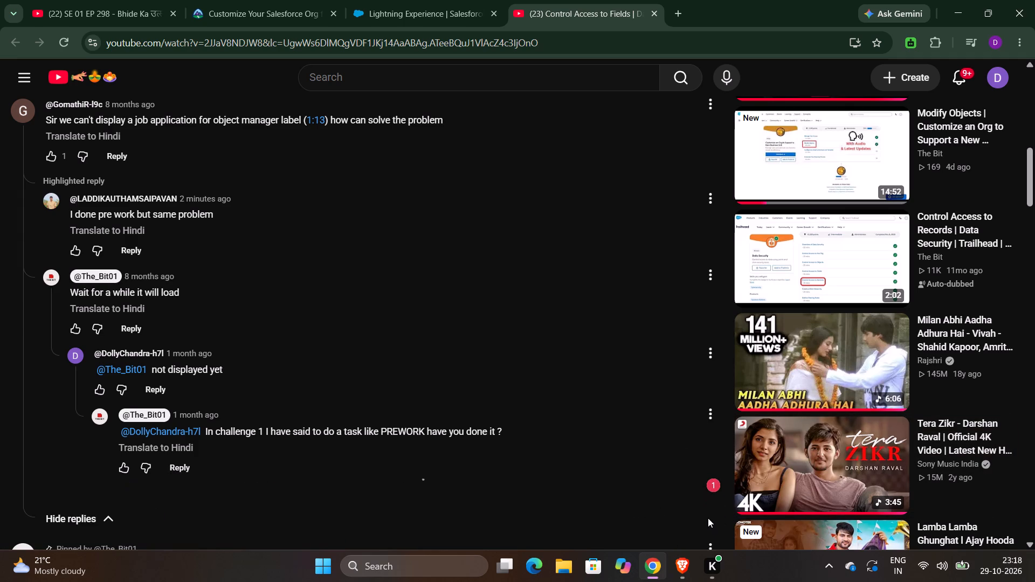
Look over the remaining comments, close the Control Access to Fields video, and return to the Salesforce org.
scroll(425, 417, "down", 4)
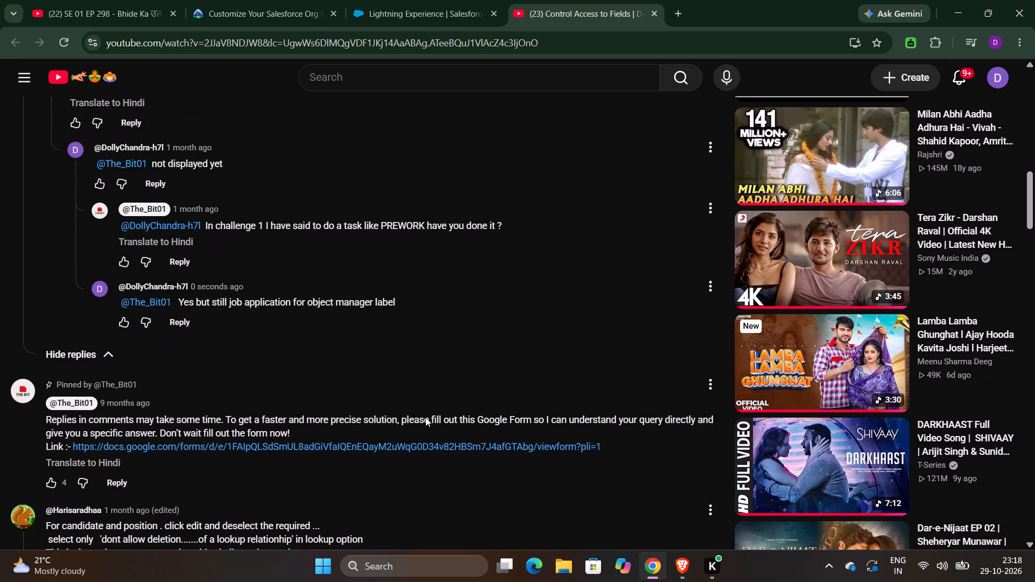
scroll(425, 417, "down", 1)
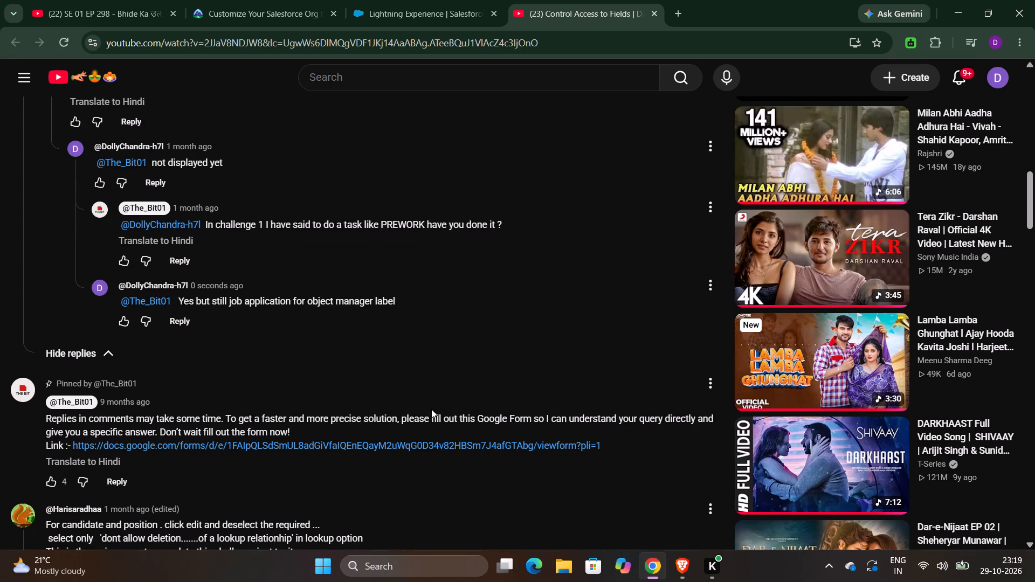
scroll(433, 410, "down", 1)
scroll(433, 410, "up", 4)
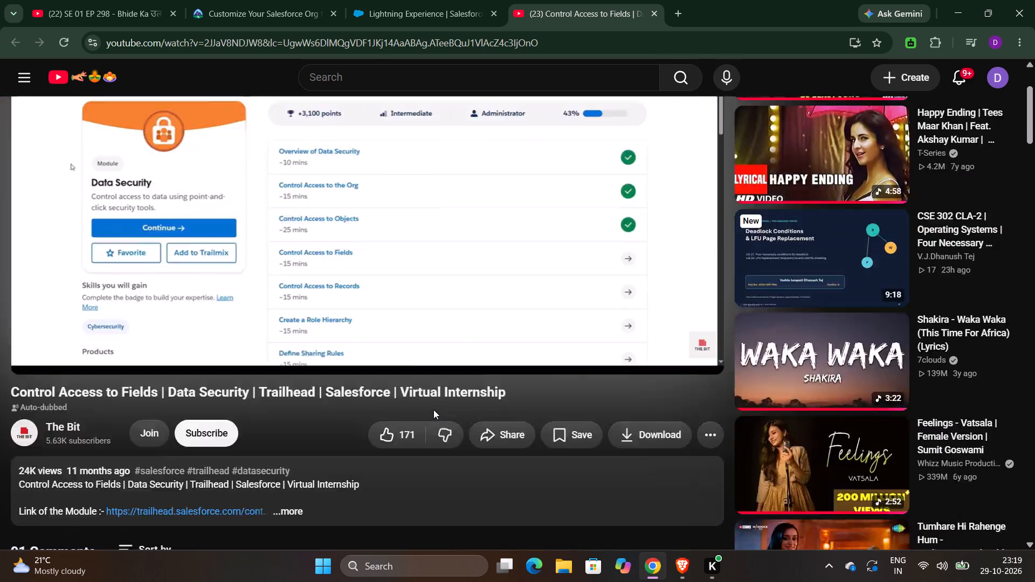
left_click(651, 10)
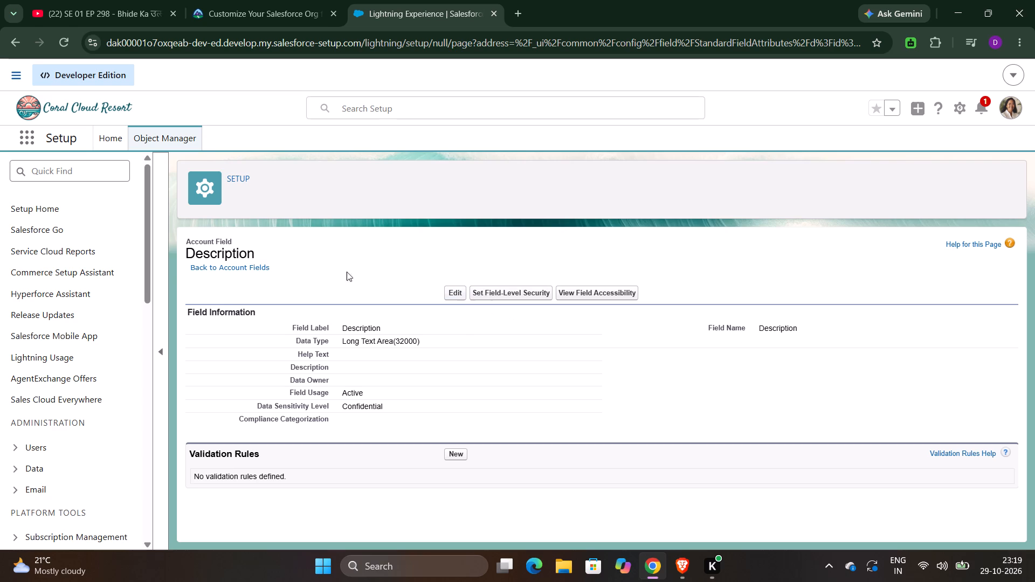
Switch the Salesforce org from Setup to the Service app.
left_click(22, 132)
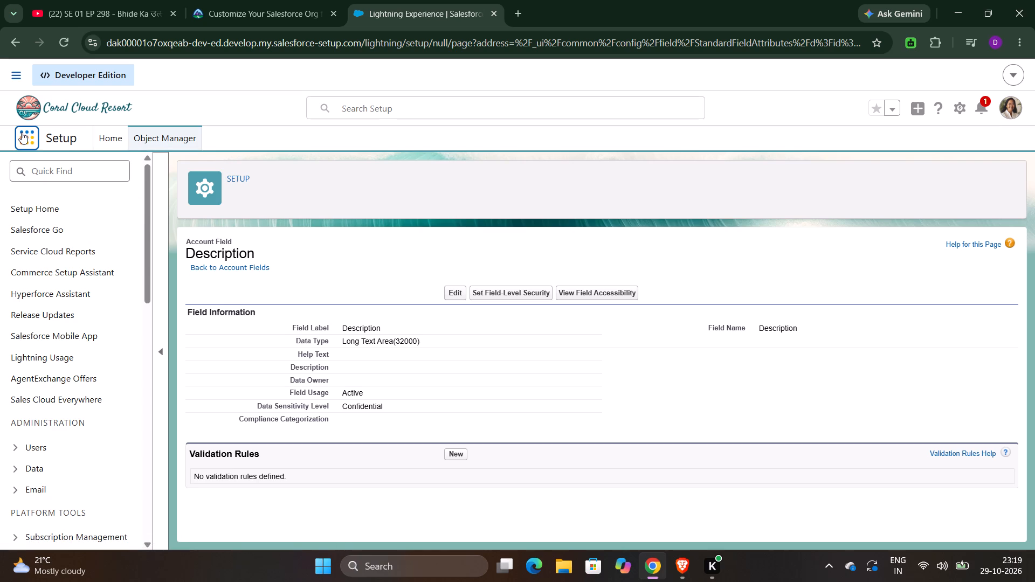
left_click(22, 132)
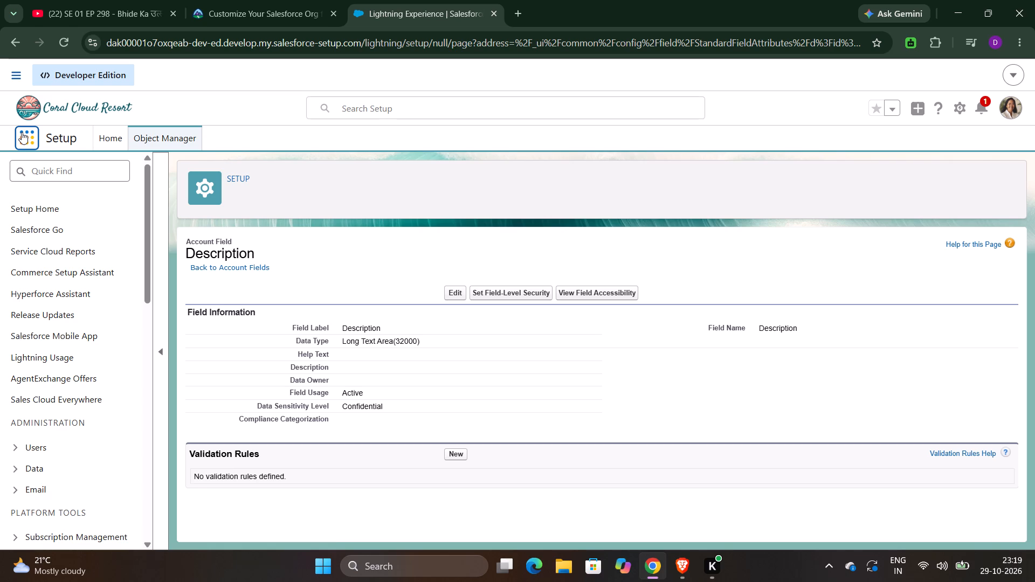
left_click(22, 132)
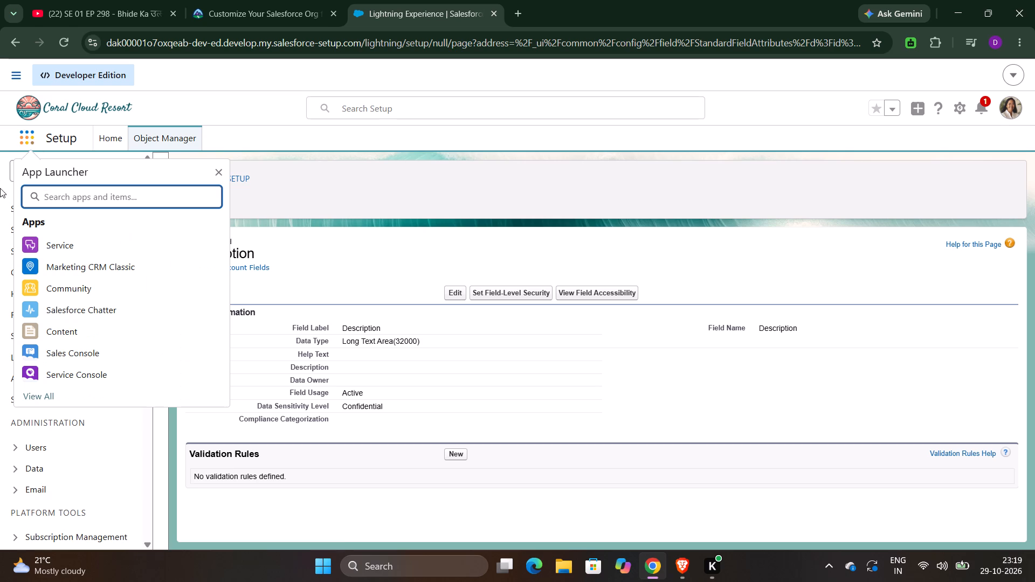
left_click(67, 245)
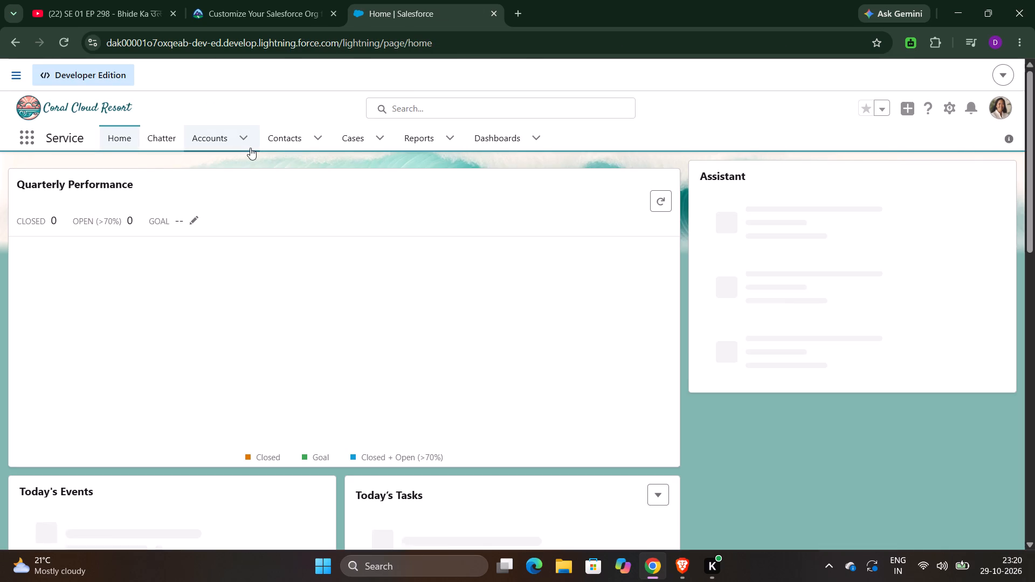
Open the Edge Communications record from the All Accounts list view and show its details.
left_click(219, 138)
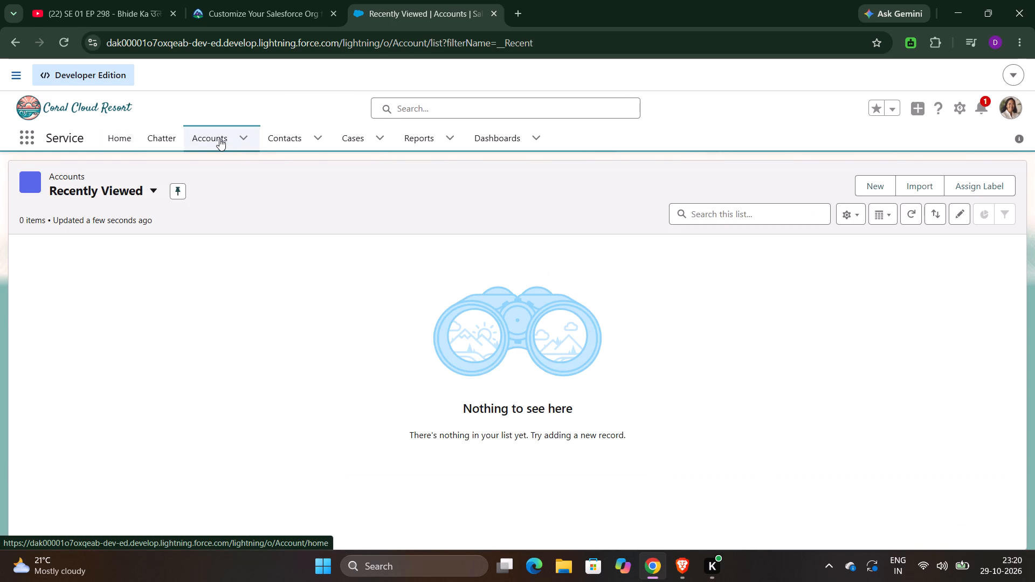
left_click(122, 186)
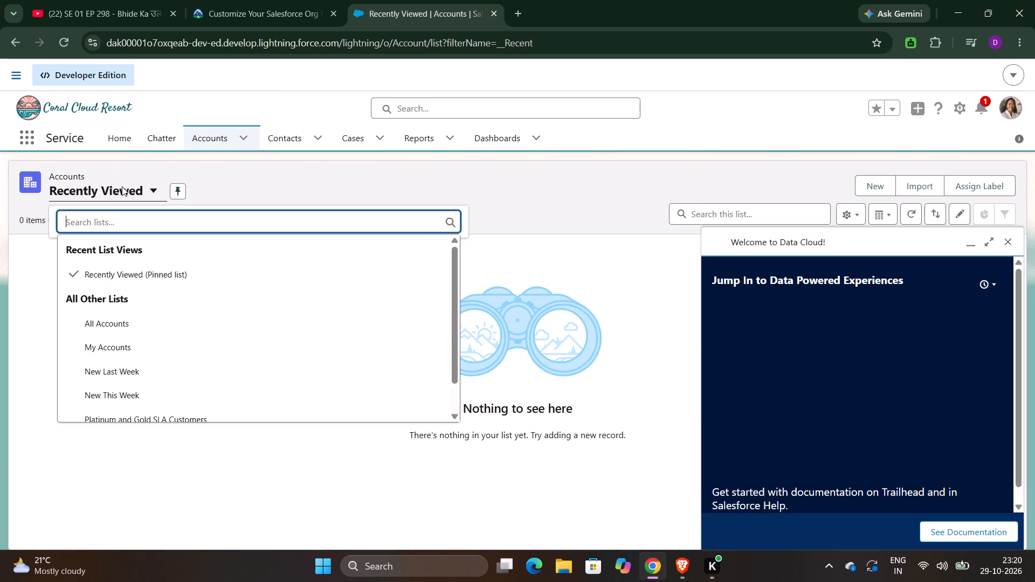
left_click(122, 186)
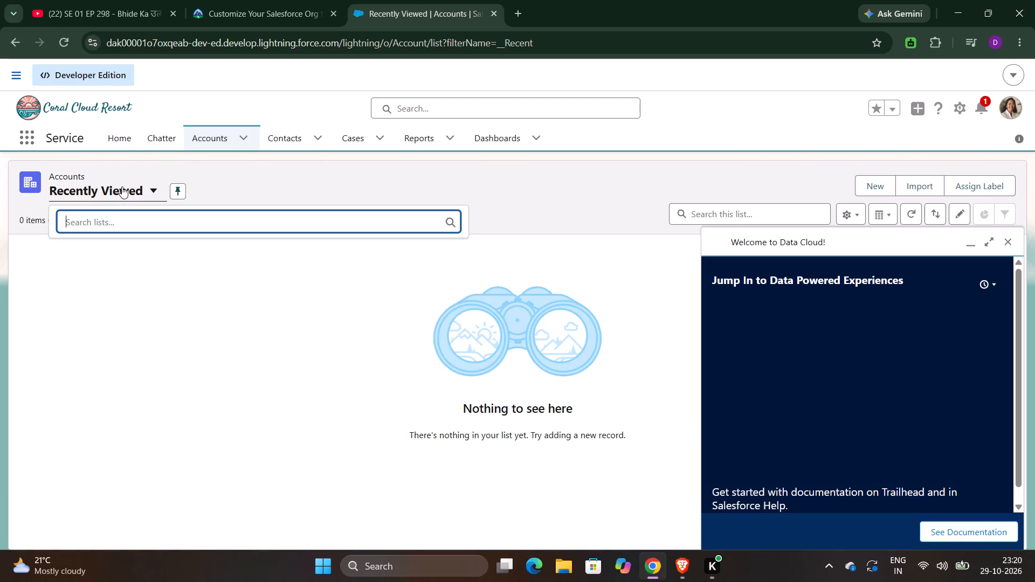
left_click(122, 315)
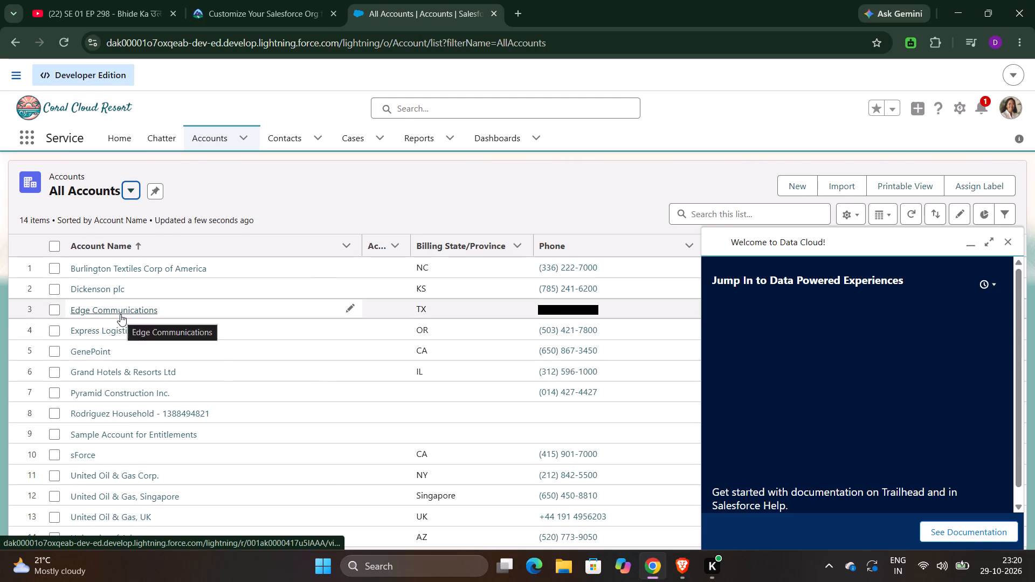
left_click(120, 314)
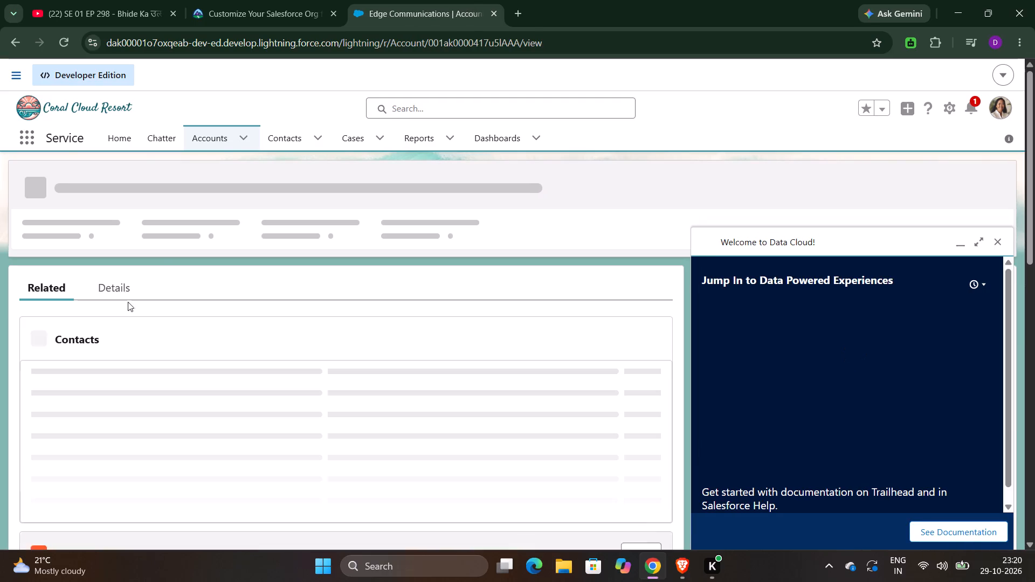
left_click(111, 290)
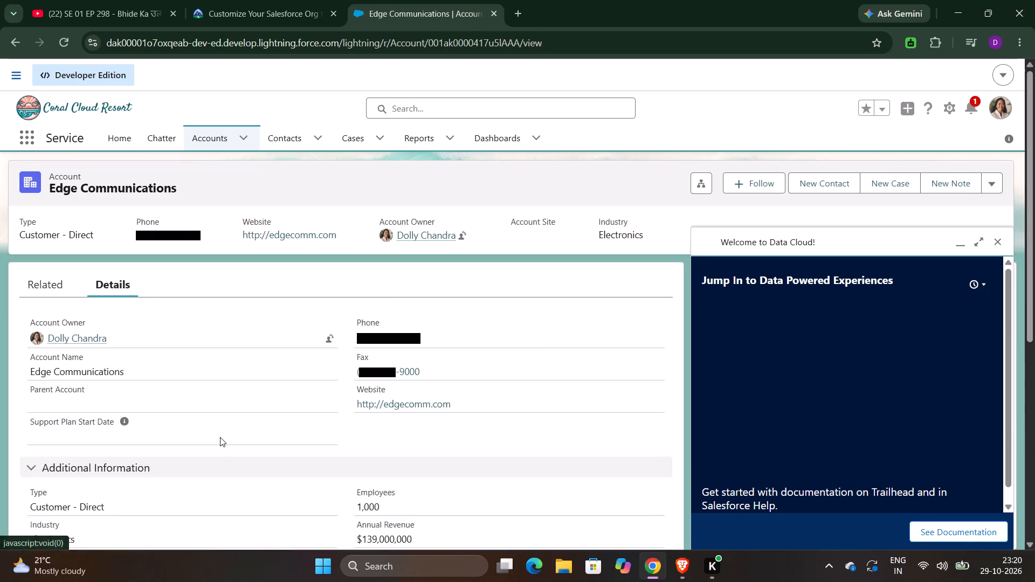
Set Edge Communications' Support Plan Start Date to 10/29/2025 and save the account record.
scroll(220, 437, "down", 7)
scroll(171, 428, "down", 1)
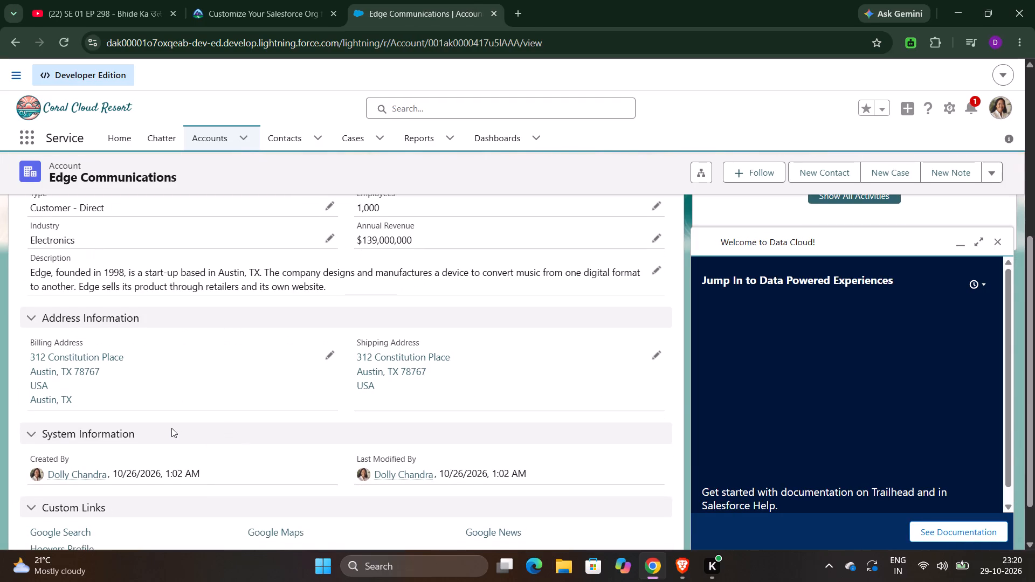
scroll(171, 428, "down", 1)
scroll(124, 355, "up", 4)
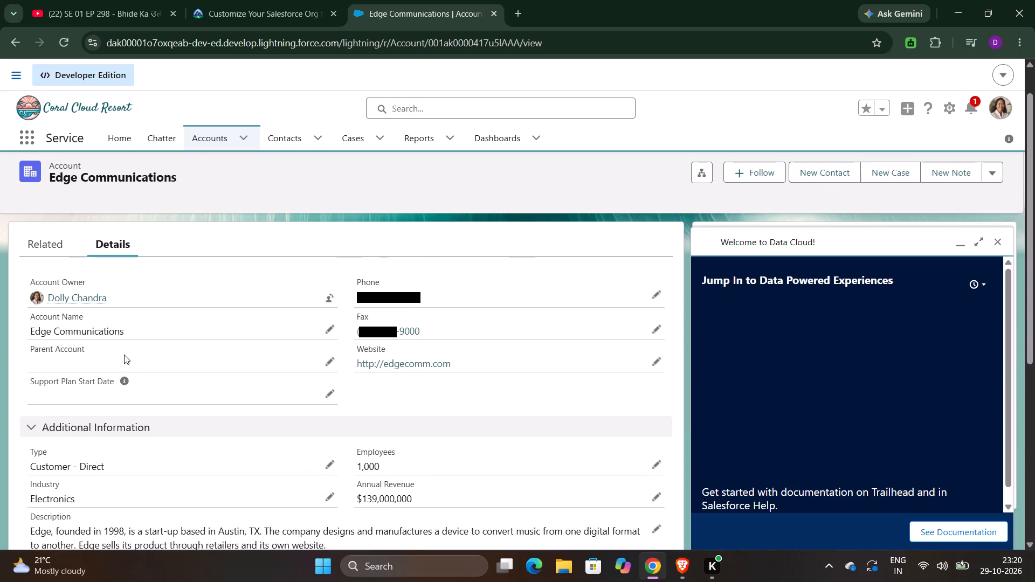
left_click(326, 393)
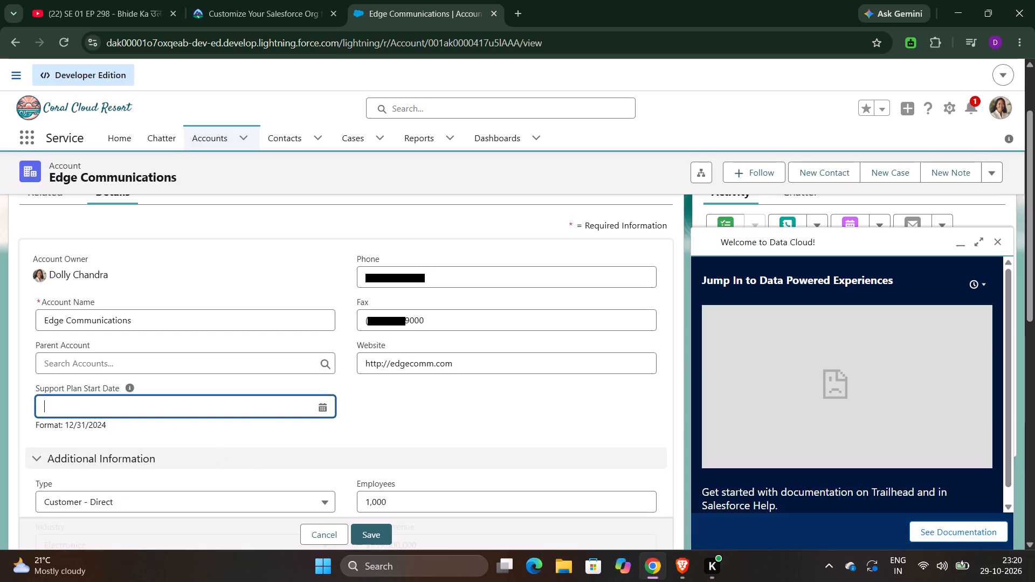
left_click(321, 412)
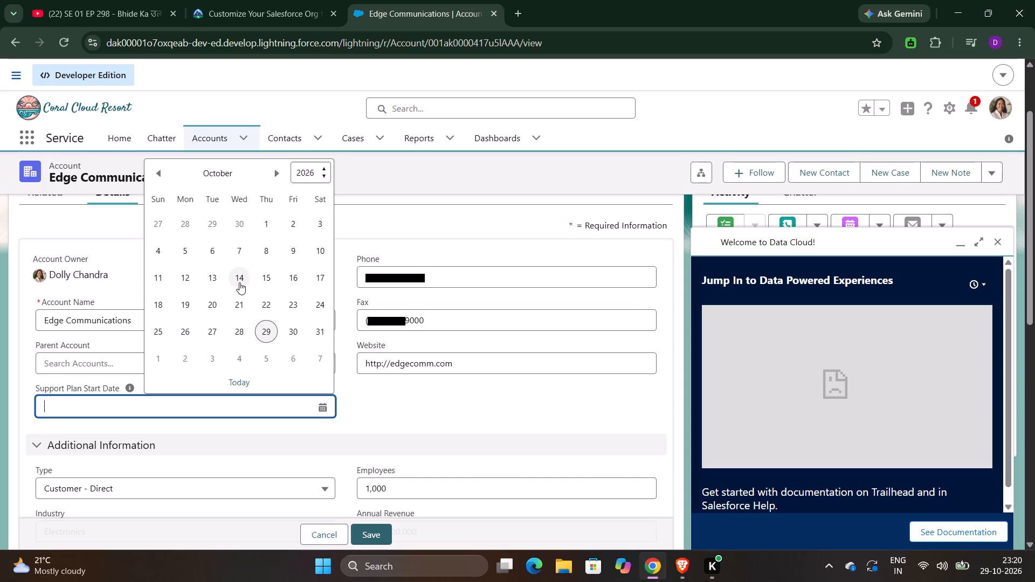
left_click(323, 168)
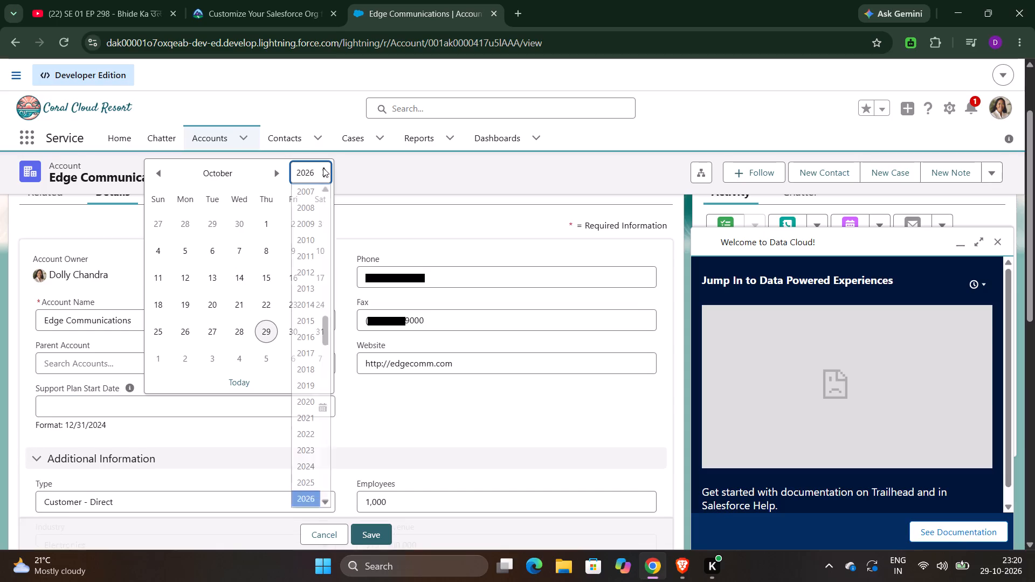
left_click(304, 483)
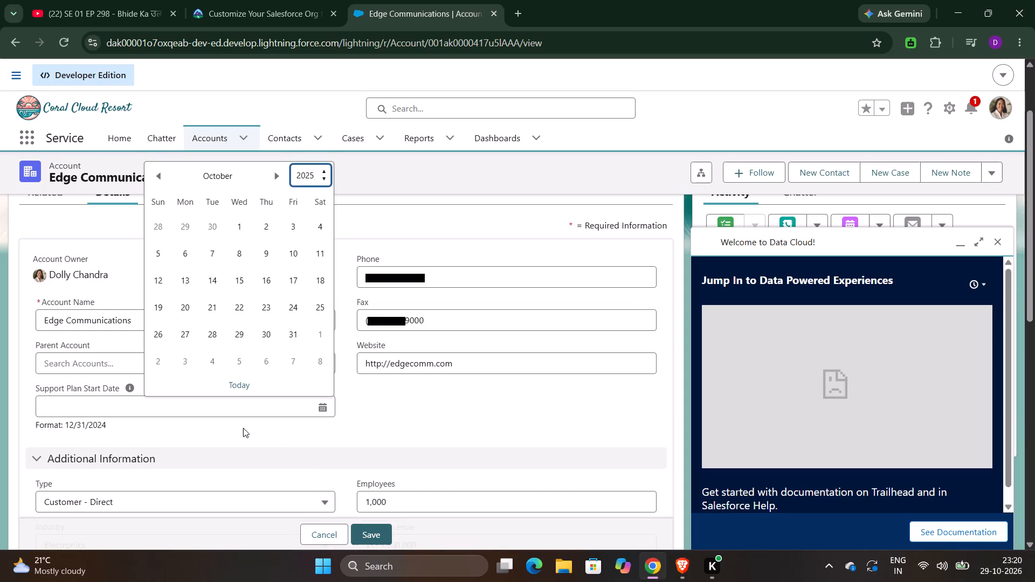
left_click(244, 335)
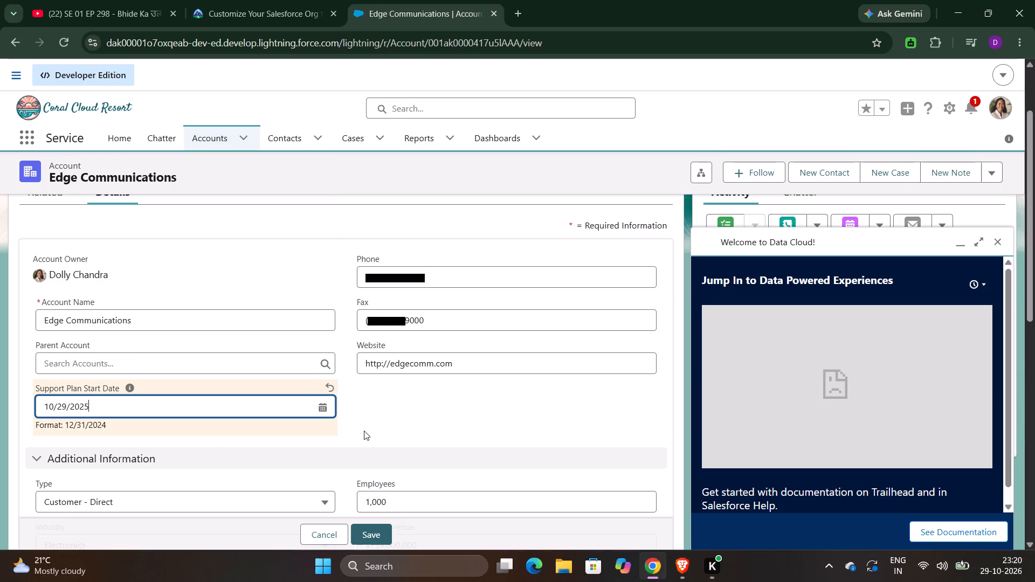
left_click(381, 531)
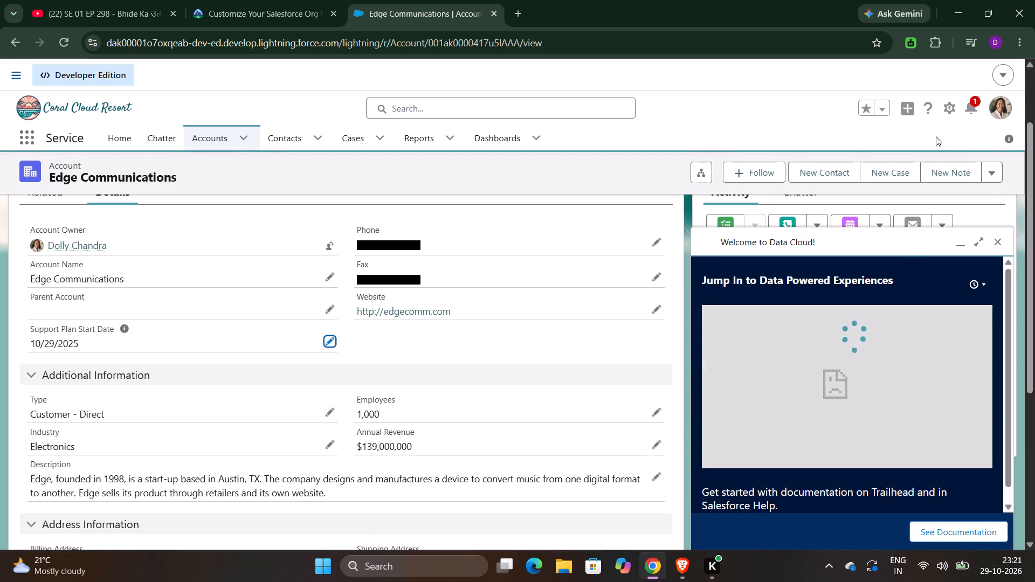
Open Setup for the current app and dismiss the Welcome to Data Cloud window.
left_click(953, 103)
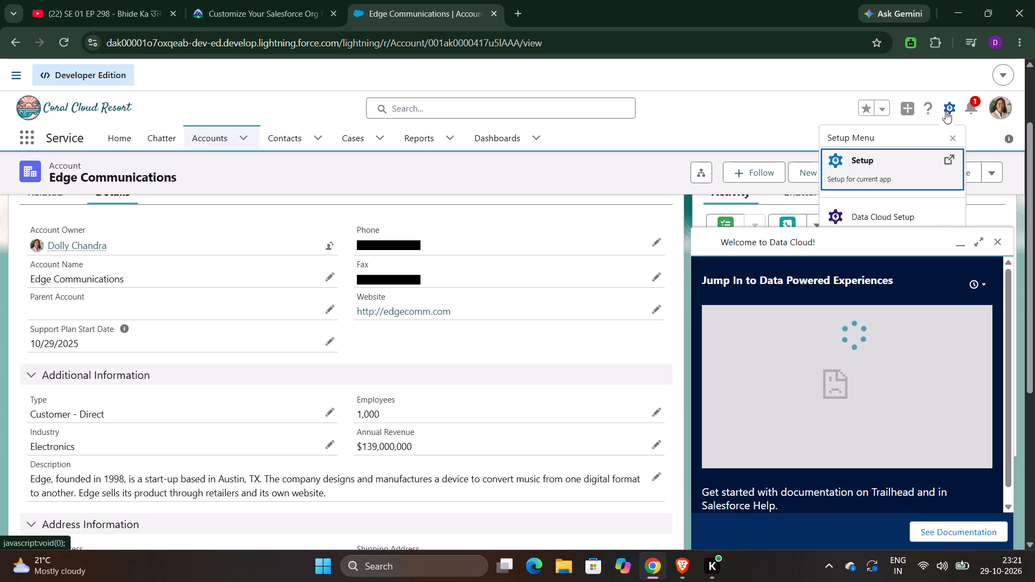
left_click(870, 163)
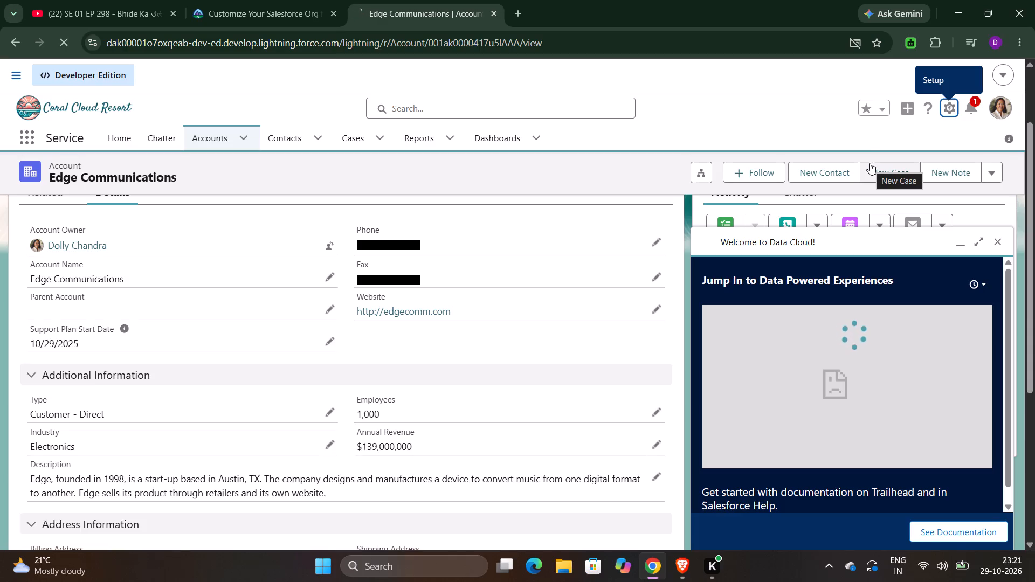
left_click(998, 240)
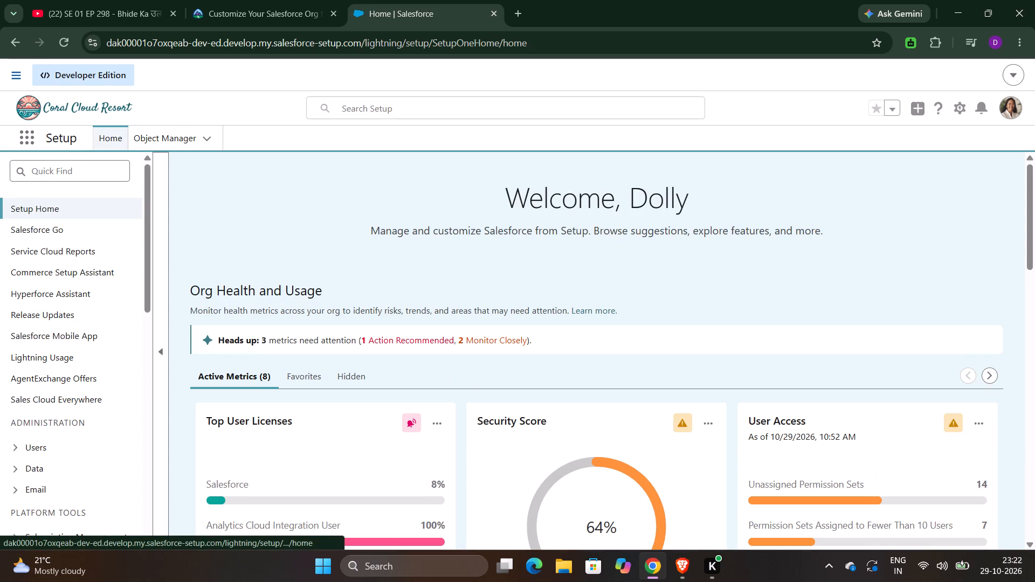
Search the Object Manager for "opp" to find the Opportunity object.
left_click(179, 138)
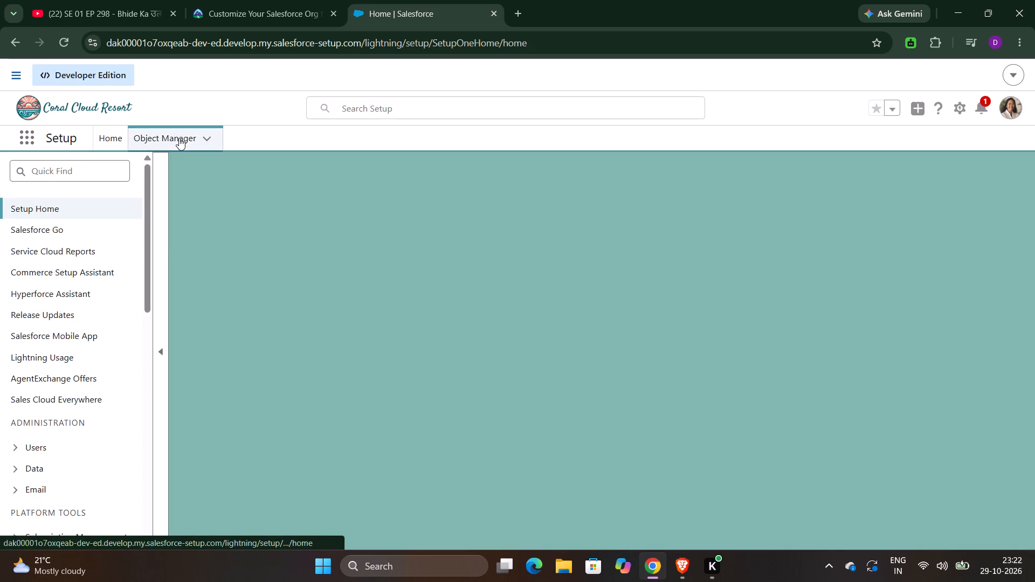
left_click(784, 188)
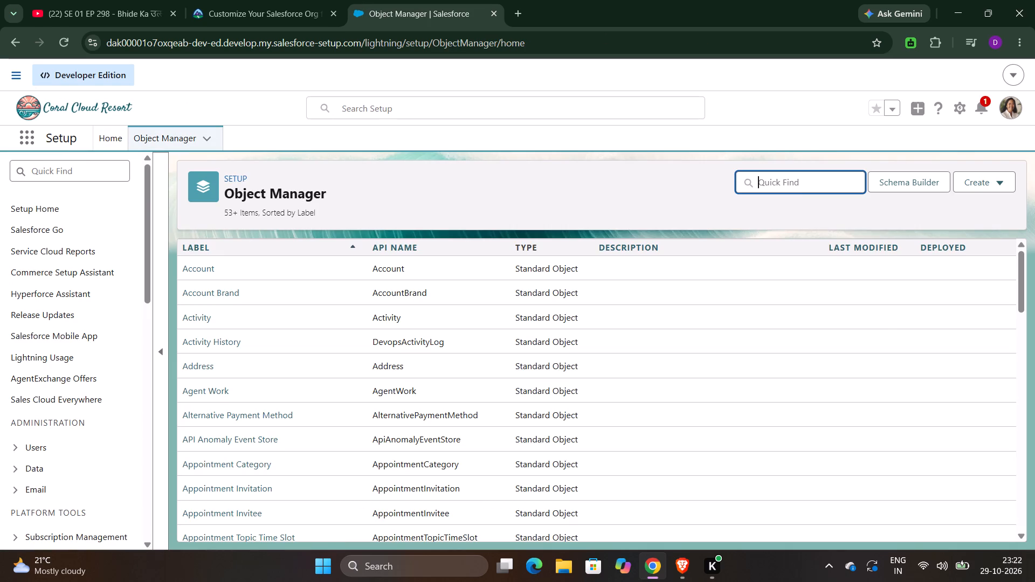
type("opp")
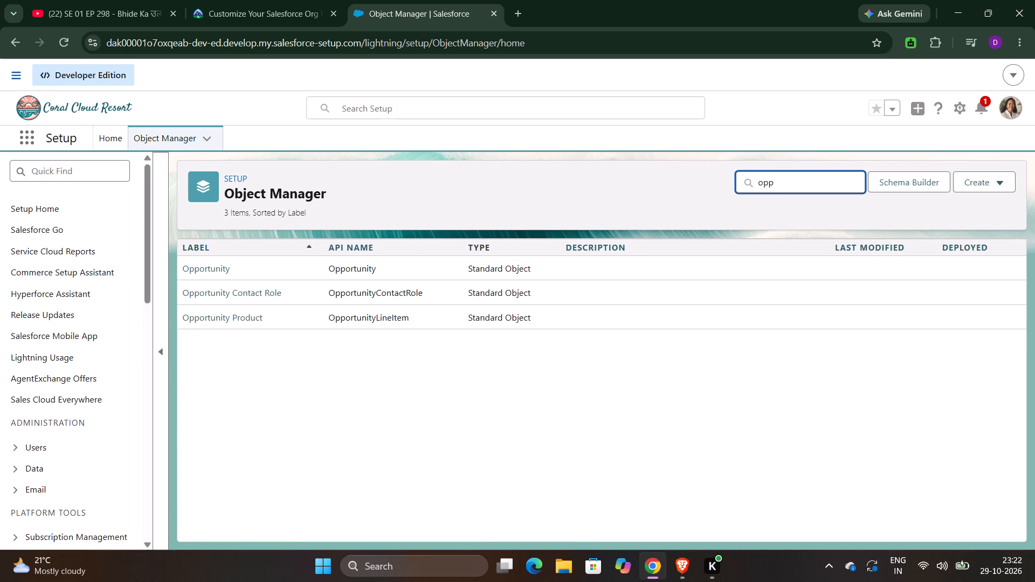
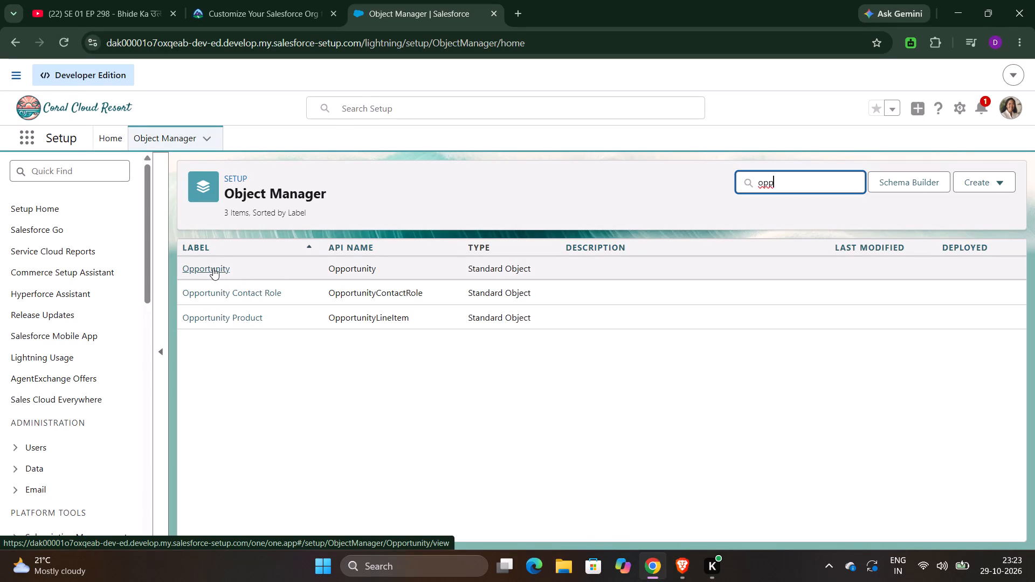
Open the Opportunity standard object's details page from the filtered Object Manager list.
left_click(204, 269)
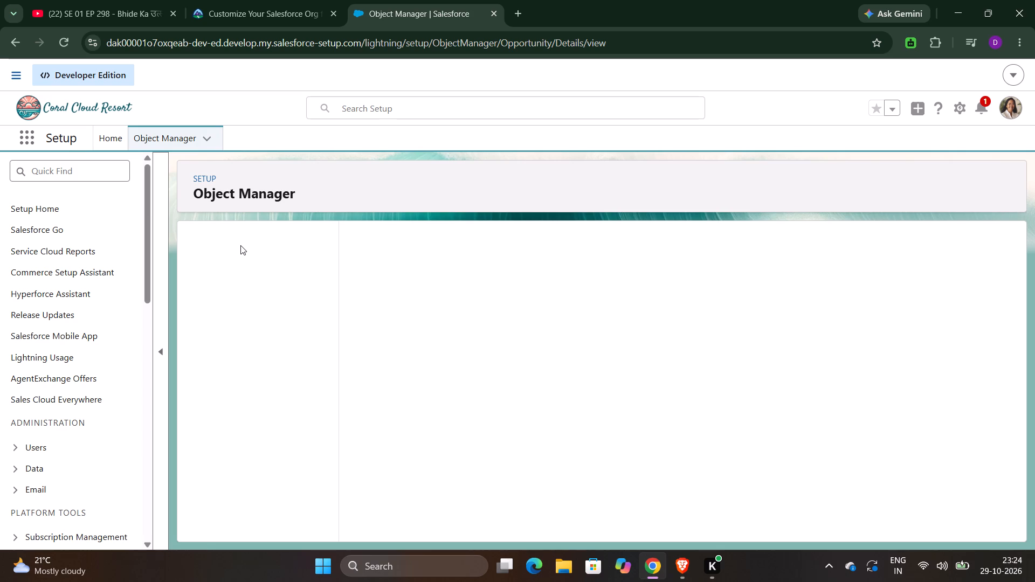
scroll(332, 356, "down", 3)
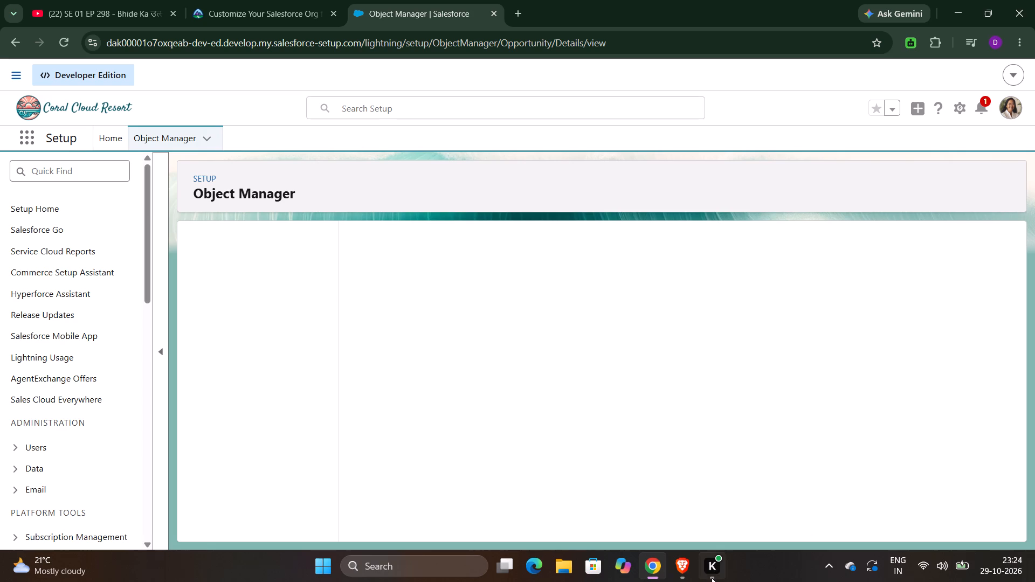
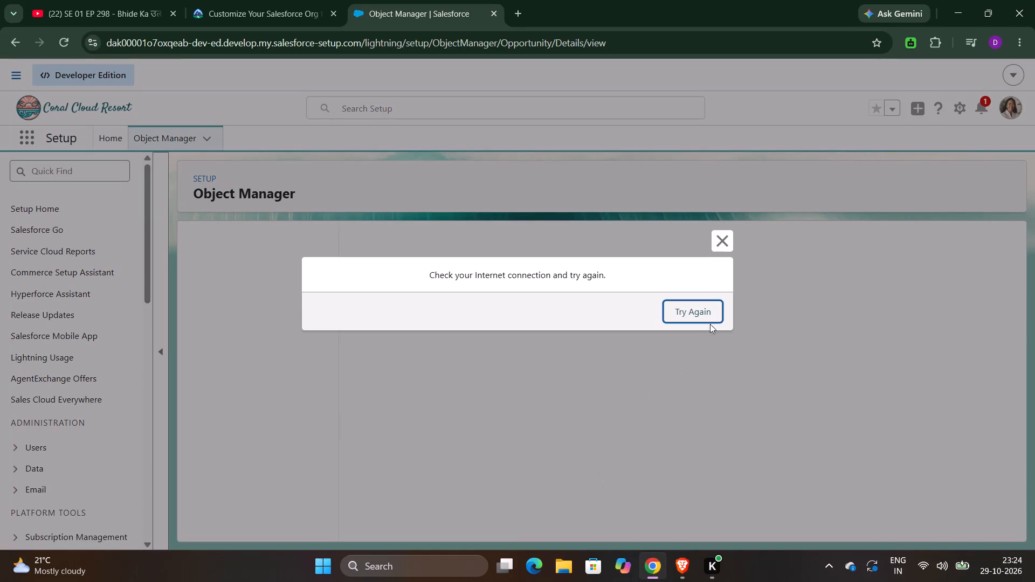
Retry loading the Opportunity object's details page and open its Fields & Relationships page.
left_click(710, 310)
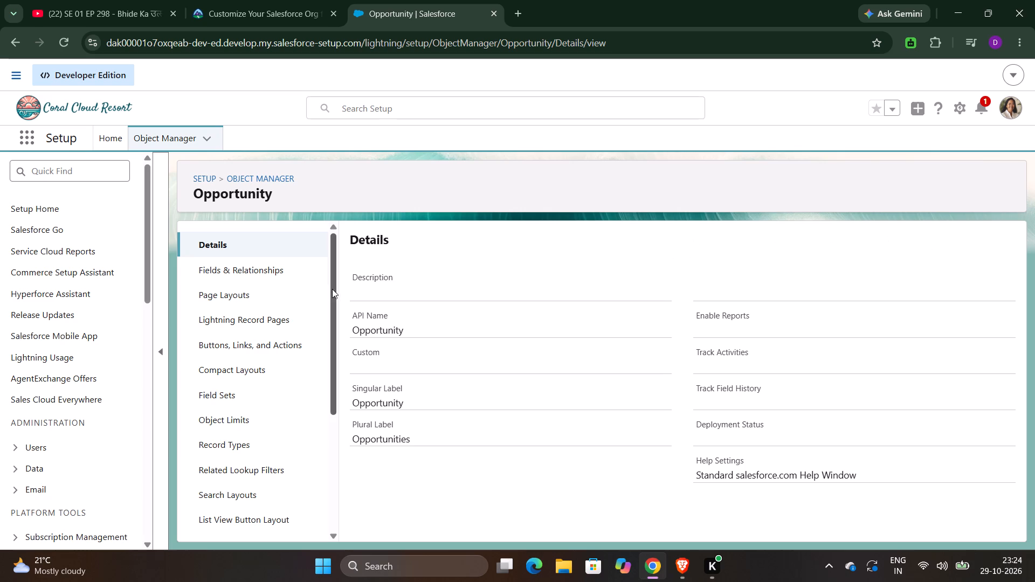
left_click(236, 269)
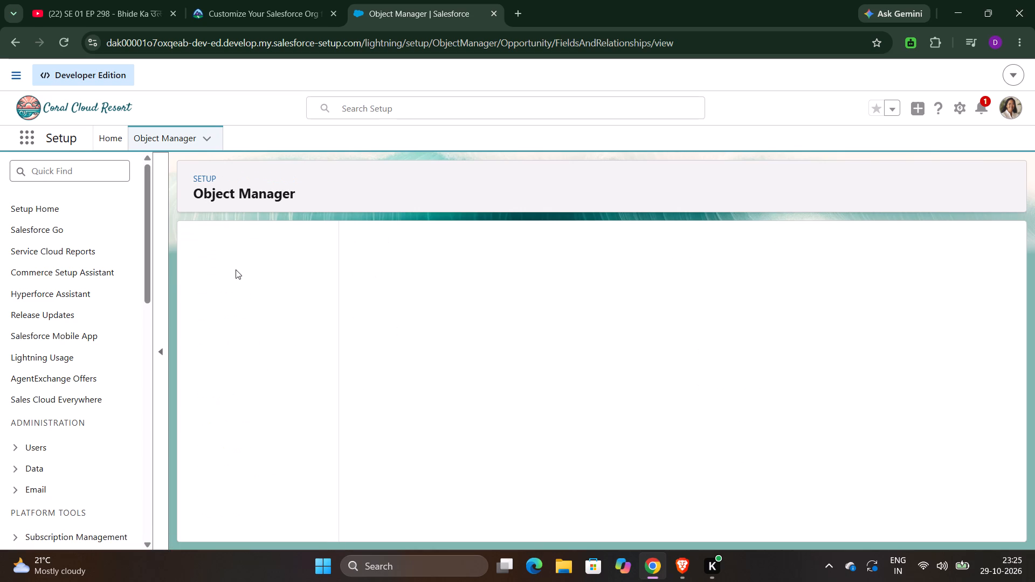
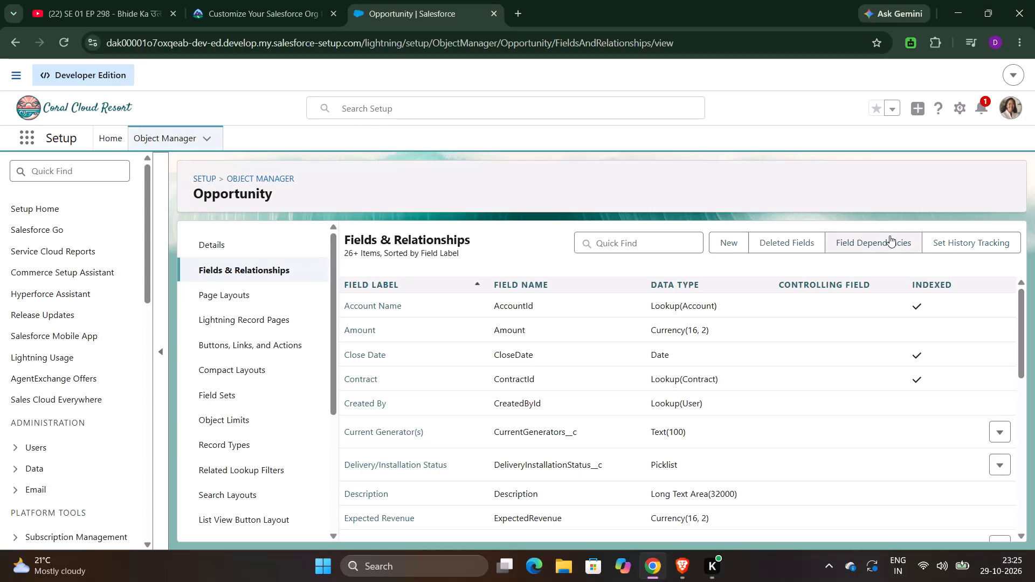
Create a new Opportunity field dependency with Stage as the controlling field and Delivery/Installation Status as the dependent field.
left_click(889, 235)
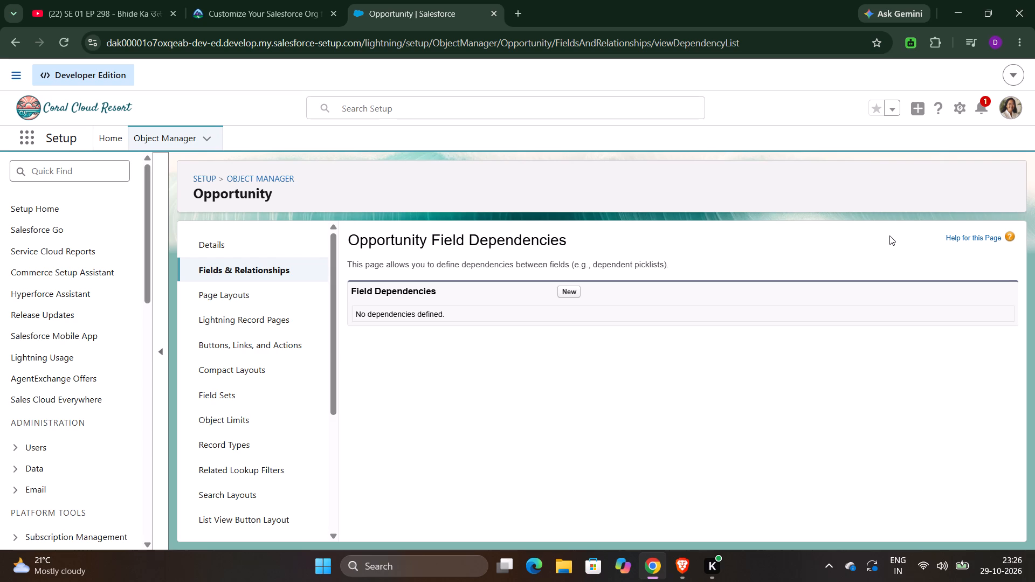
left_click(567, 287)
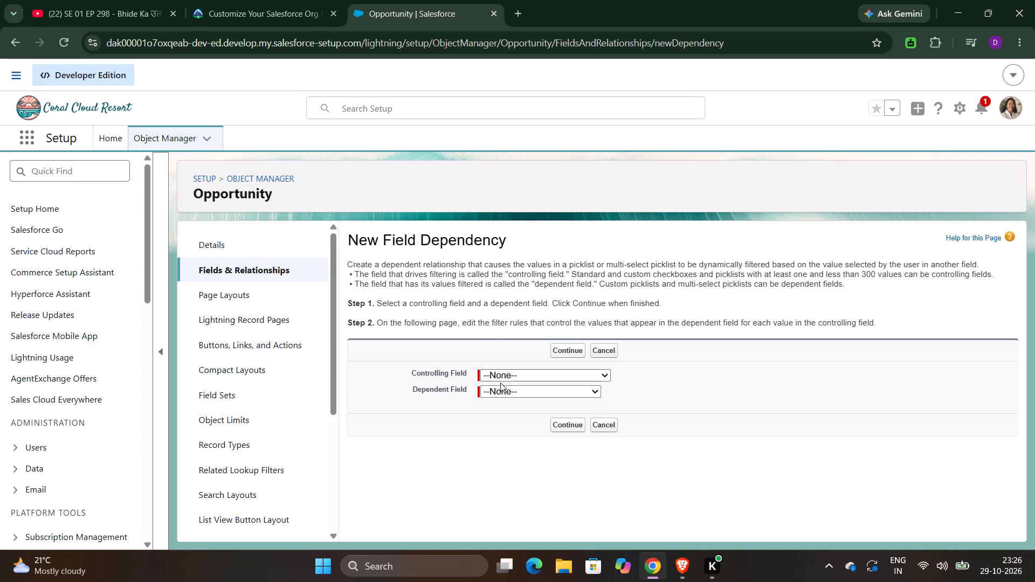
left_click(521, 373)
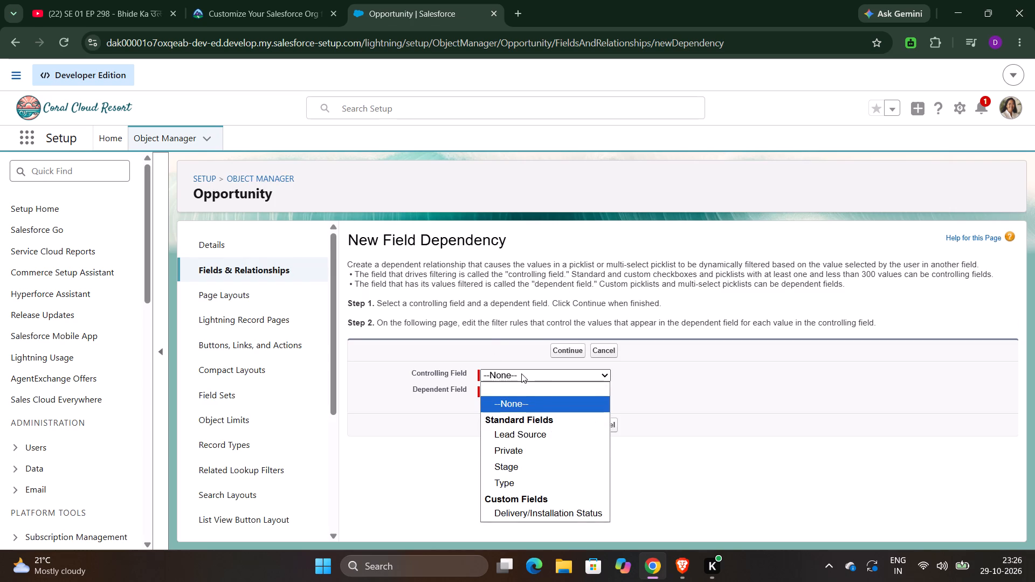
left_click(529, 467)
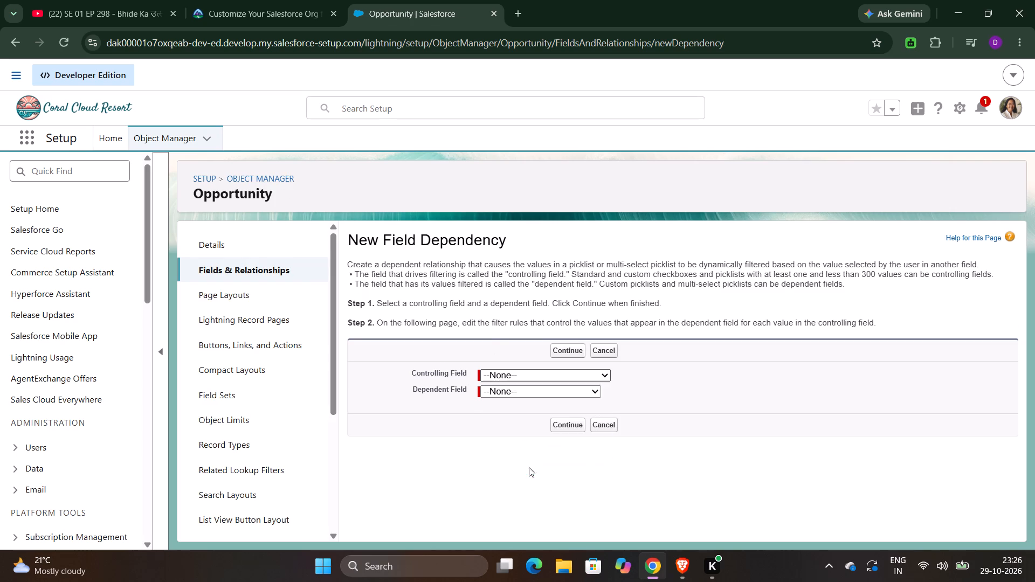
left_click(510, 394)
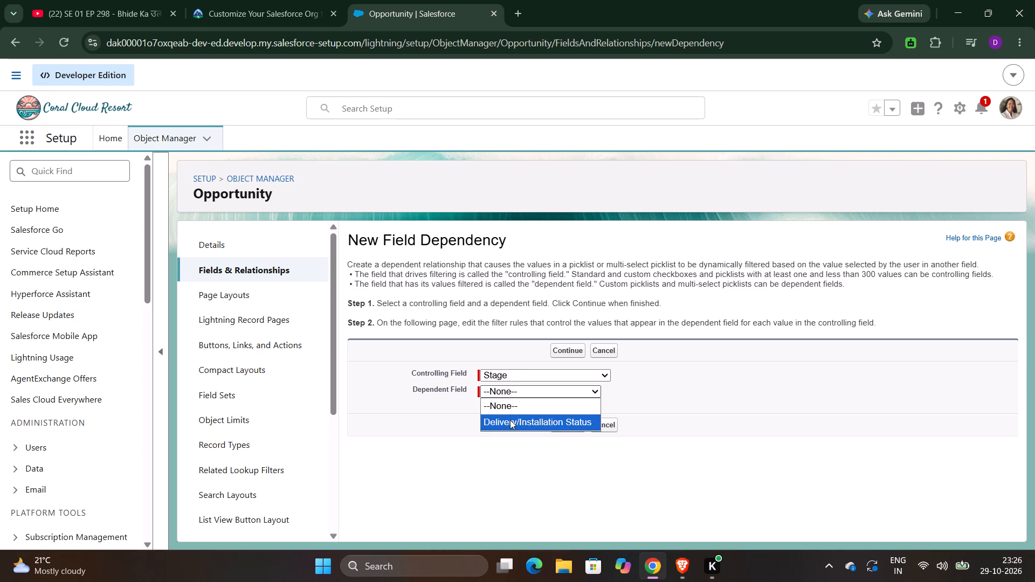
left_click(510, 420)
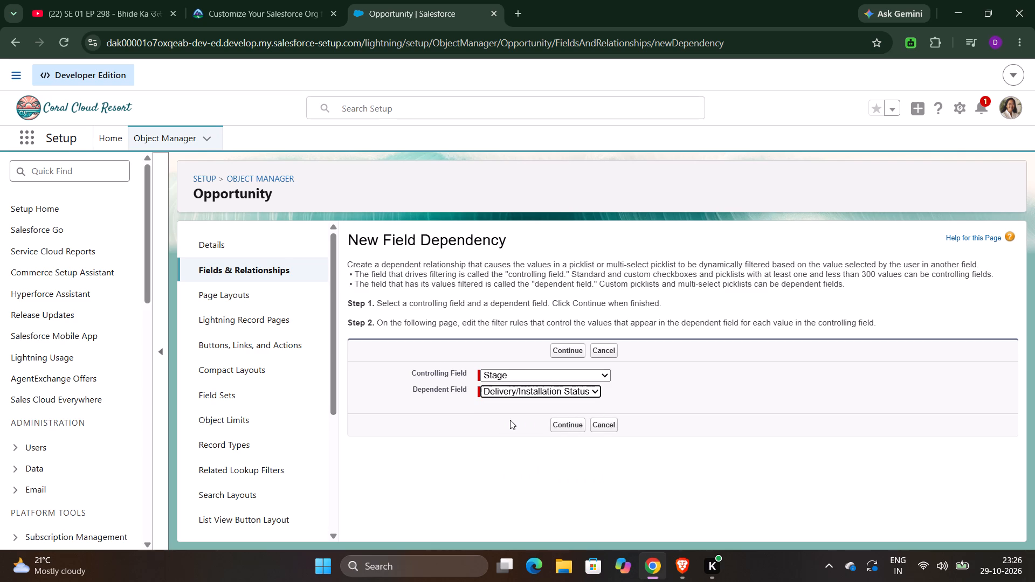
left_click(569, 427)
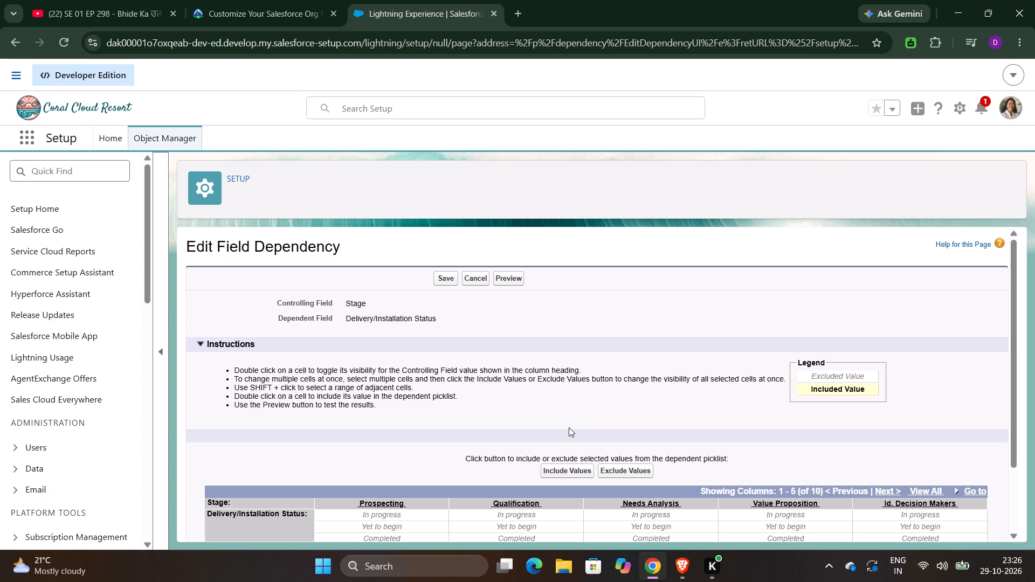
Include In progress, Yet to begin and Completed for the Closed Won stage, and save the dependency despite the other stages being empty.
scroll(801, 468, "down", 1)
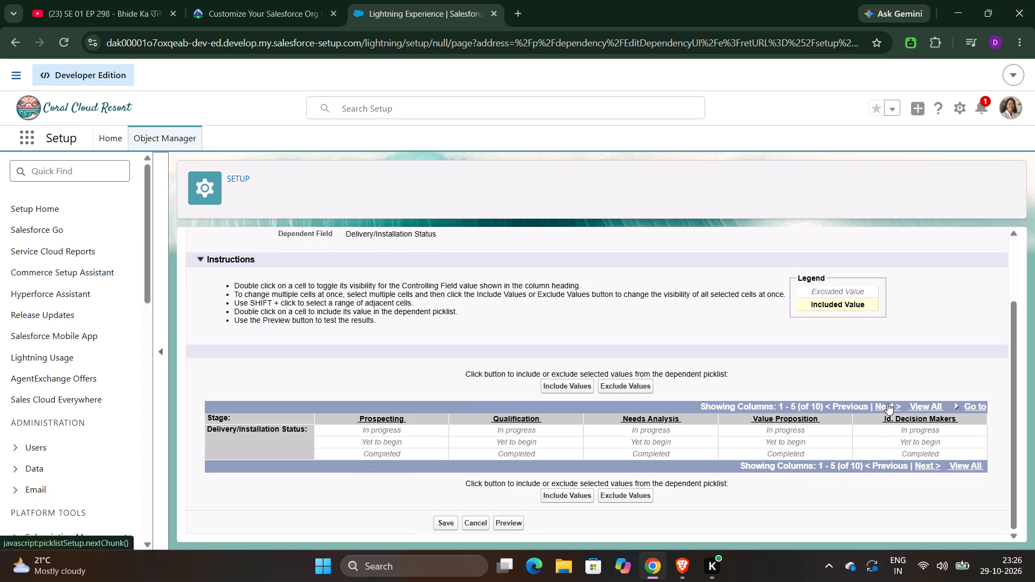
left_click(887, 403)
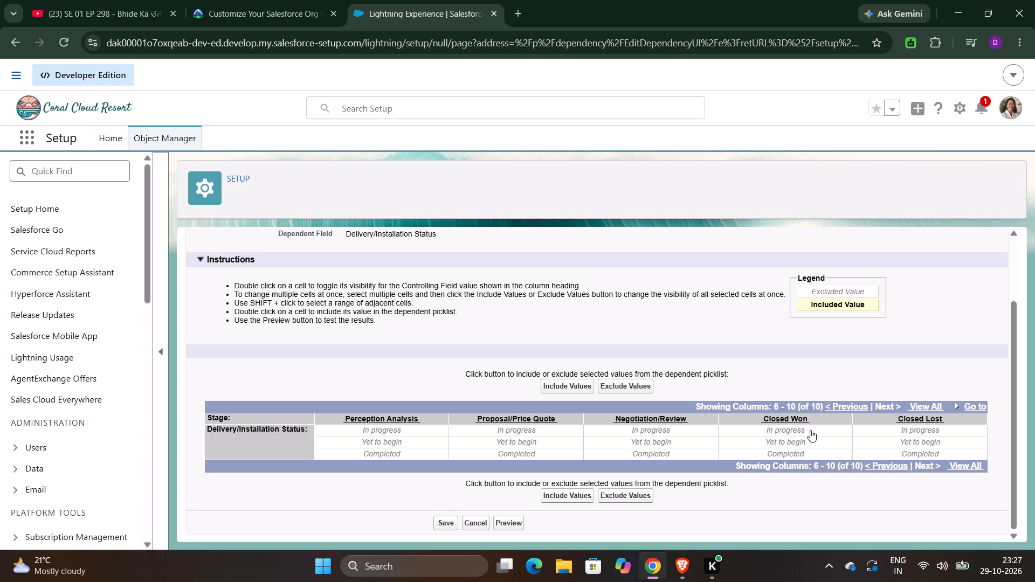
left_click_drag(804, 419, 809, 457, "ctrl")
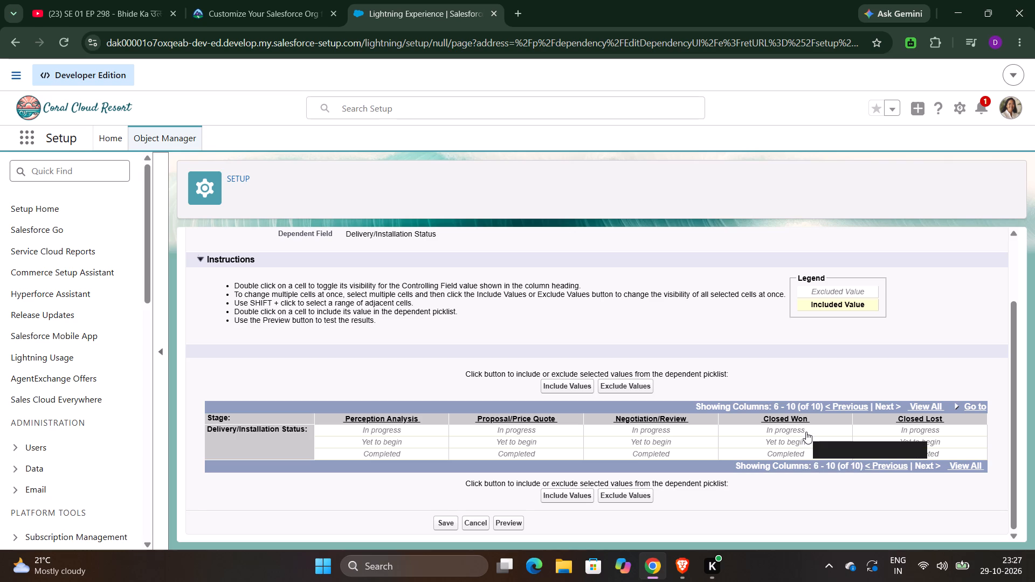
key("space")
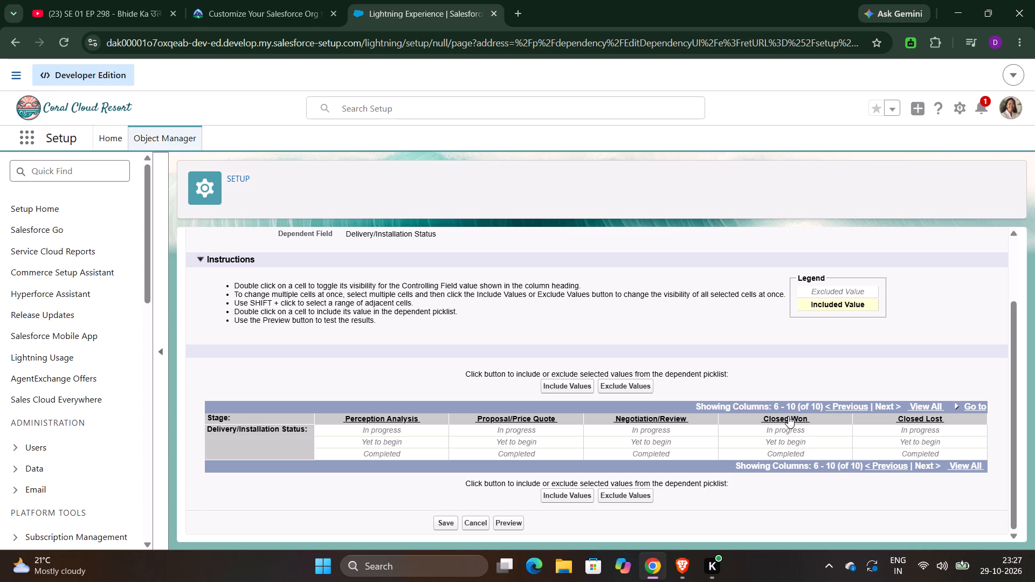
key("ctrl+a")
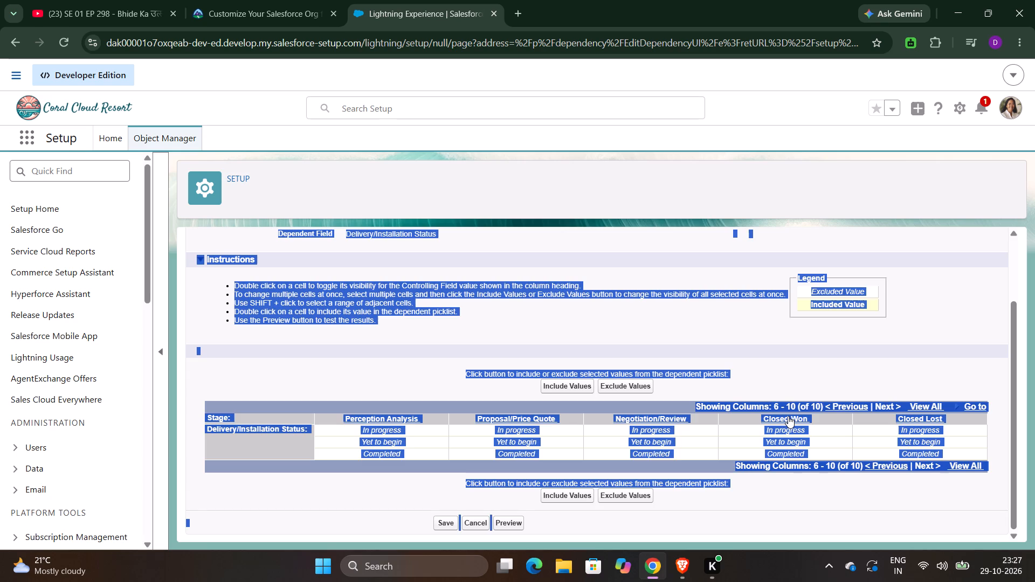
left_click(810, 486)
left_click(810, 420)
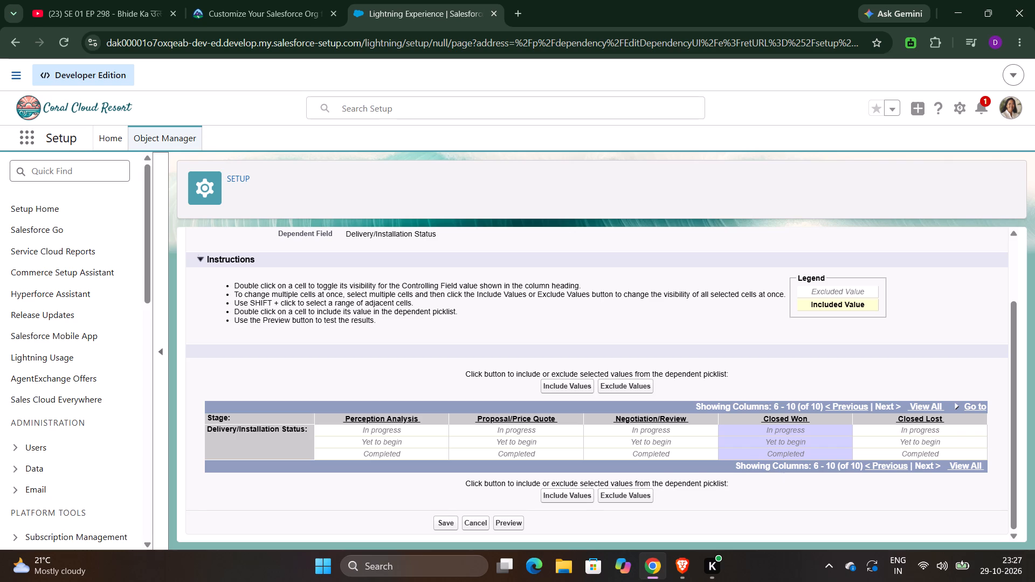
left_click(558, 495)
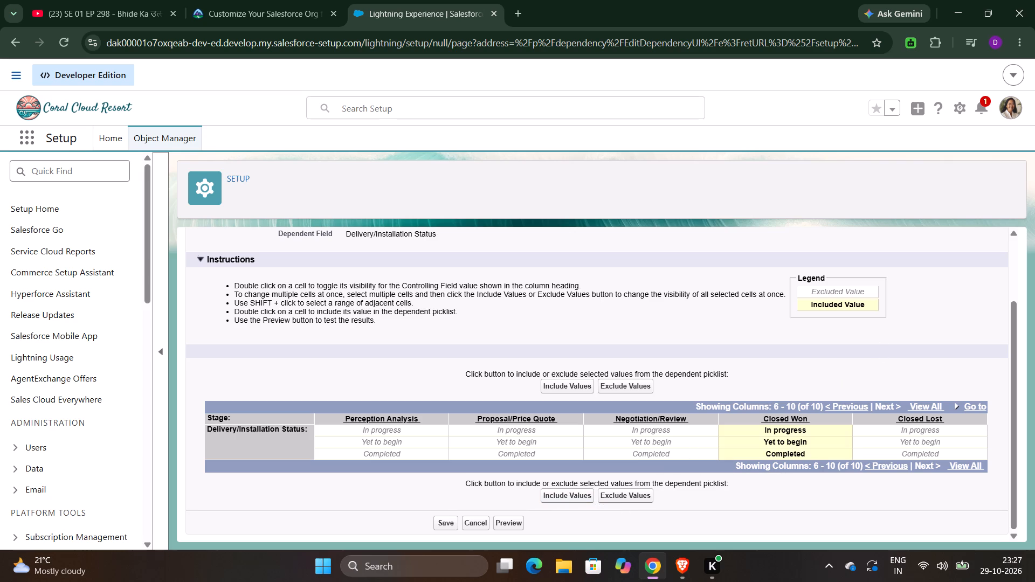
left_click(447, 528)
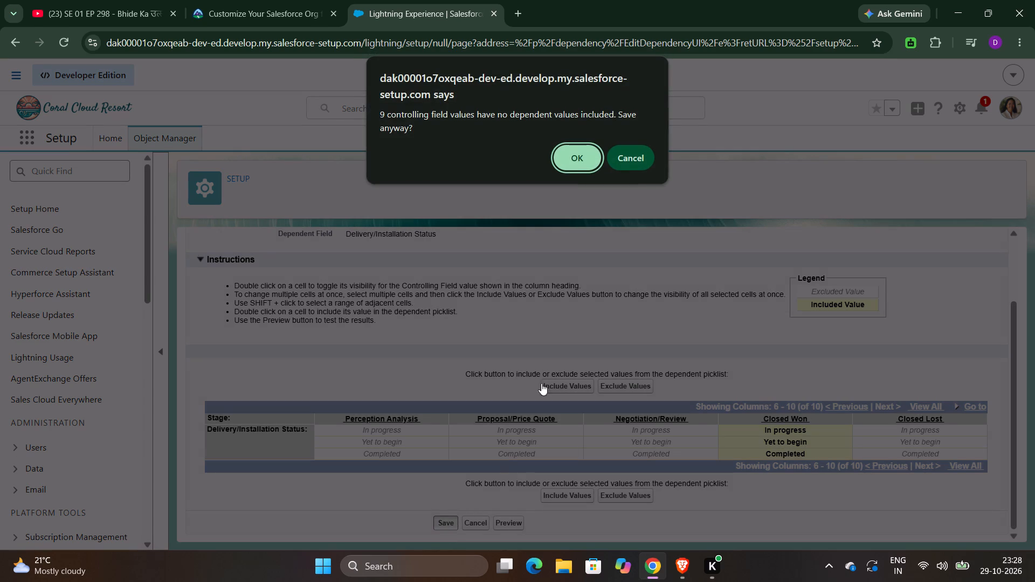
left_click(573, 157)
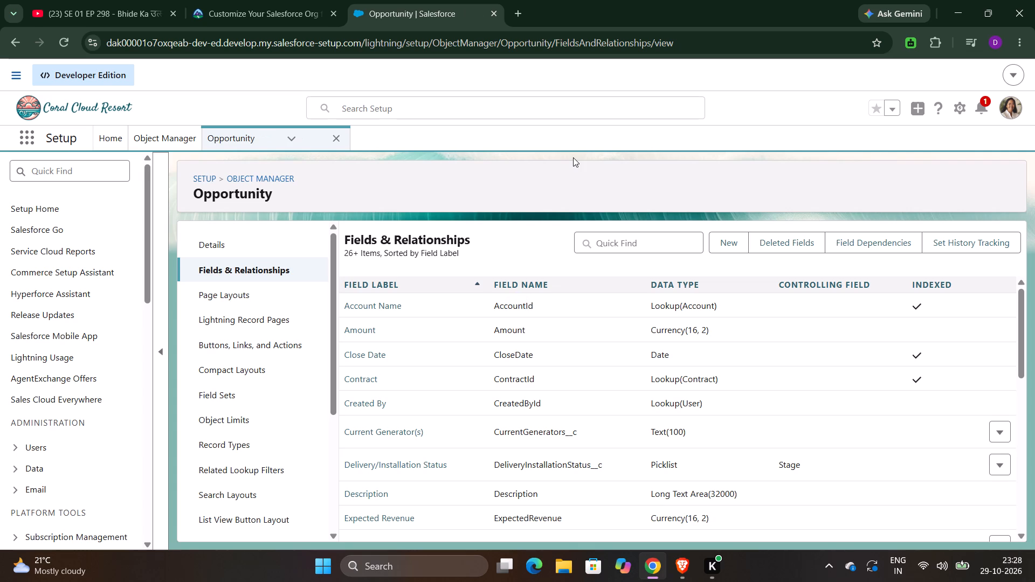
Find and open the Support Processes page in Setup.
left_click(55, 176)
type("suppo")
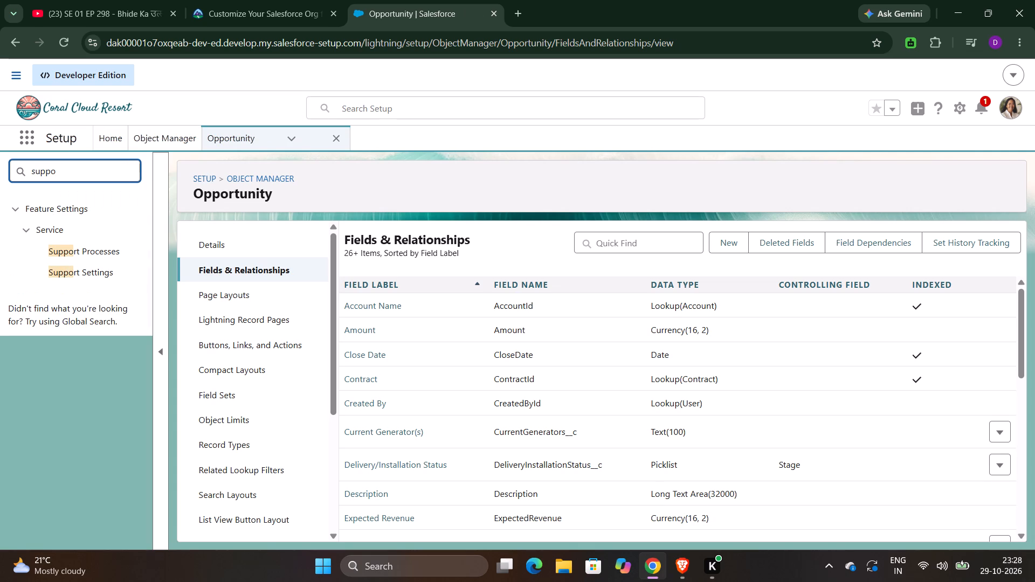
left_click(86, 253)
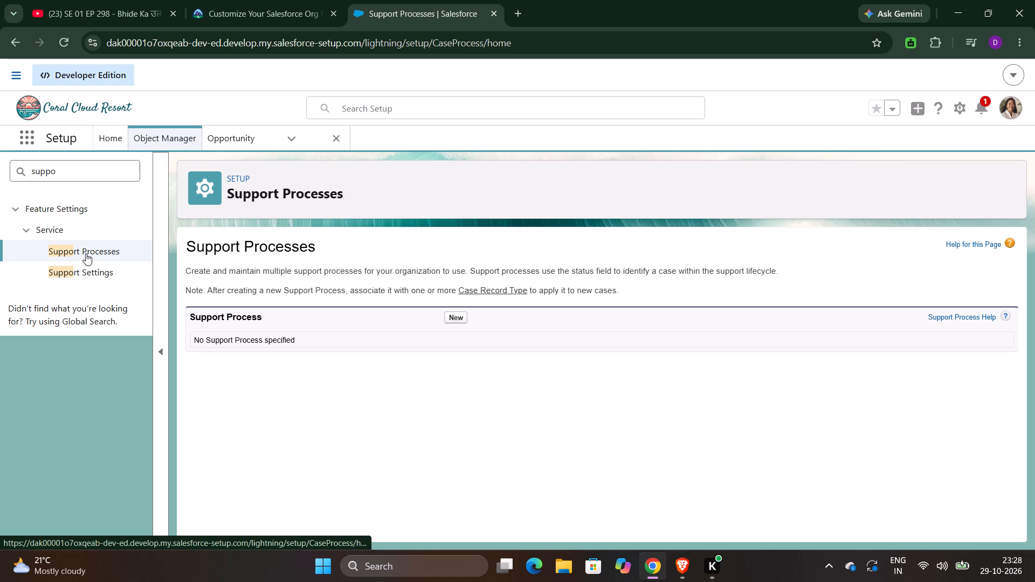
Start a new support process based on Master and name it Product Support, copying the name from the Trailhead instructions.
left_click(452, 313)
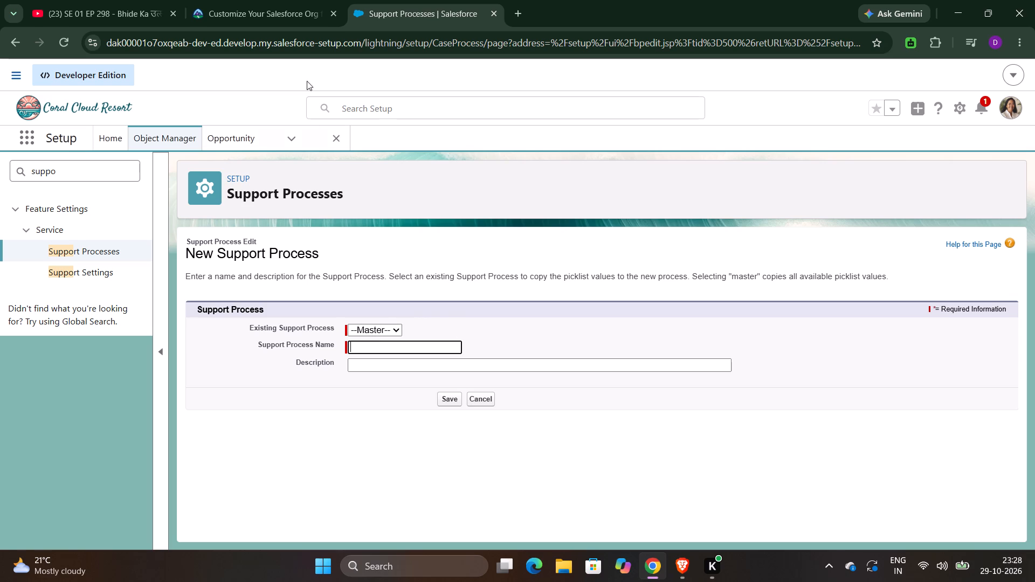
left_click(212, 0)
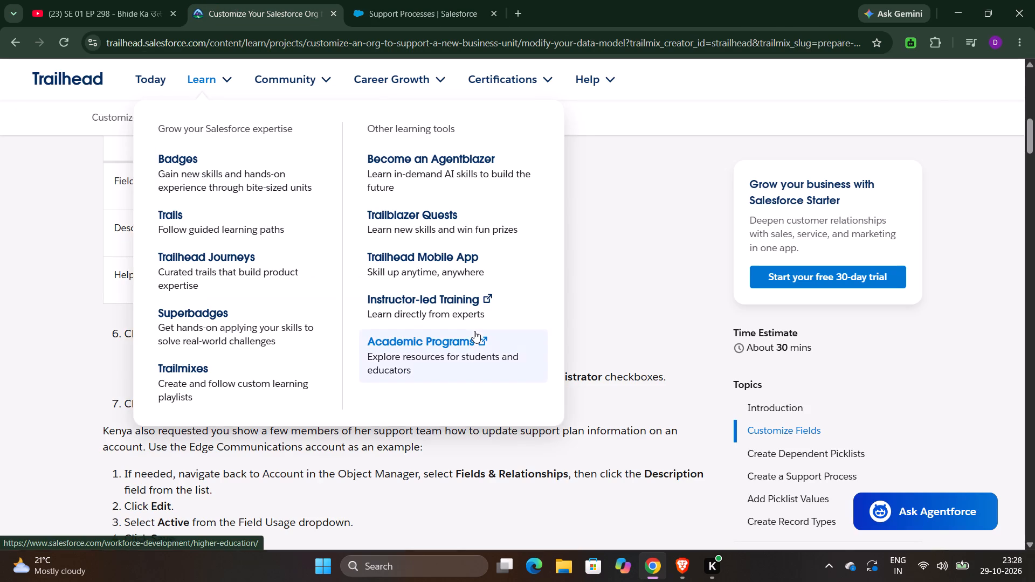
scroll(596, 424, "down", 8)
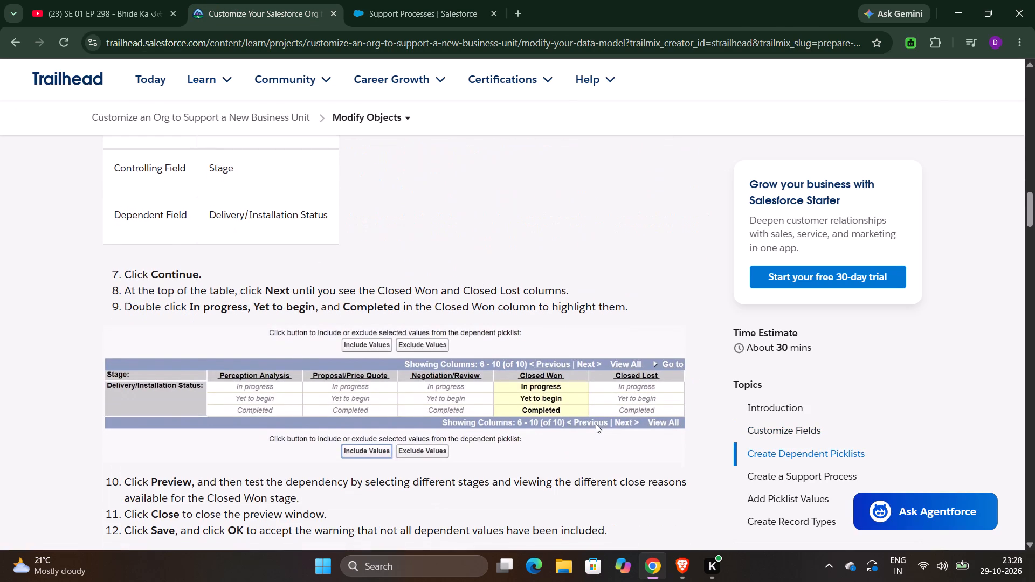
scroll(596, 424, "down", 5)
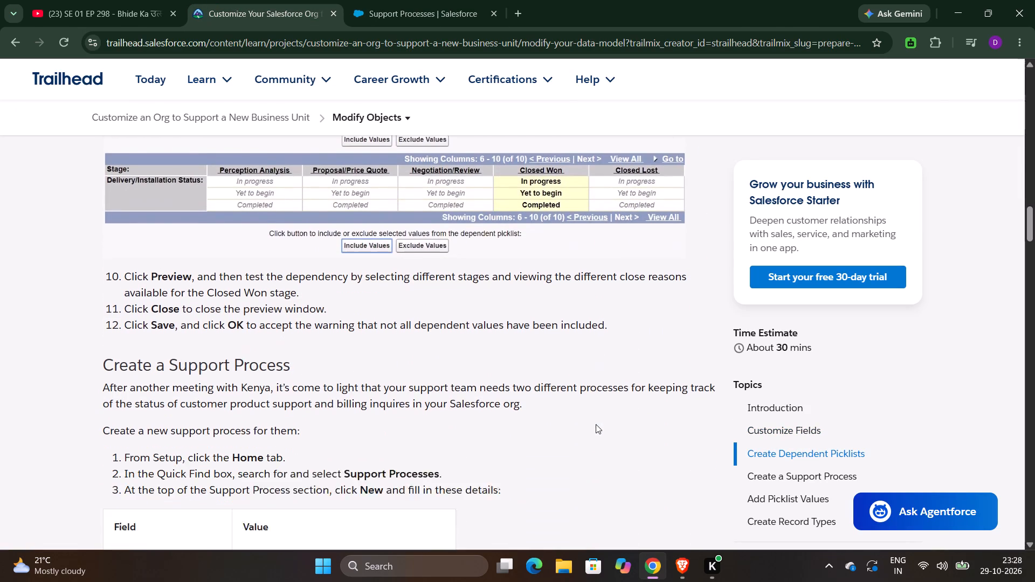
scroll(596, 424, "down", 4)
scroll(596, 424, "up", 1)
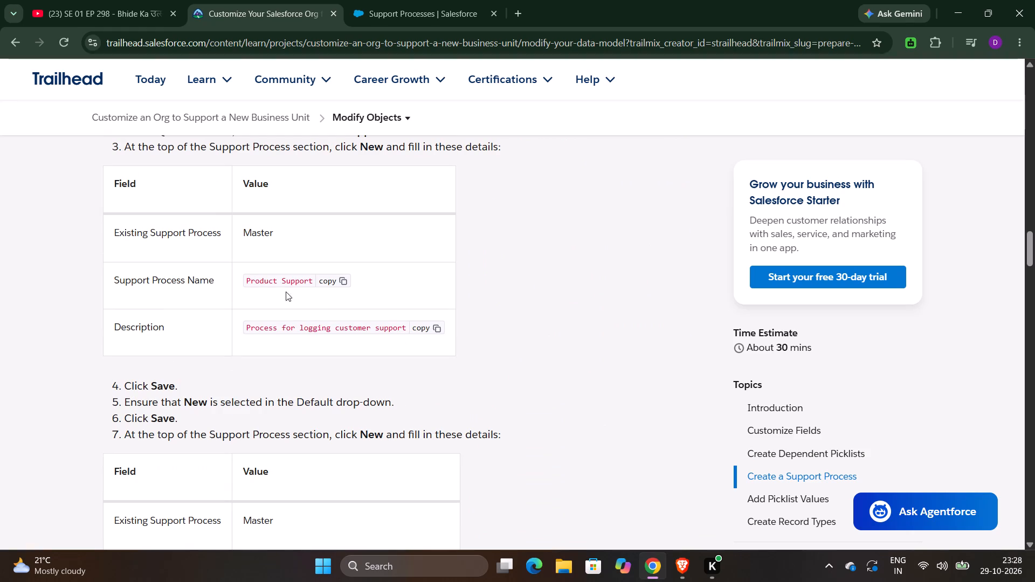
left_click(328, 280)
left_click(365, 0)
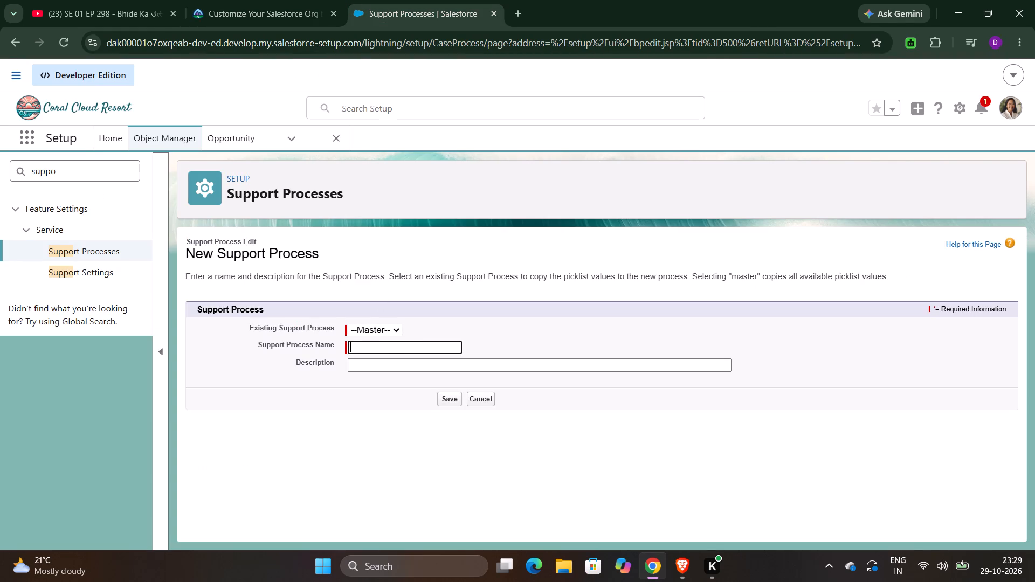
key("ctrl+v")
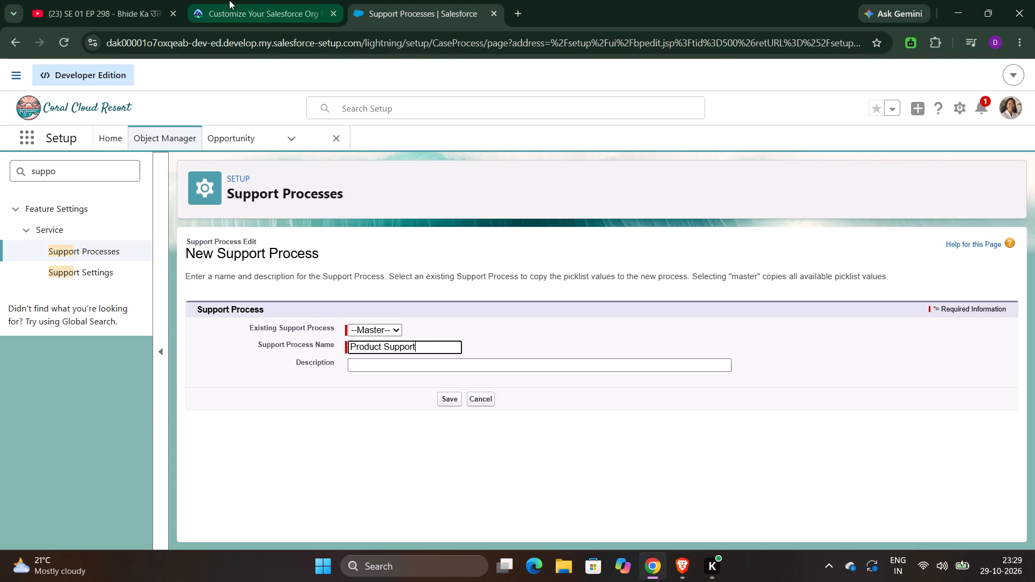
Copy in the description "Process for logging customer support" from Trailhead and save the process, keeping all its selected case statuses.
left_click(229, 0)
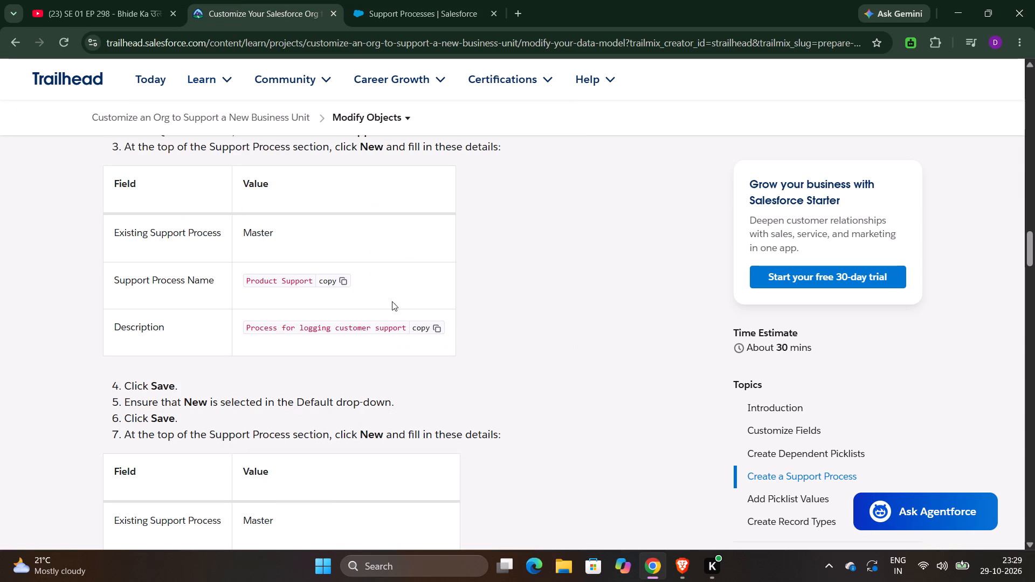
left_click(423, 325)
left_click(405, 0)
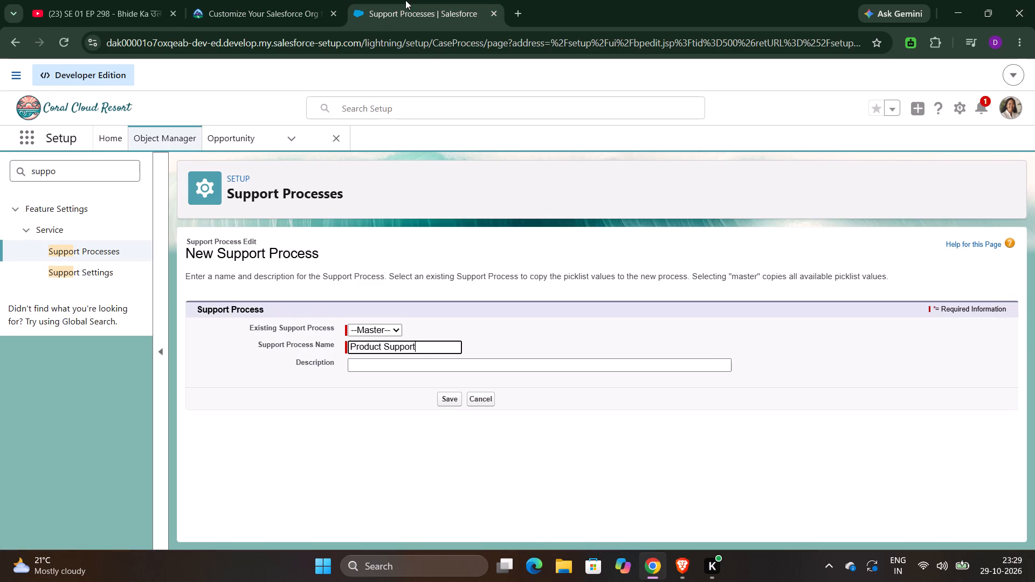
left_click(551, 368)
key("ctrl+v")
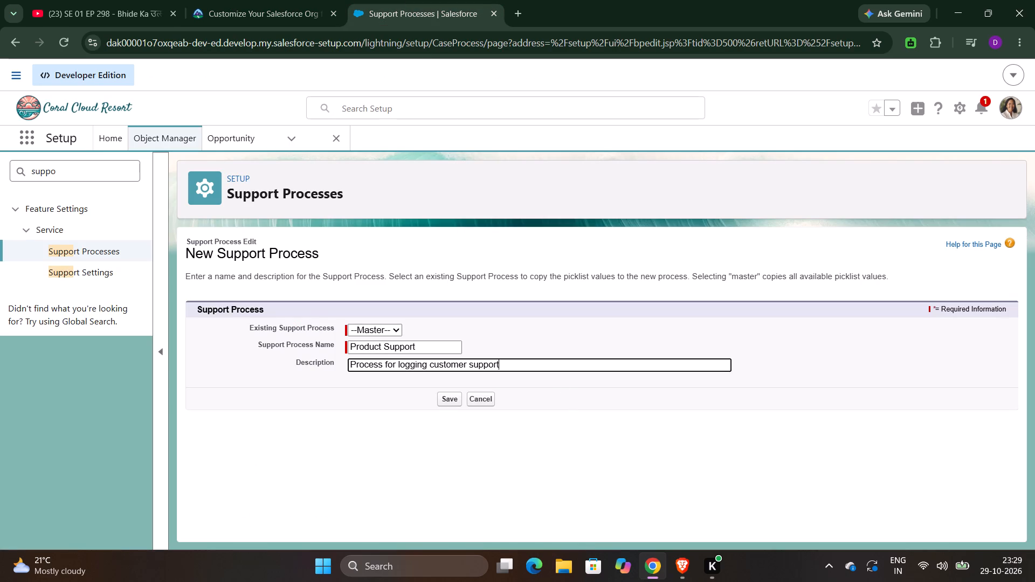
scroll(490, 434, "down", 1)
left_click(448, 400)
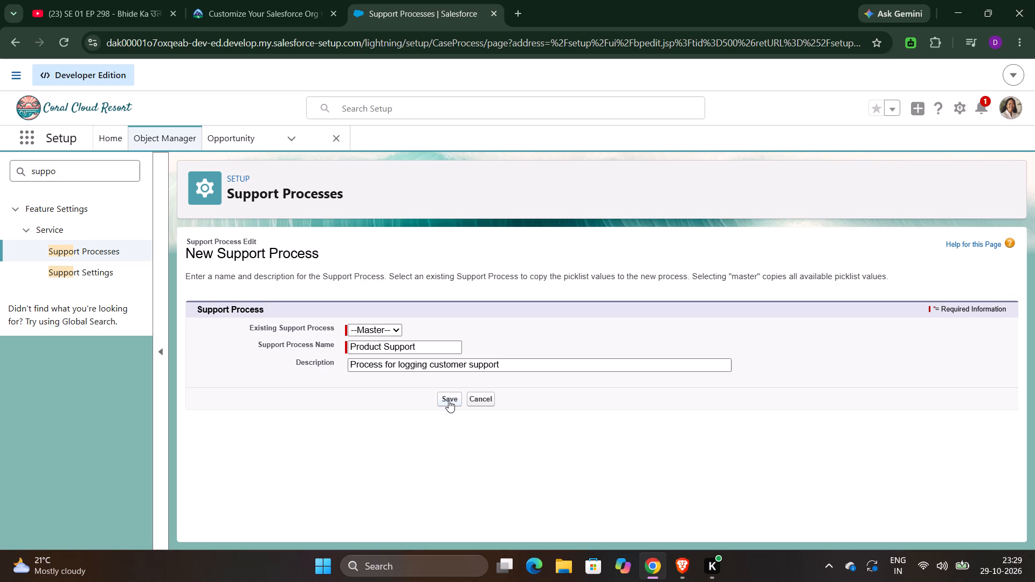
left_click(448, 400)
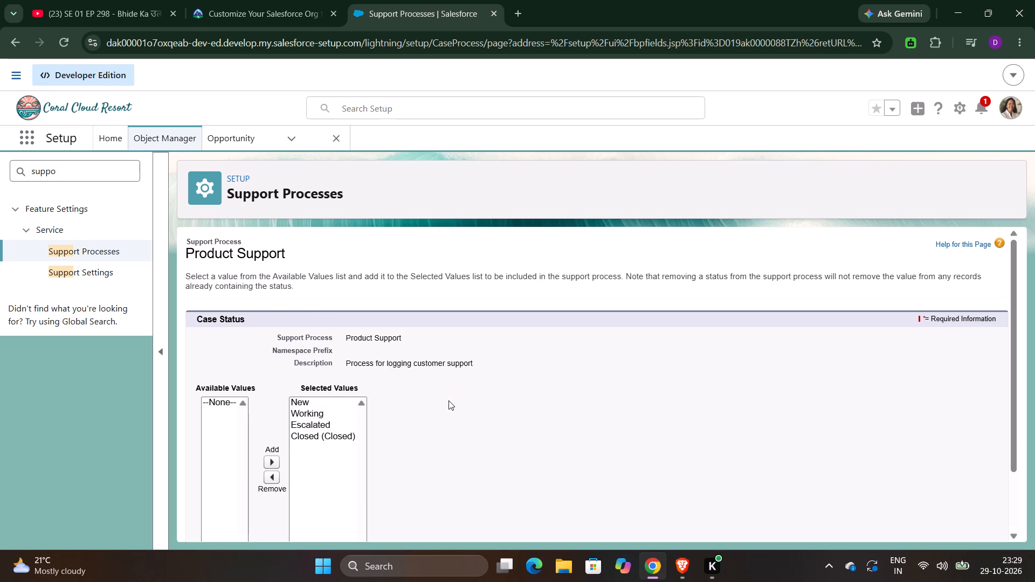
scroll(448, 400, "down", 2)
left_click(453, 523)
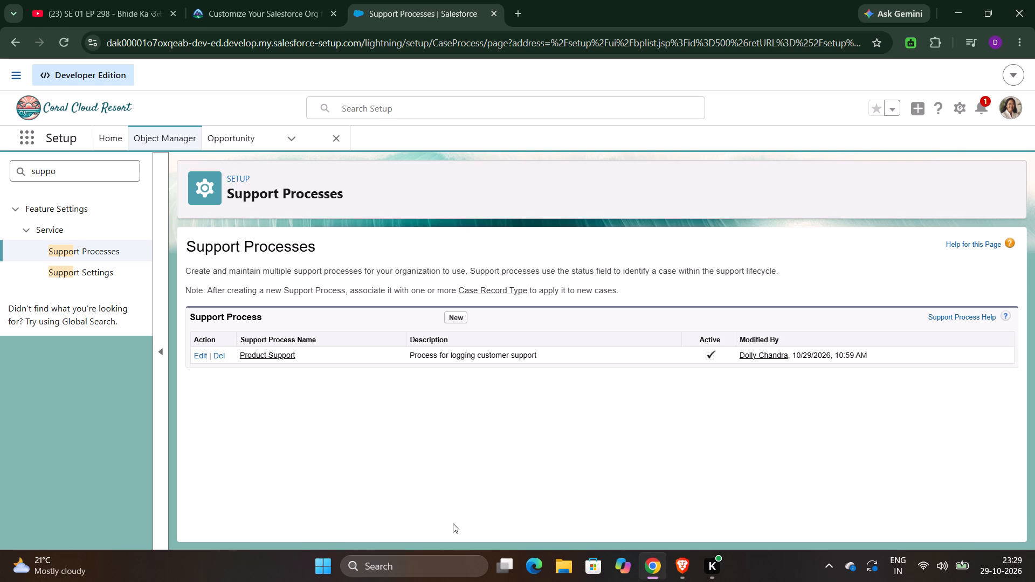
Start a new support process based on Master and name it Billing, copying the name from the Trailhead instructions.
left_click(456, 315)
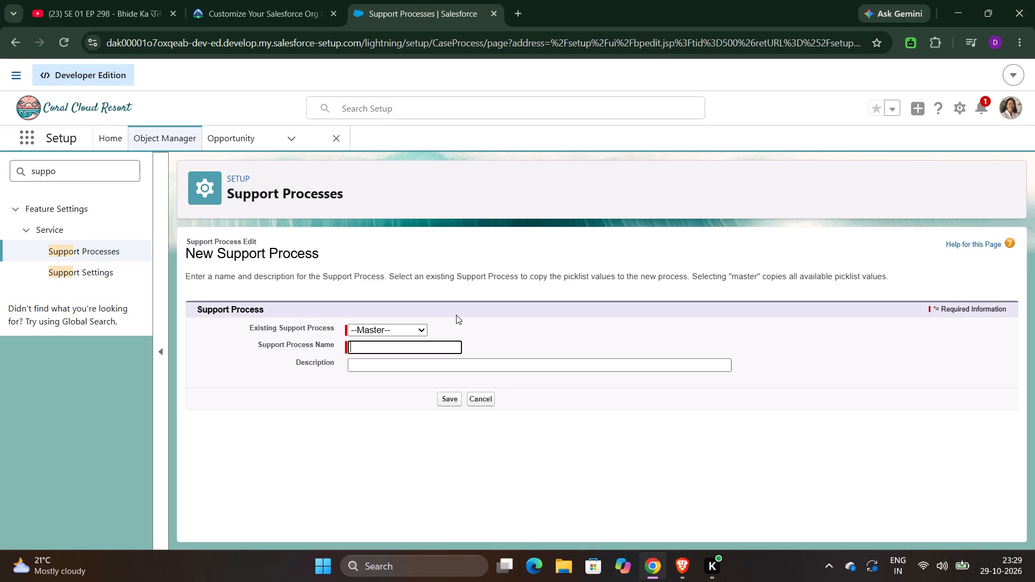
left_click(265, 0)
scroll(516, 518, "down", 1)
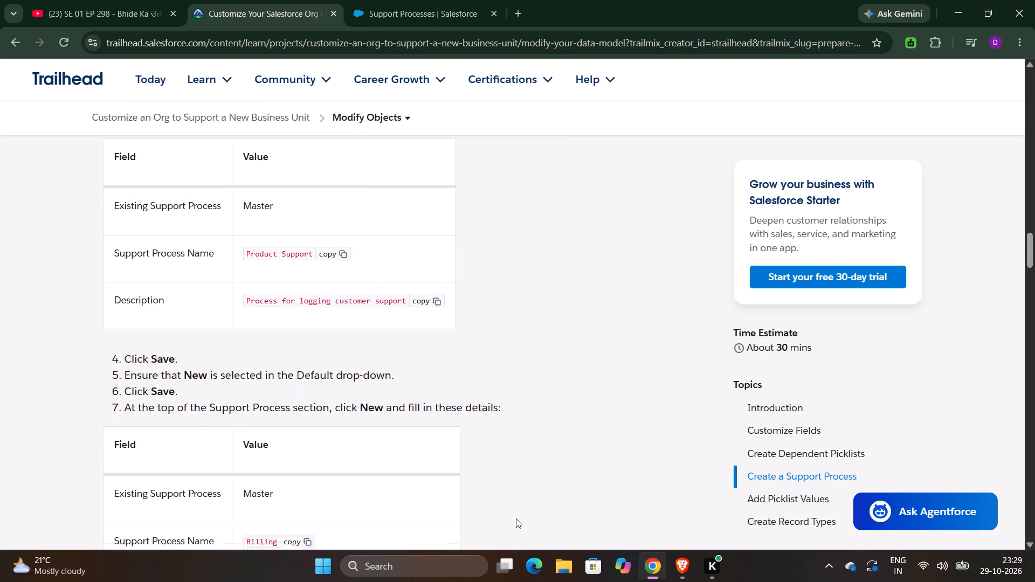
scroll(516, 518, "down", 2)
left_click(299, 383)
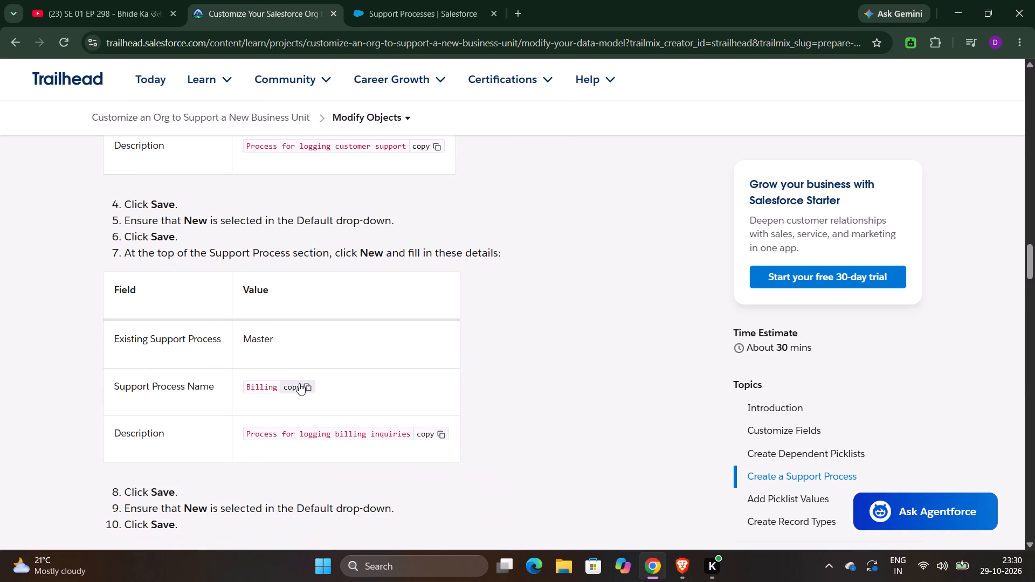
left_click(393, 0)
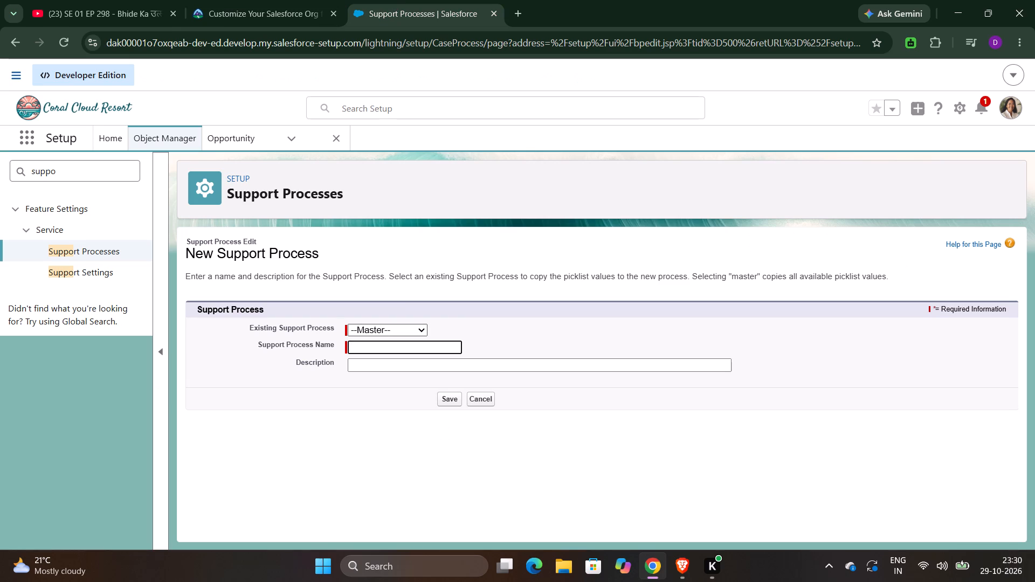
key("ctrl+v")
Copy in the description "Process for logging billing inquiries" from Trailhead, check the remaining instructions, and save the new process.
left_click(206, 0)
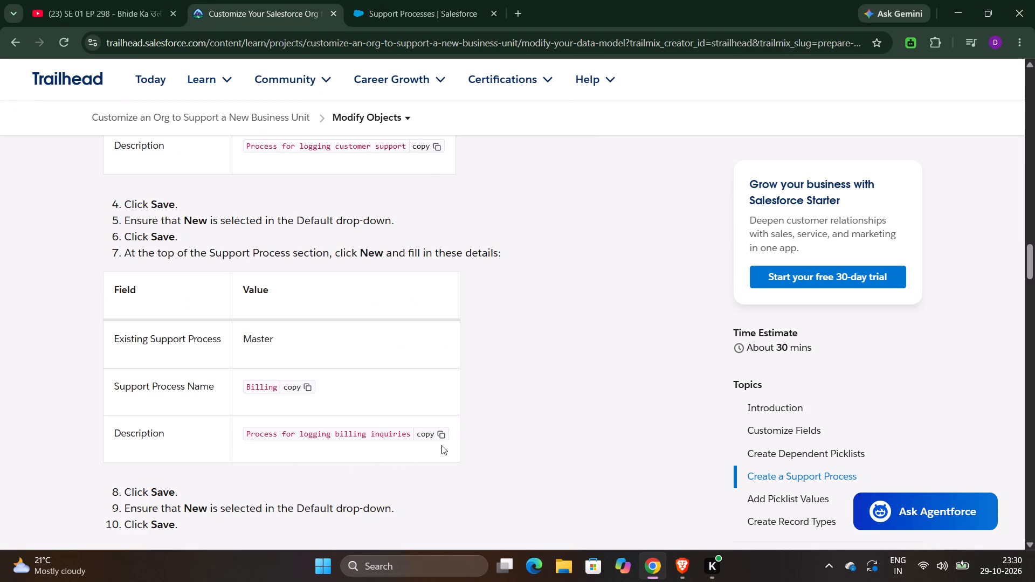
left_click(434, 438)
left_click(441, 0)
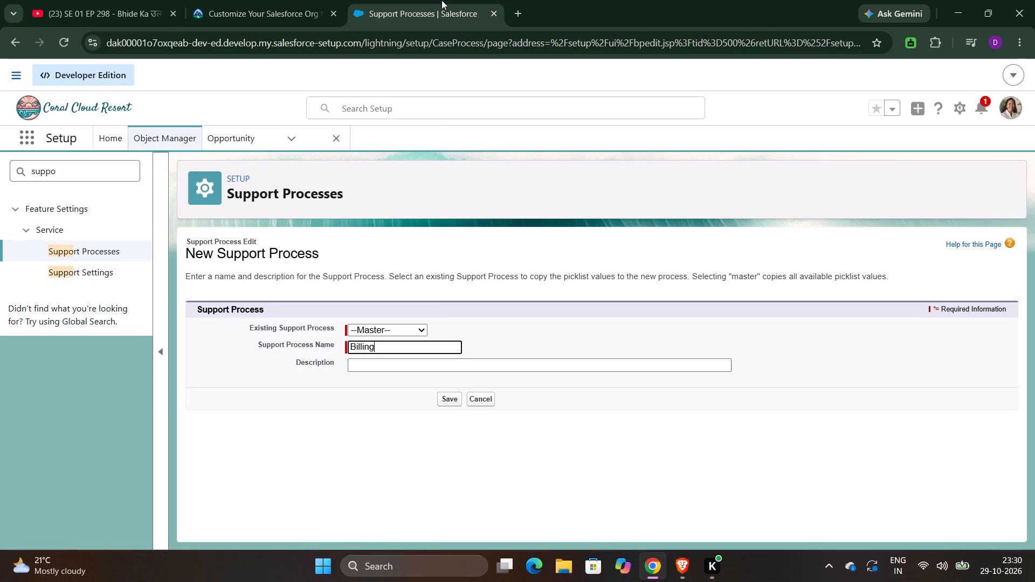
left_click(439, 366)
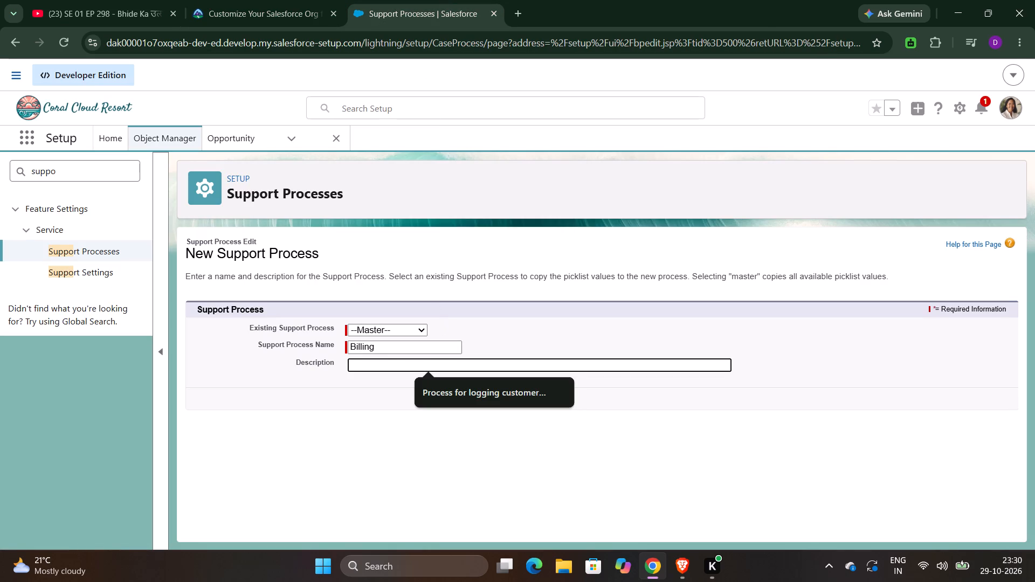
key("ctrl+v")
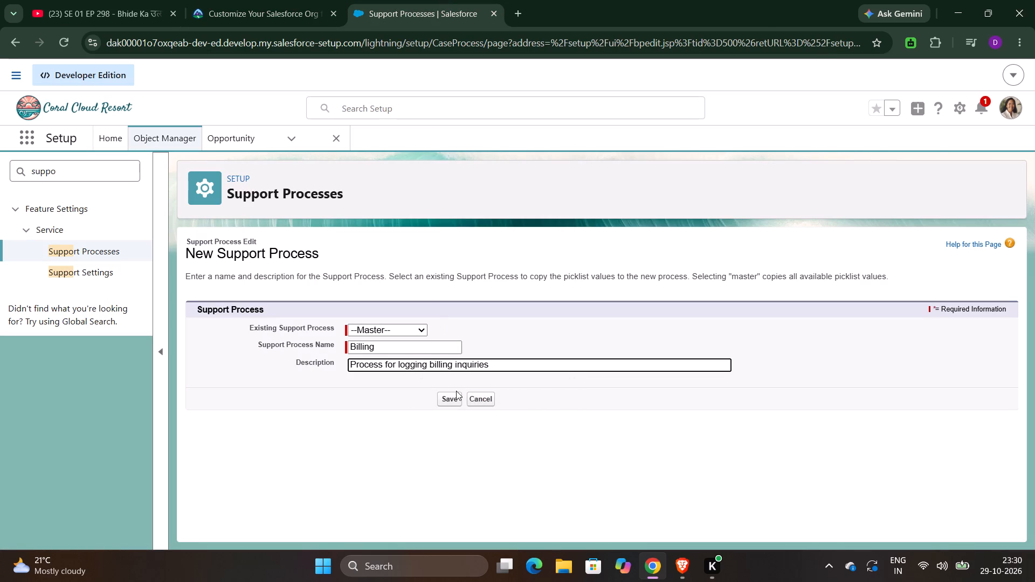
left_click(241, 0)
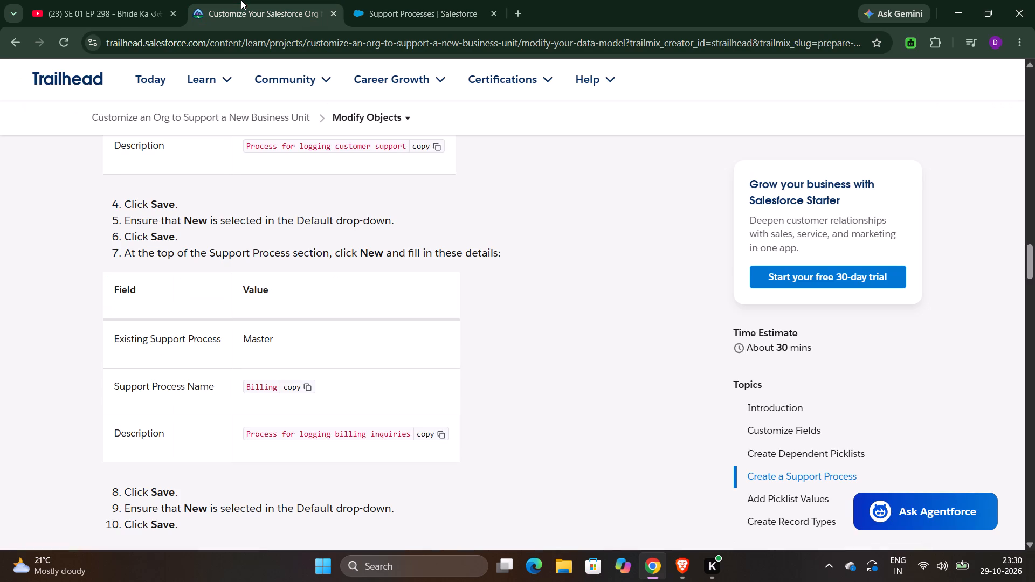
scroll(360, 329, "down", 2)
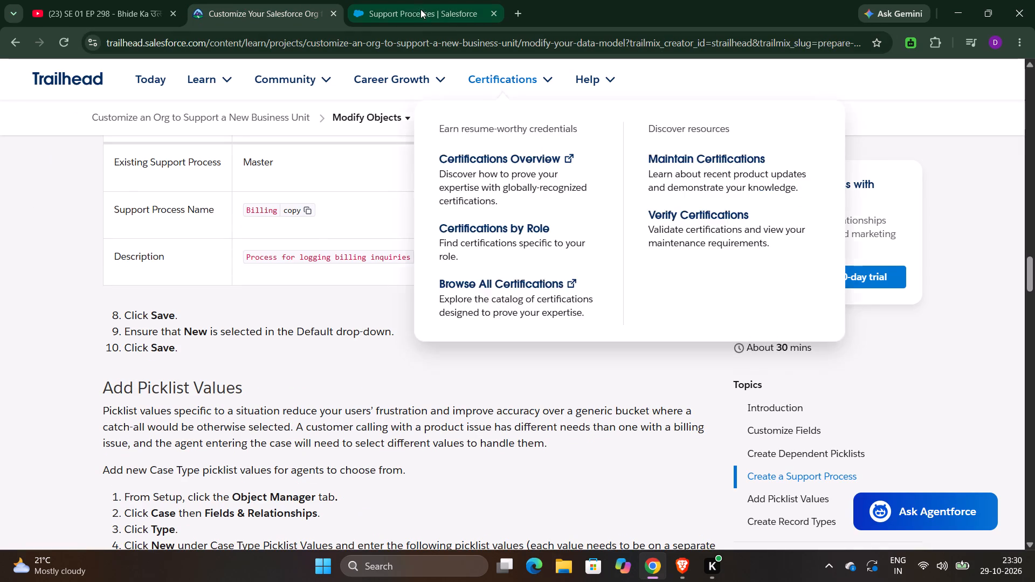
left_click(402, 5)
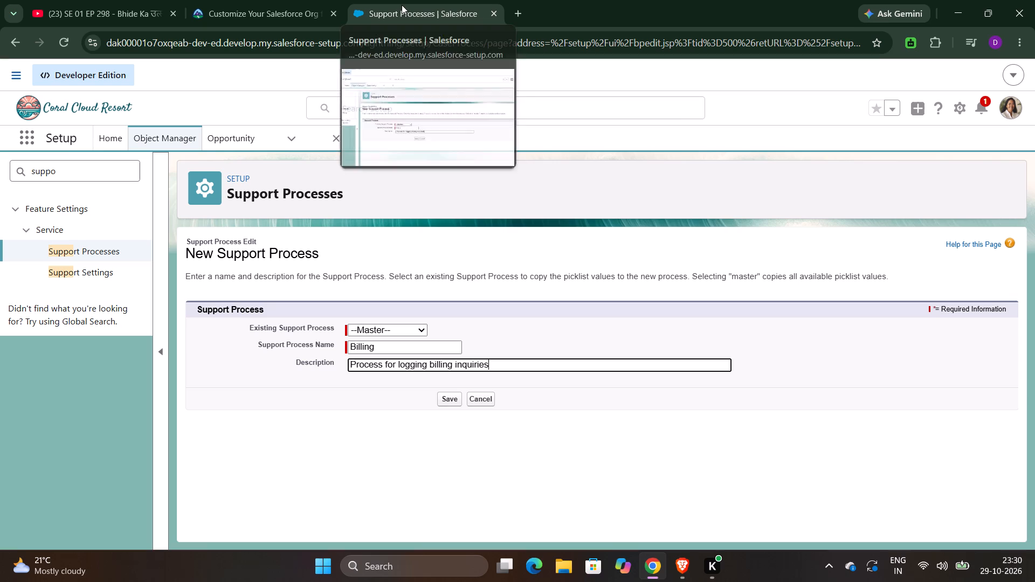
left_click(451, 393)
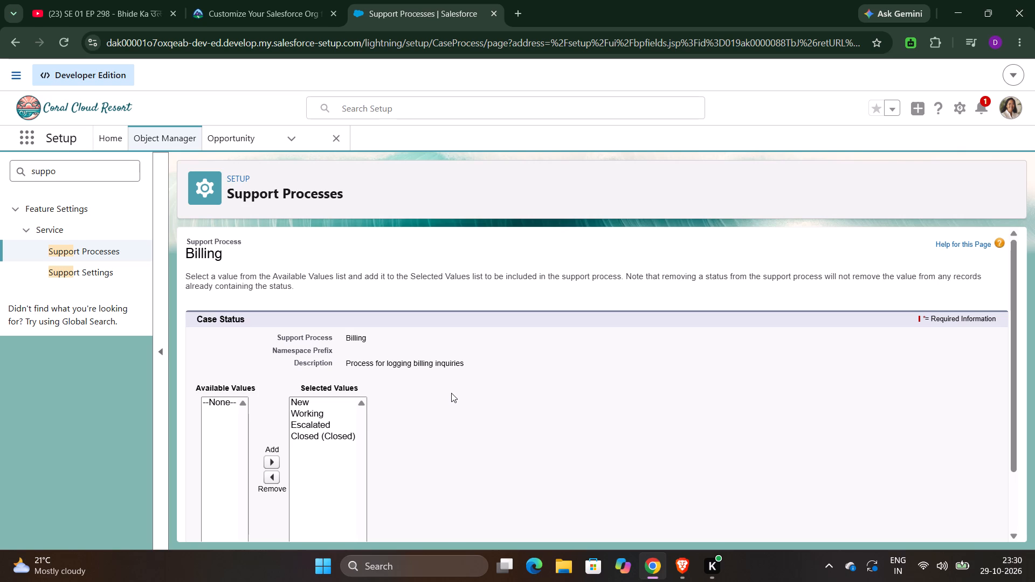
Keep all selected case statuses with New as the default for the Billing process and save them.
scroll(451, 393, "down", 2)
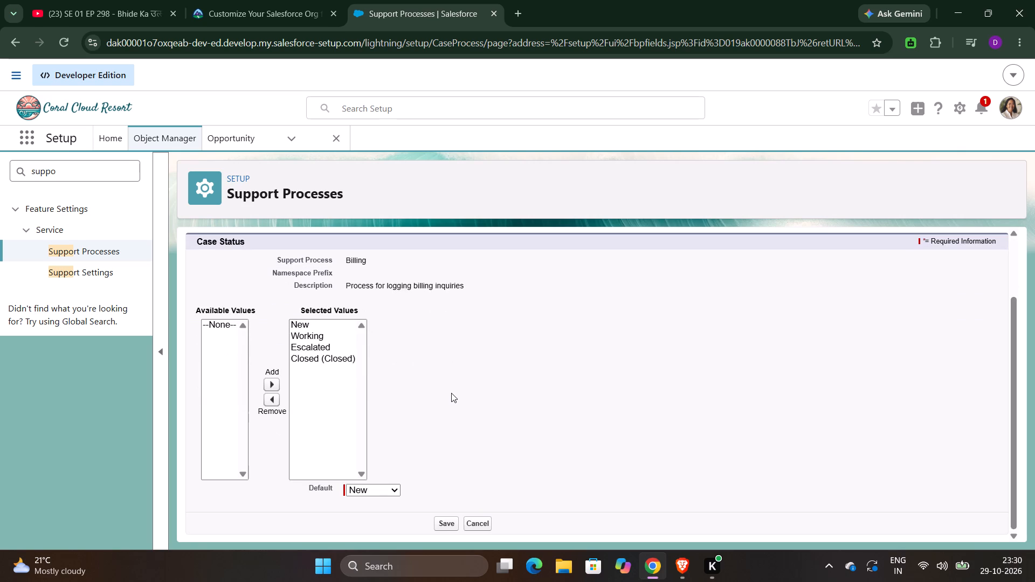
scroll(451, 393, "down", 1)
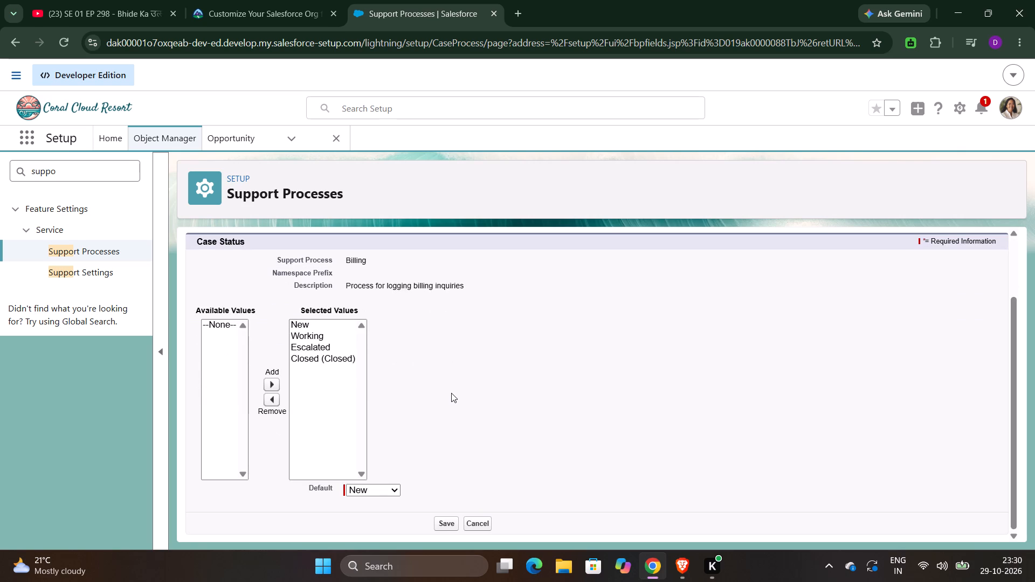
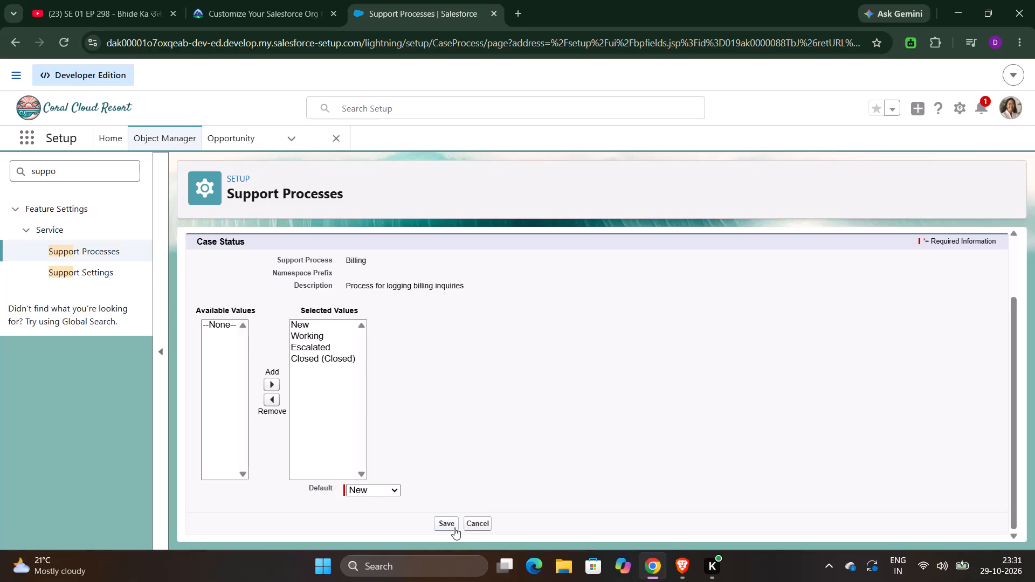
Save the Billing support process with all its selected case statuses and New as the default.
left_click(452, 525)
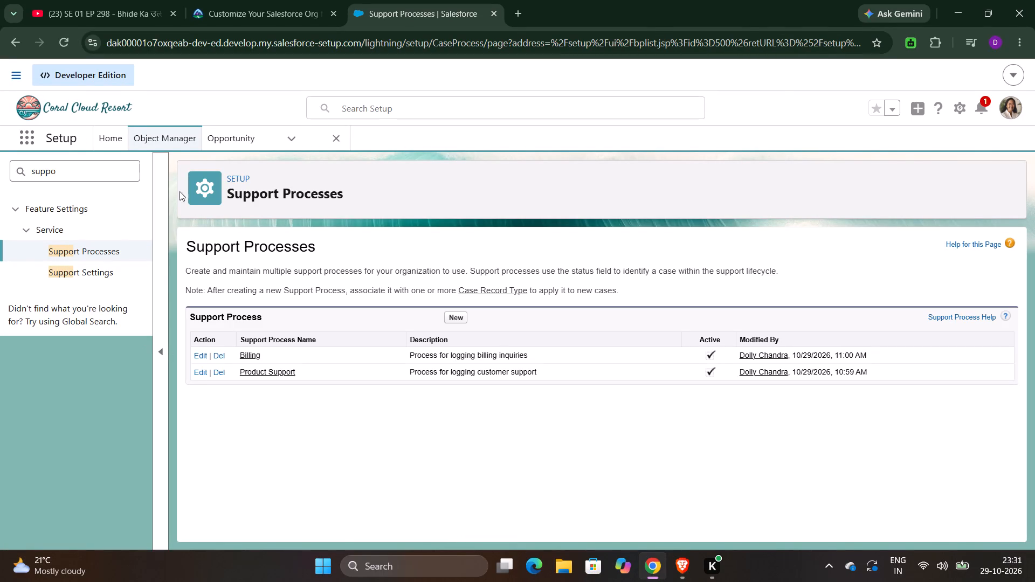
Find the Case object in Object Manager and open its Type field from Fields & Relationships.
left_click(170, 142)
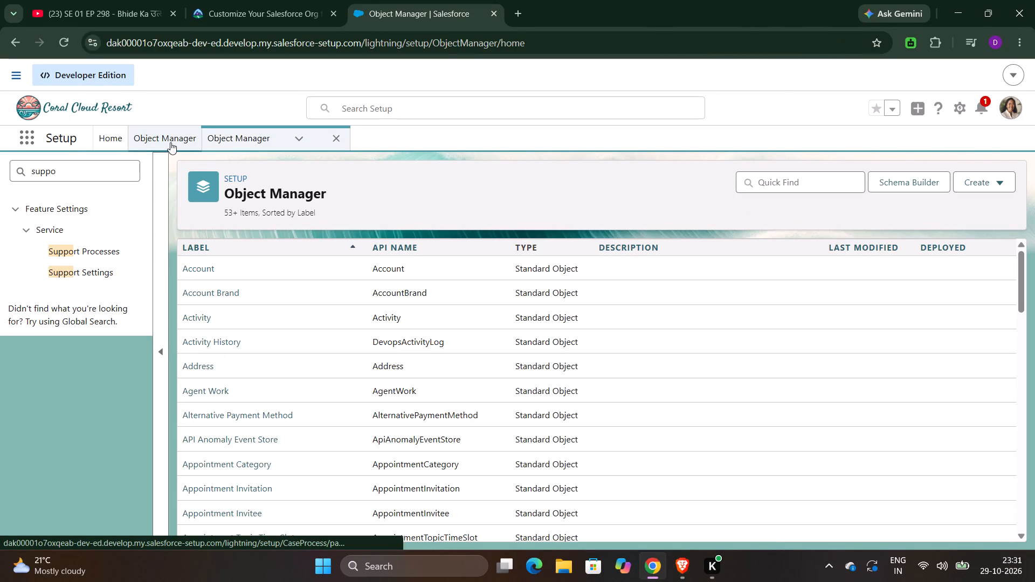
left_click(788, 179)
type("caase")
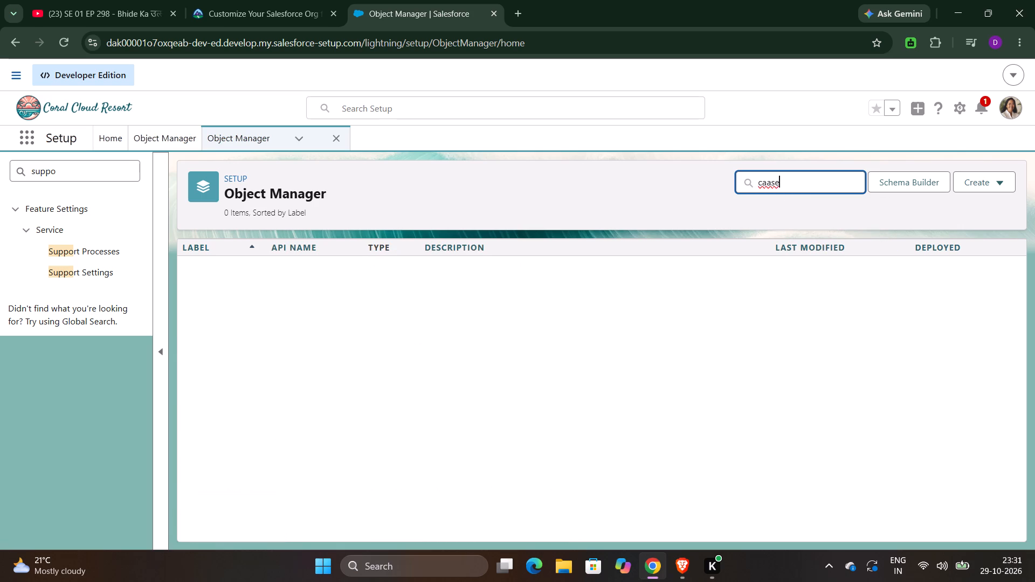
key("BackSpace")
key("BackSpace")
key("BackSpace")
type("se")
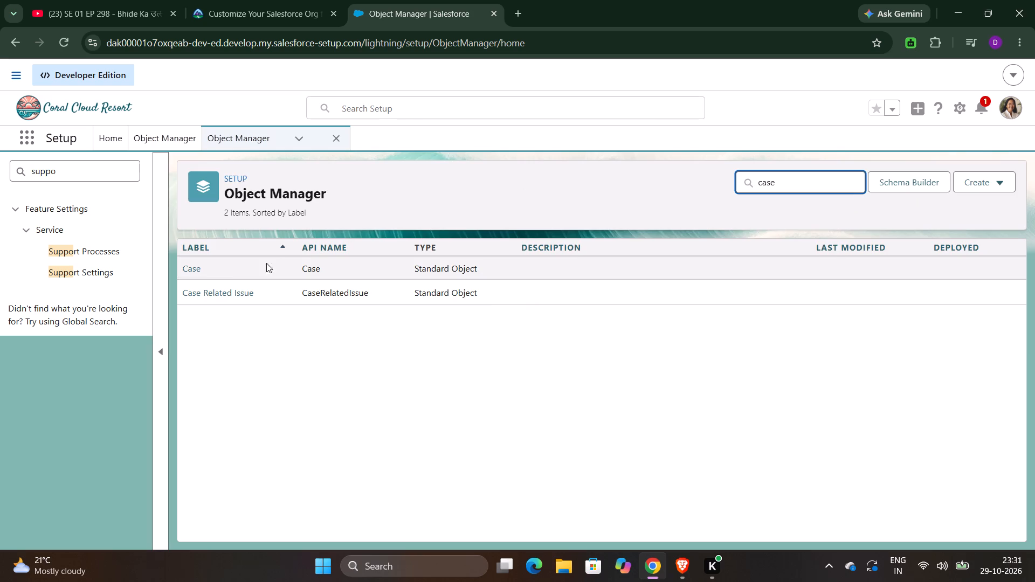
left_click(189, 272)
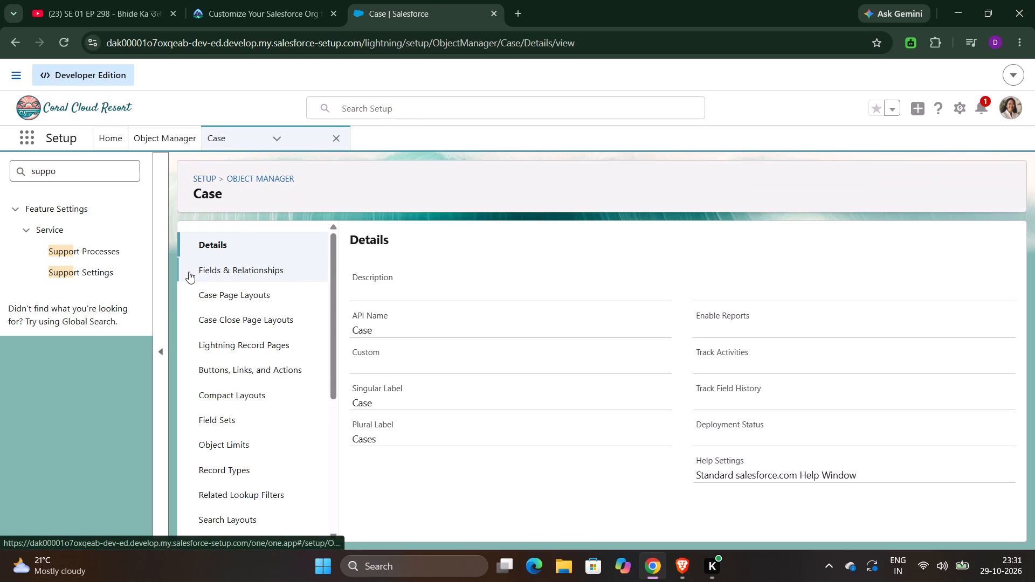
left_click(271, 279)
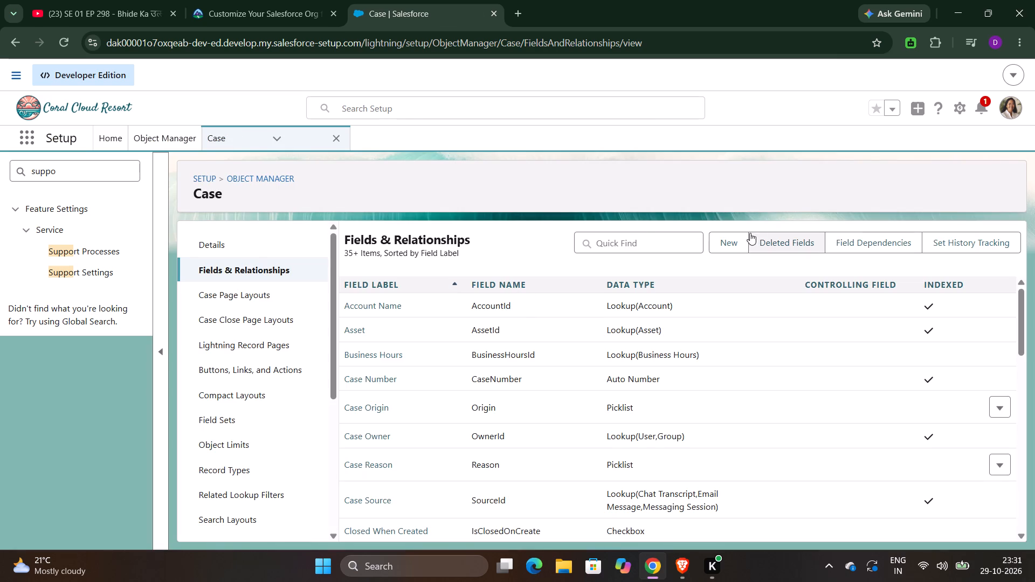
left_click(649, 240)
type("type")
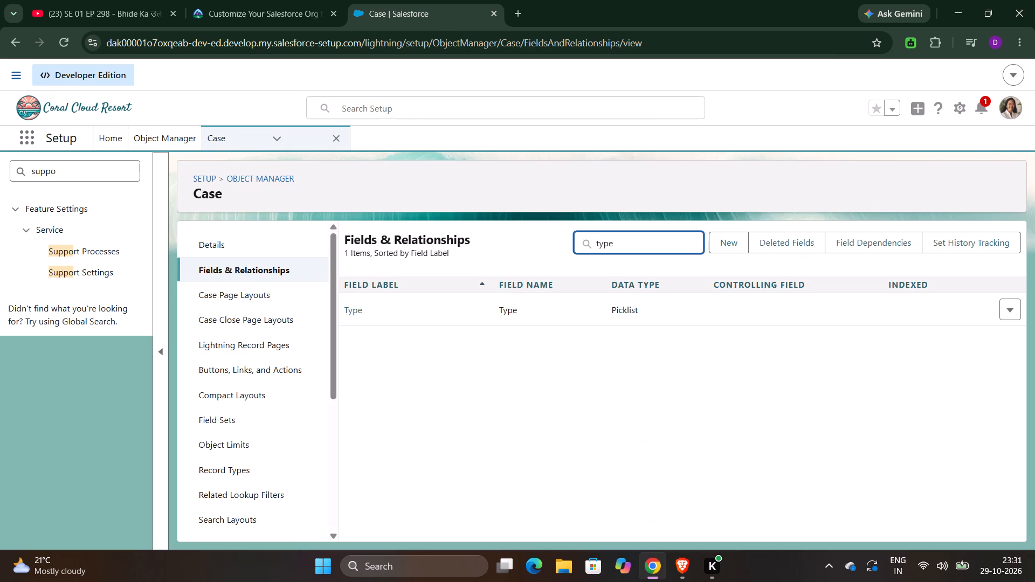
left_click(353, 311)
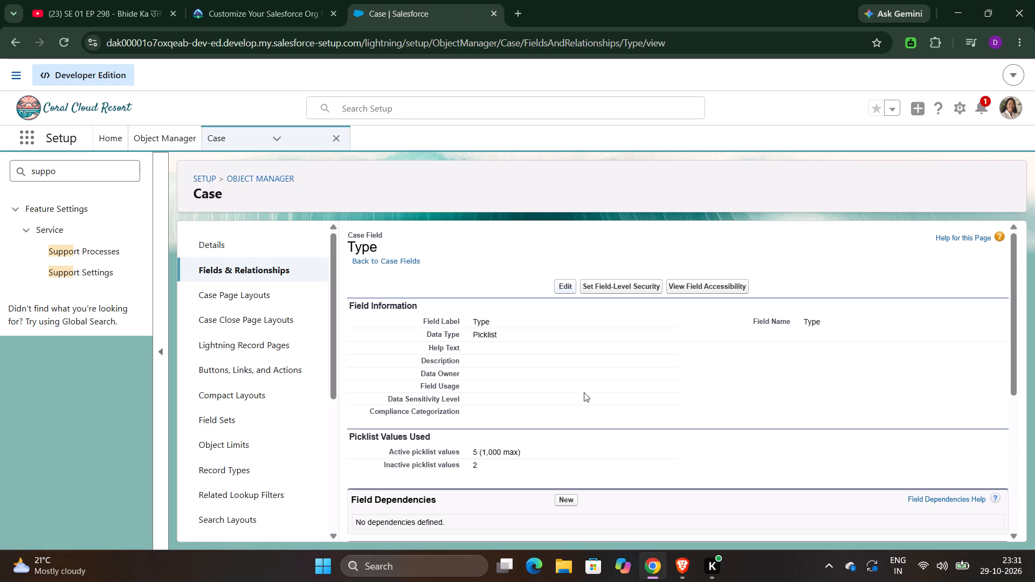
Add the Case Type picklist values Refund, Credit Card, Subscription, Problem, Feature Request and Question, copied from Trailhead, and save them.
scroll(615, 486, "down", 1)
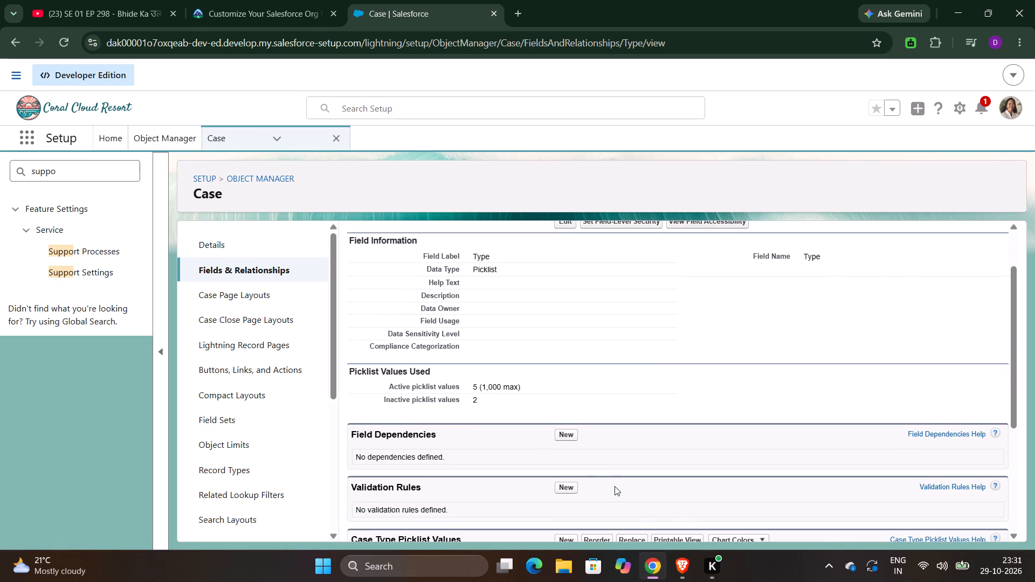
scroll(615, 486, "down", 2)
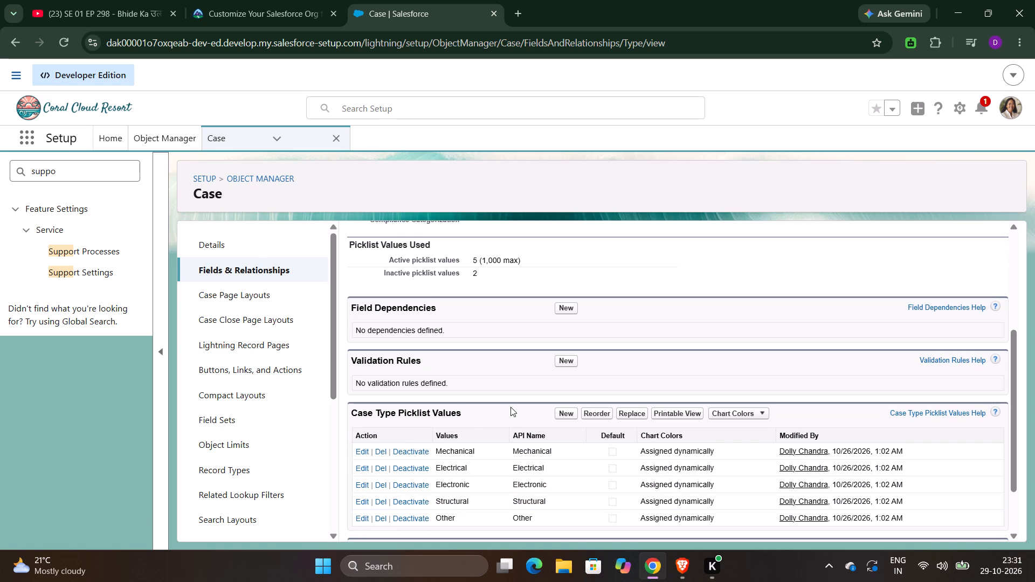
left_click(567, 410)
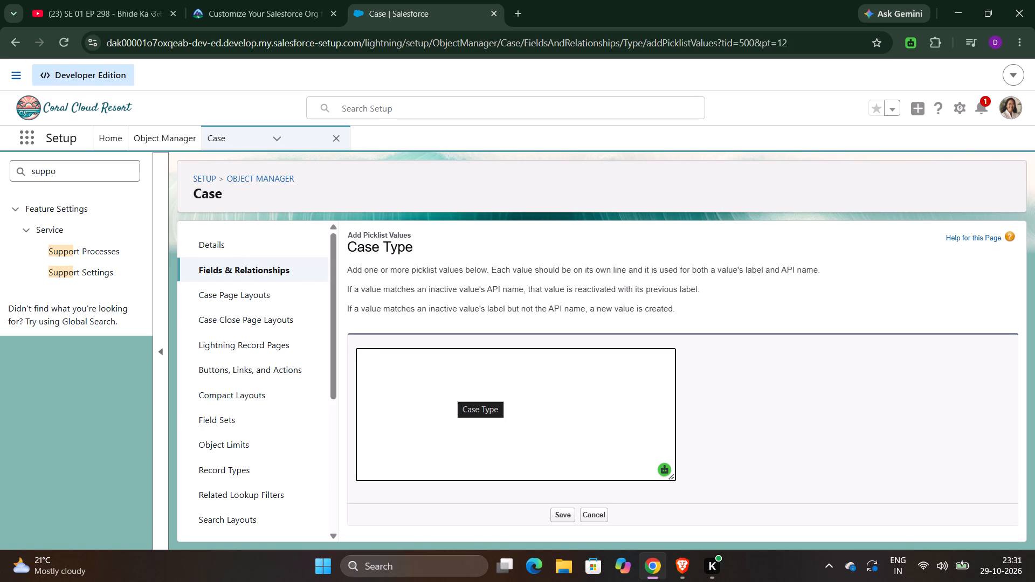
left_click(234, 0)
scroll(507, 419, "down", 3)
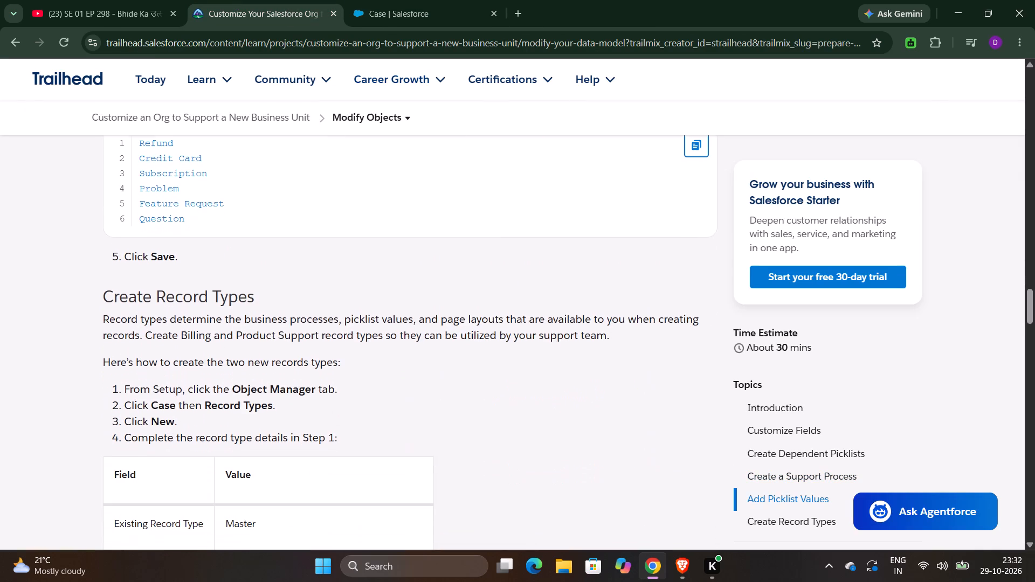
scroll(507, 419, "down", 1)
scroll(657, 235, "up", 1)
left_click(698, 205)
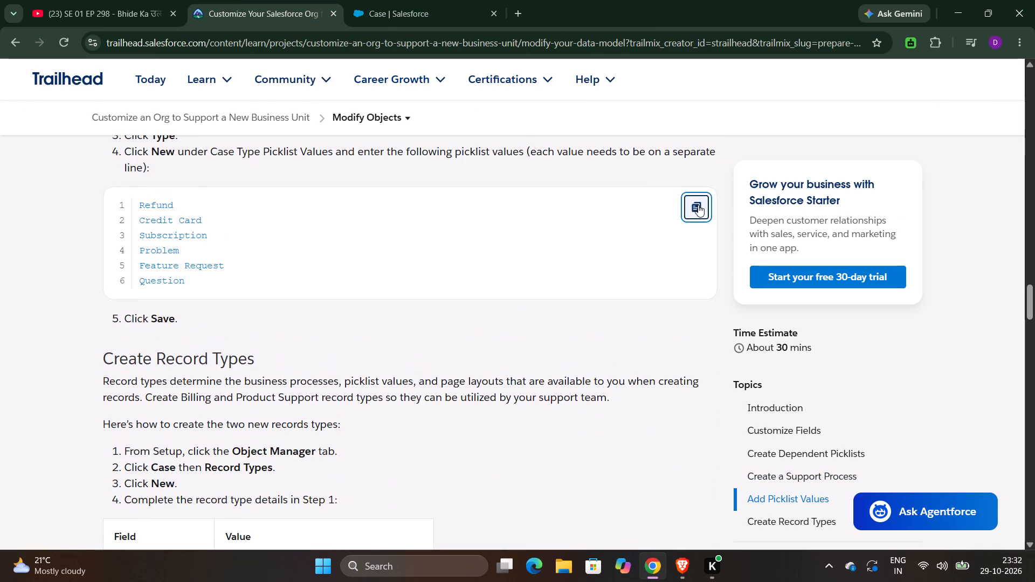
left_click(430, 0)
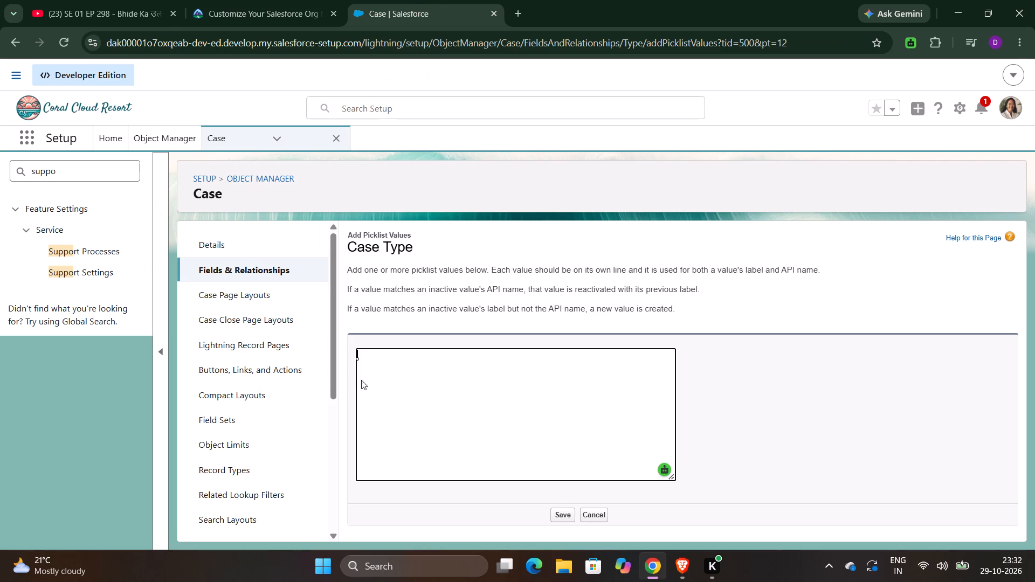
key("ctrl+v")
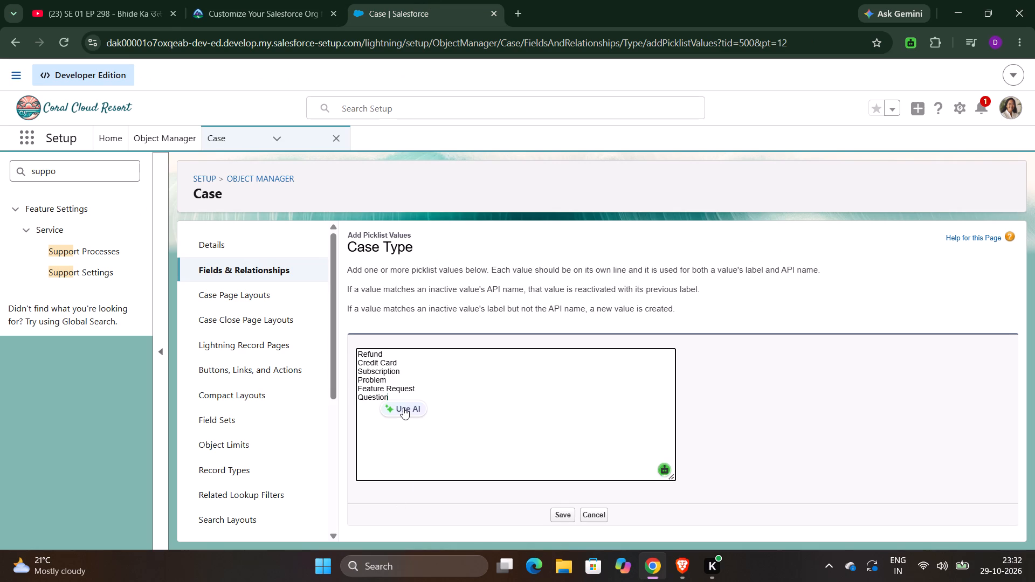
left_click(561, 514)
Start a new Case record type based on Master and label it Product Support, copying the label from Trailhead.
scroll(561, 514, "down", 1)
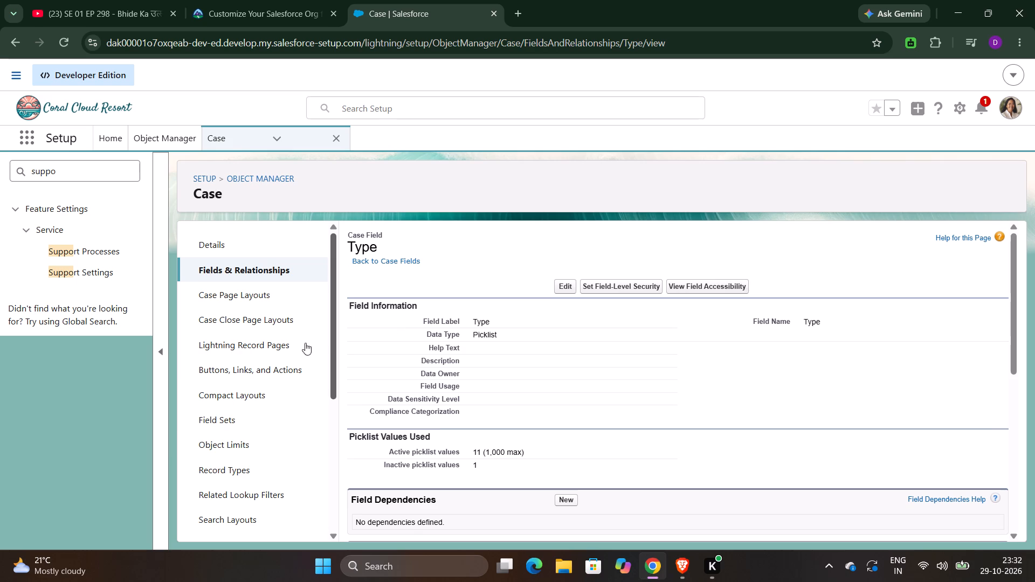
scroll(236, 469, "down", 1)
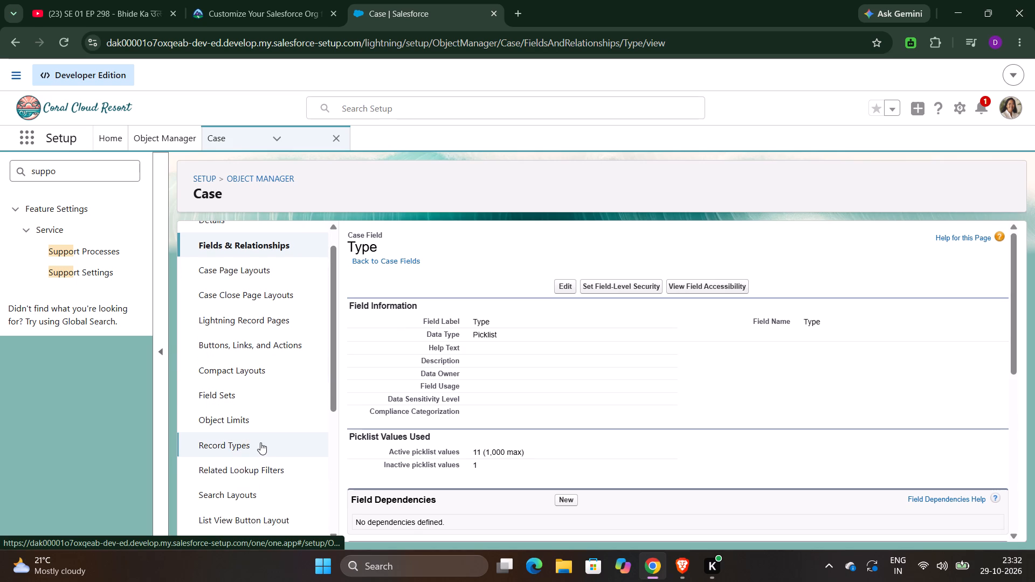
left_click(260, 442)
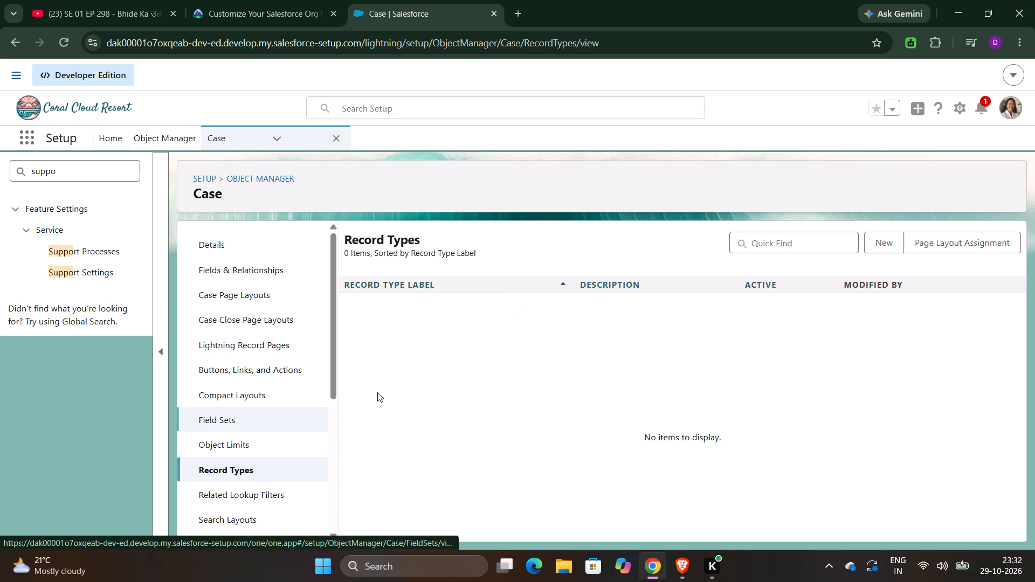
left_click(877, 239)
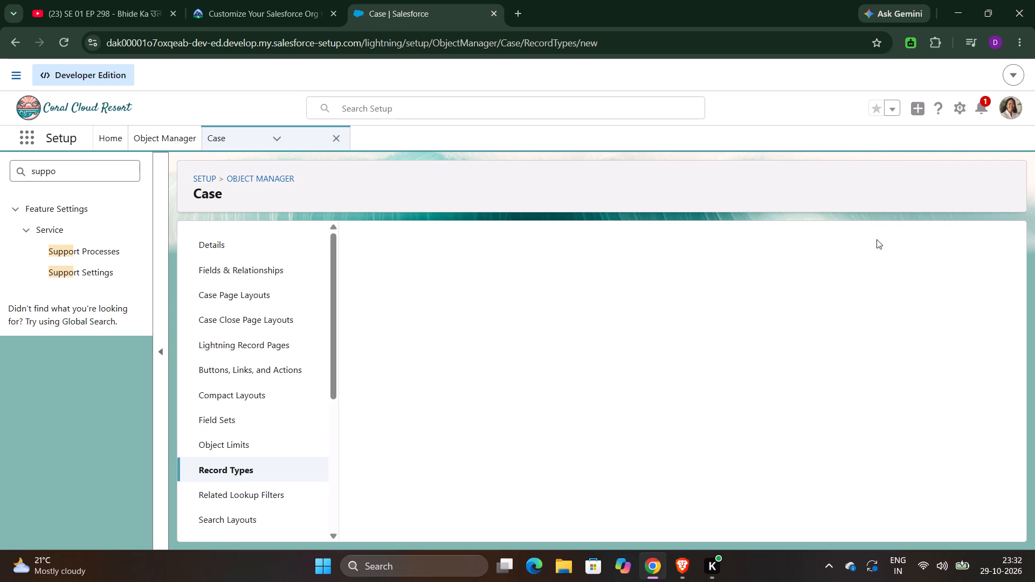
left_click(263, 0)
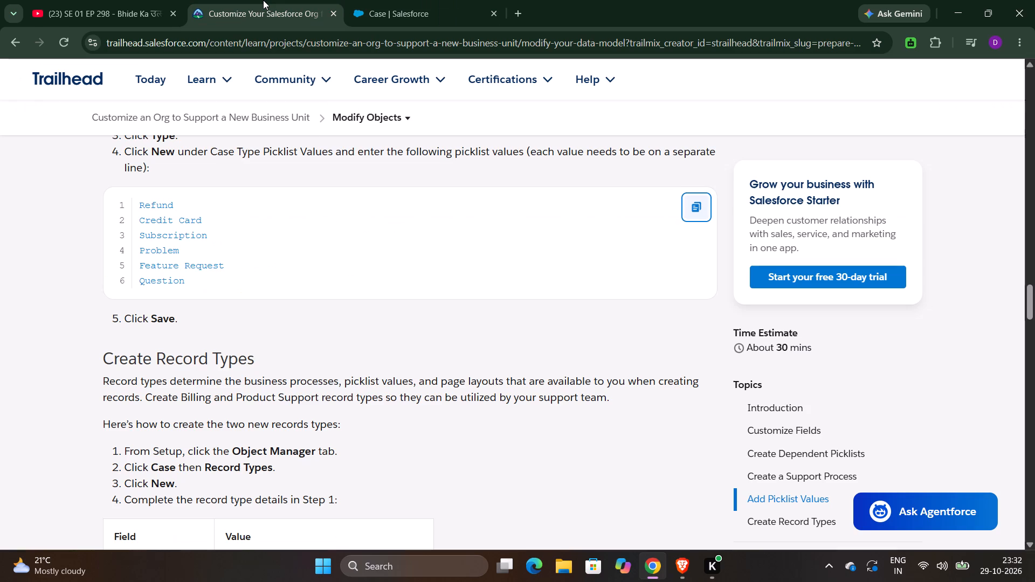
scroll(568, 455, "down", 3)
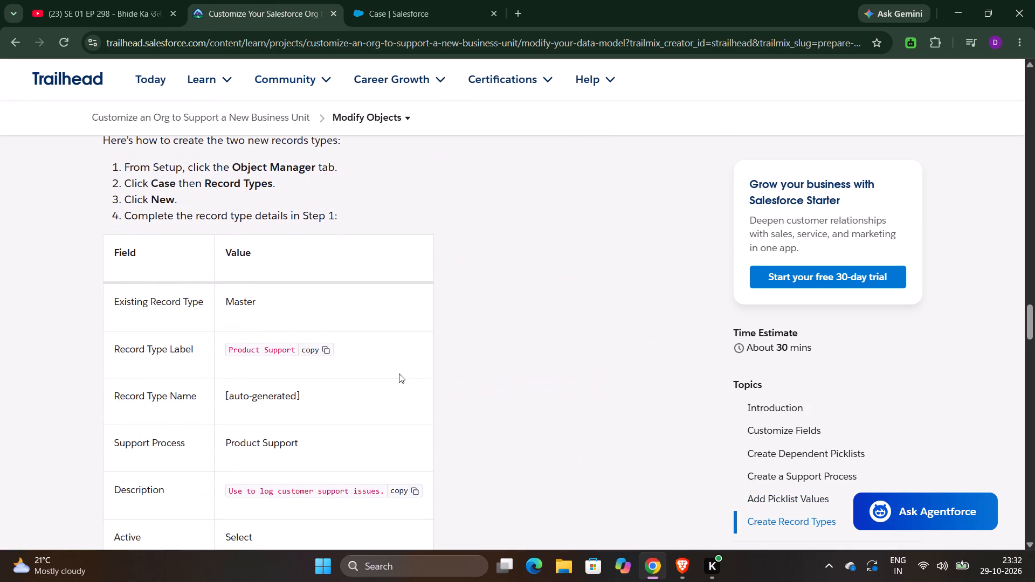
left_click(311, 348)
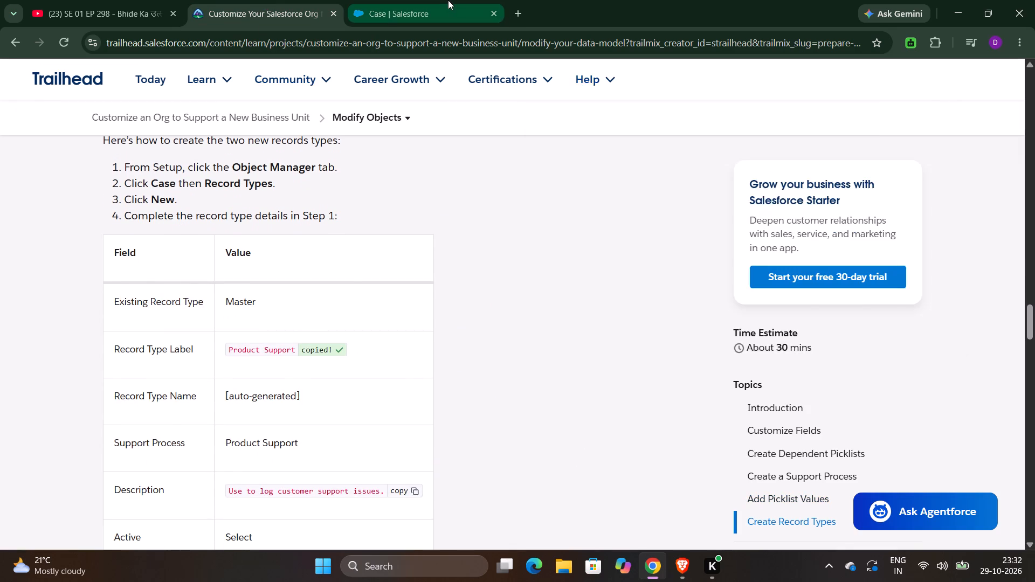
left_click(448, 0)
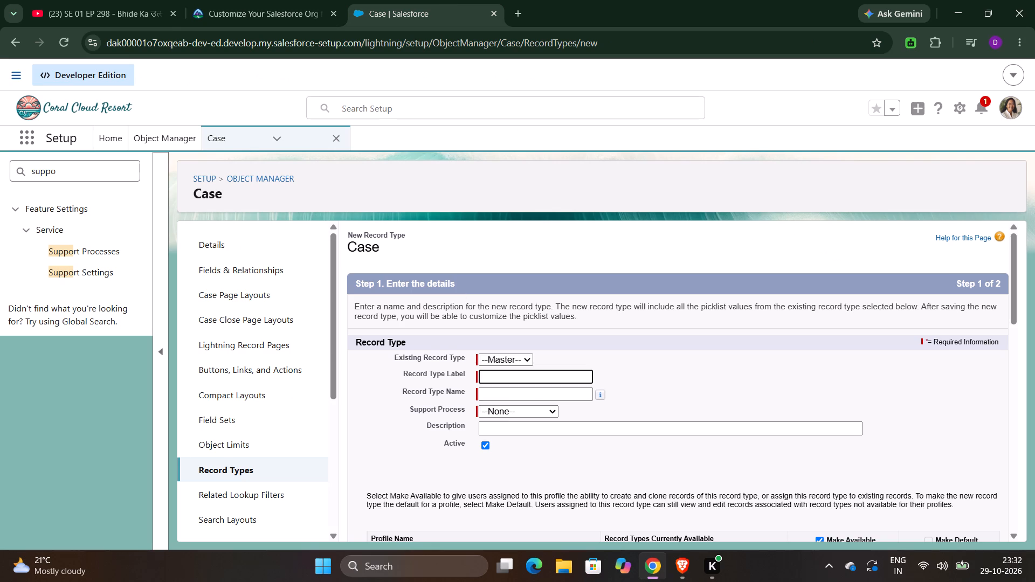
key("ctrl+v")
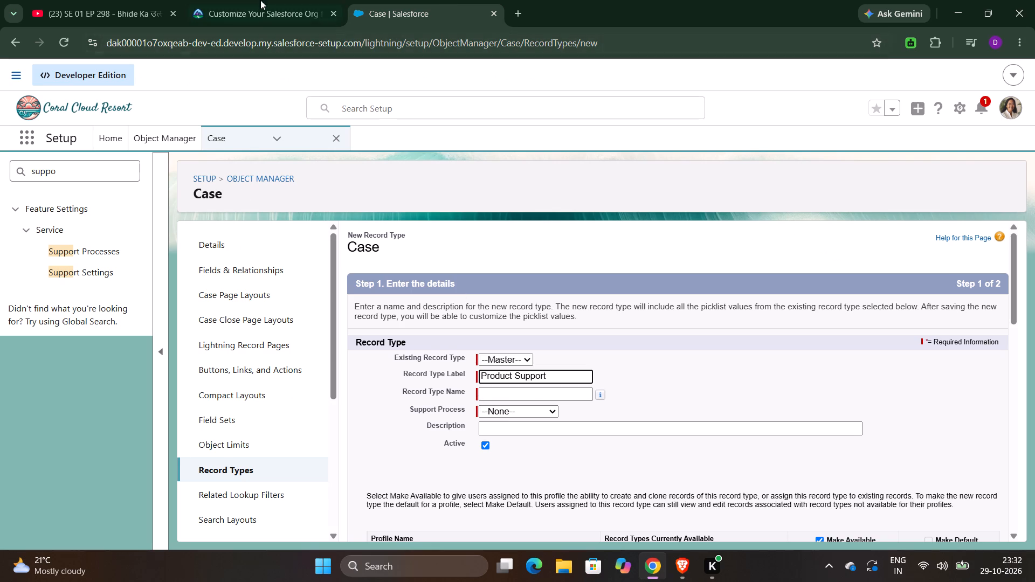
Copy in the description "Use to log customer support issues." from Trailhead and set the record type's support process to Product Support.
left_click(246, 0)
scroll(565, 453, "down", 1)
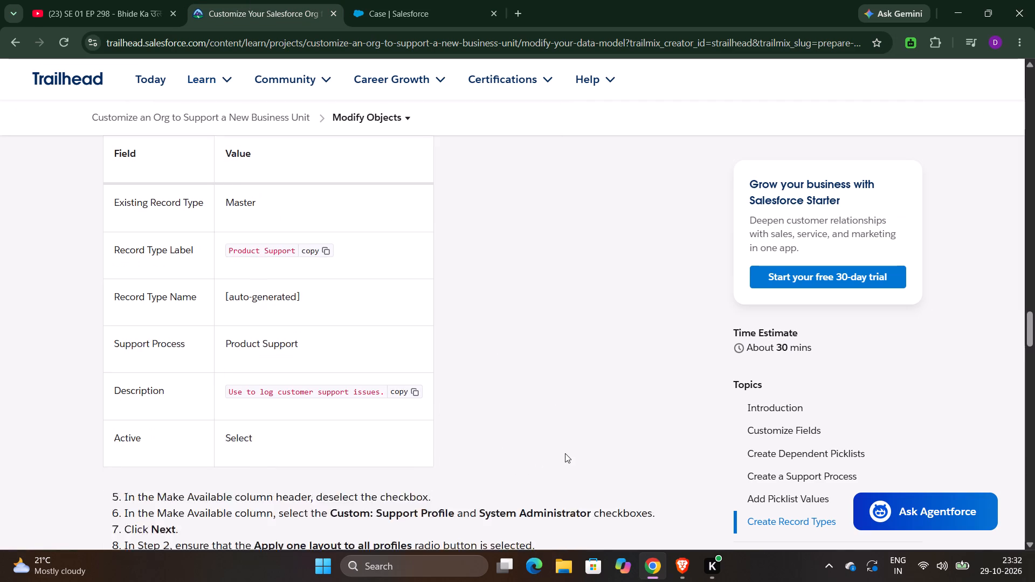
scroll(565, 453, "down", 2)
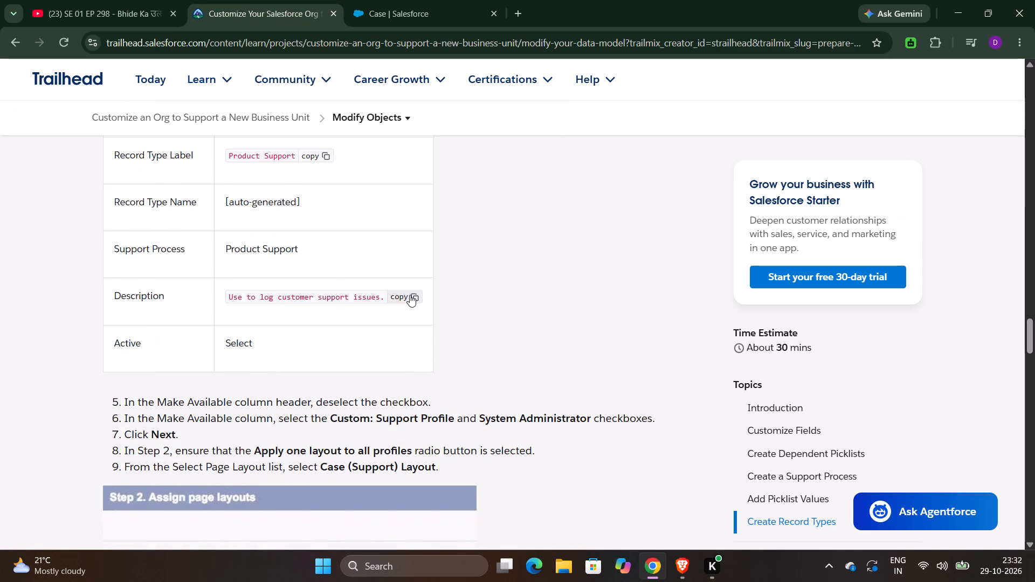
left_click(410, 295)
left_click(375, 0)
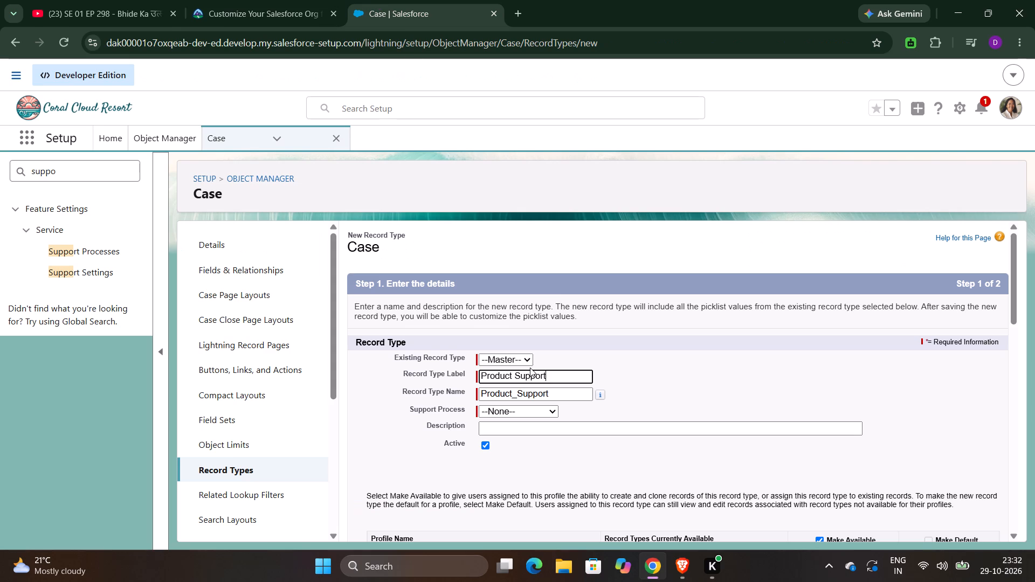
left_click(540, 429)
key("ctrl+v")
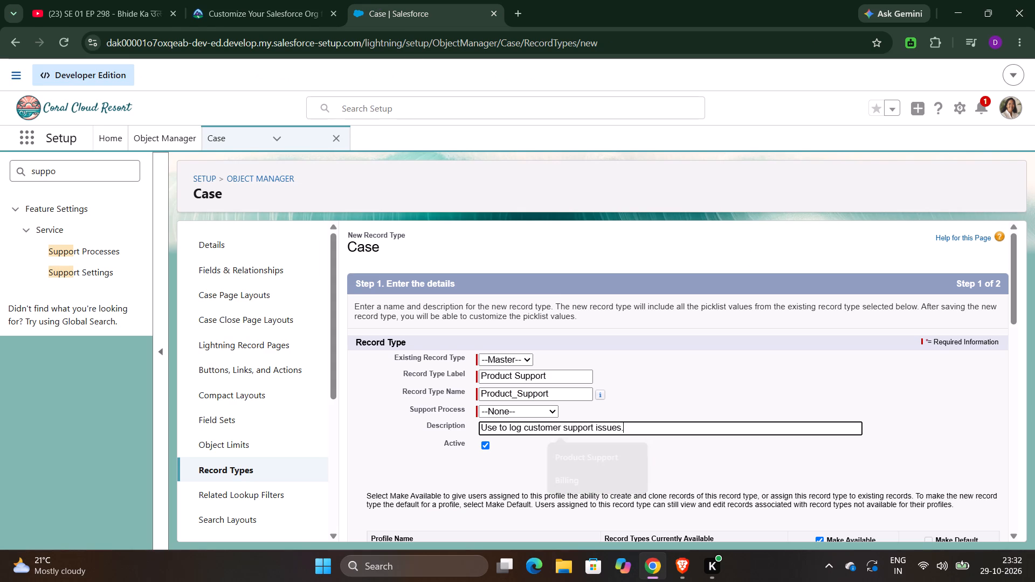
left_click(516, 408)
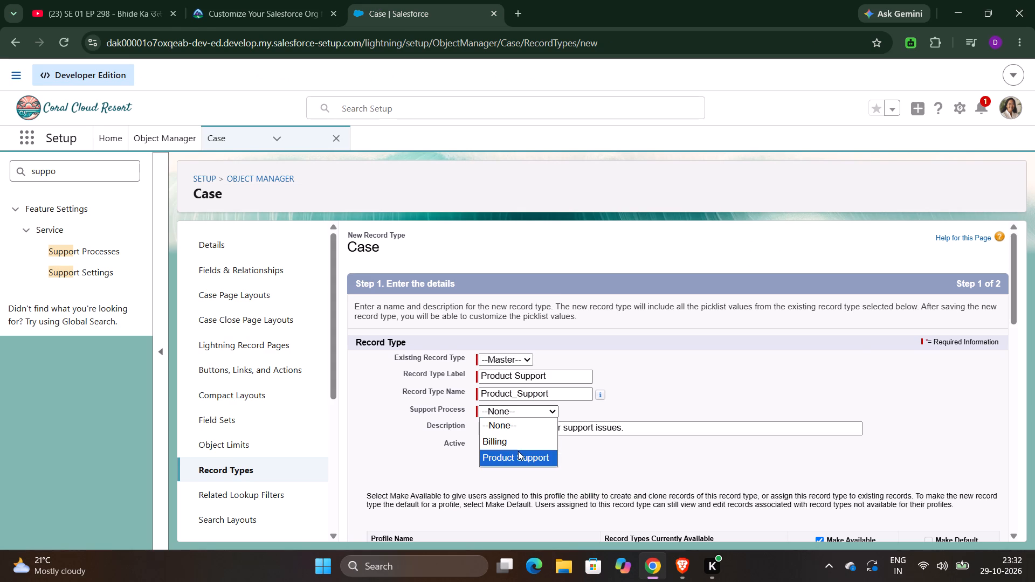
left_click(520, 453)
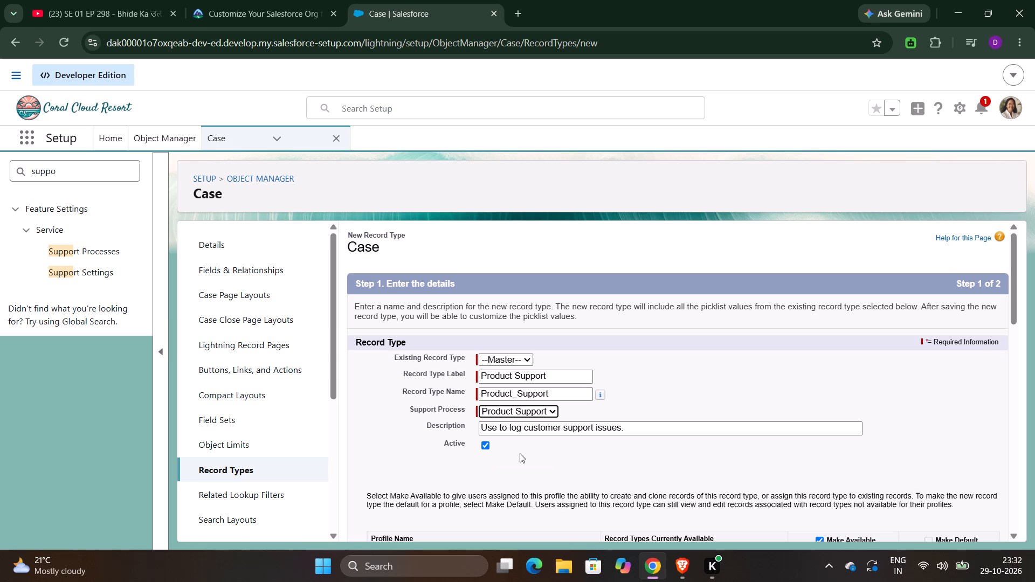
Deselect Make Available for all profiles on the Product Support record type.
scroll(520, 453, "down", 1)
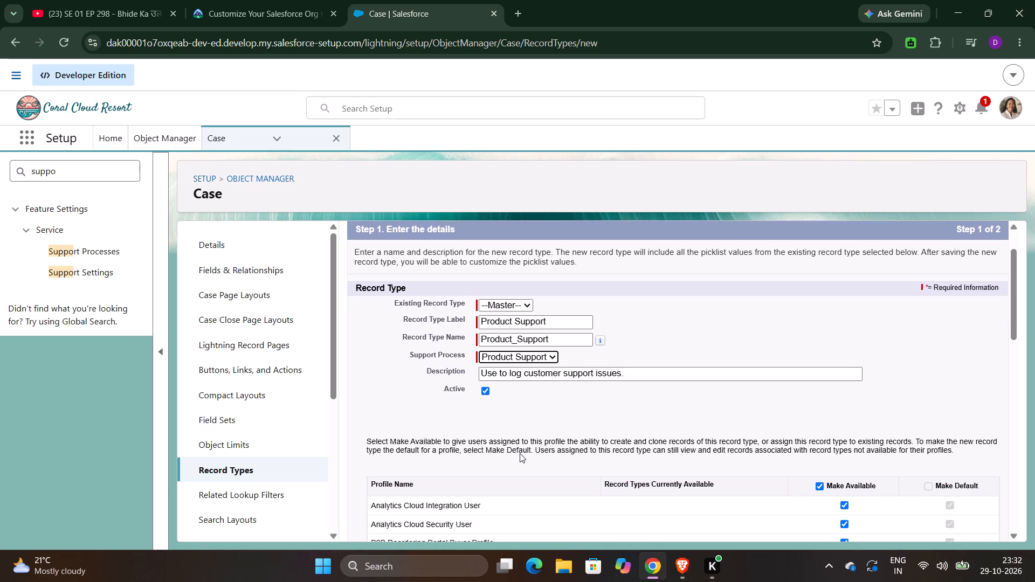
scroll(520, 453, "down", 3)
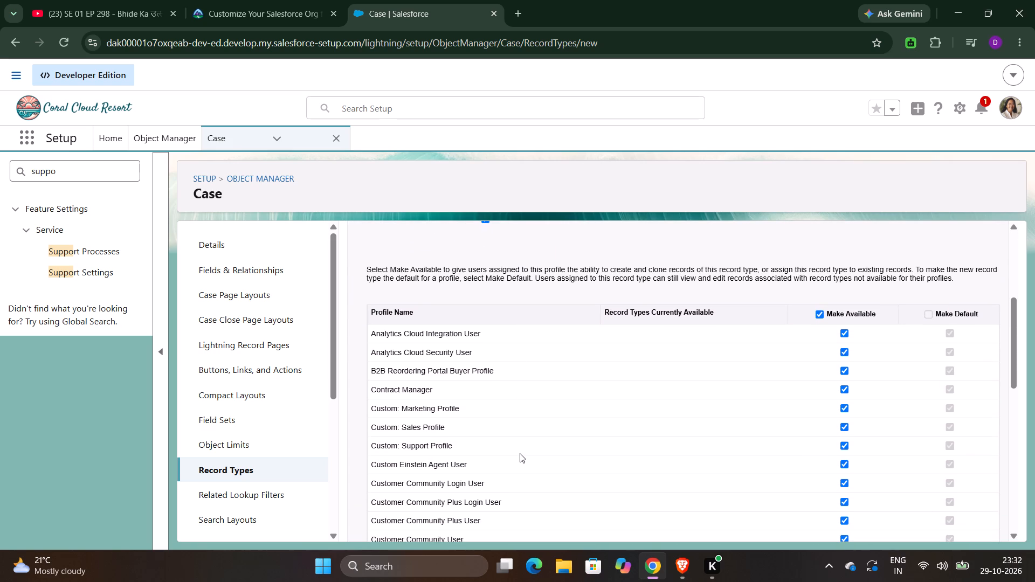
scroll(520, 453, "down", 1)
left_click(818, 315)
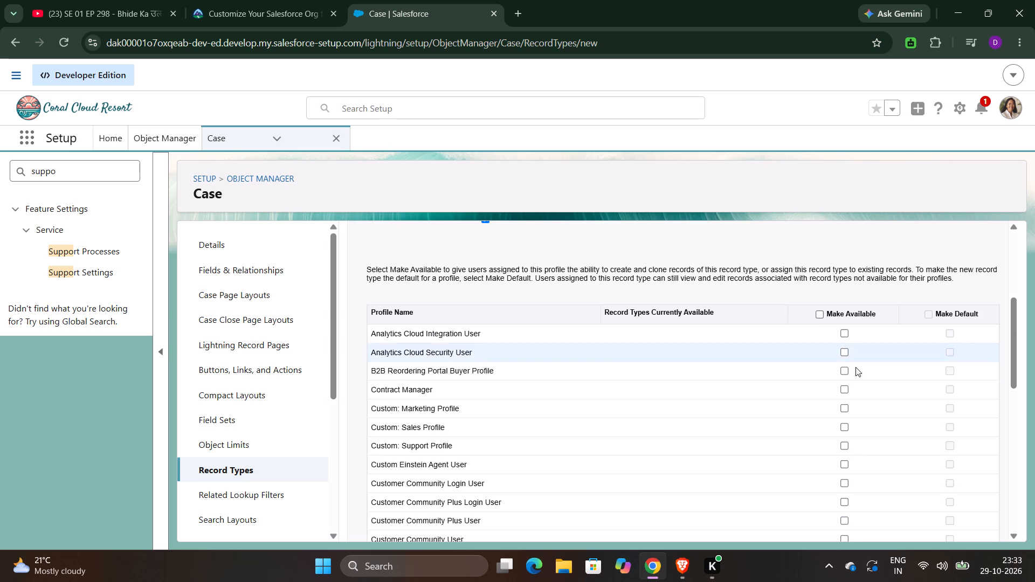
Make the Product Support record type available to Custom: Support Profile and System Administrator, and continue to page layout assignment.
scroll(837, 409, "down", 5)
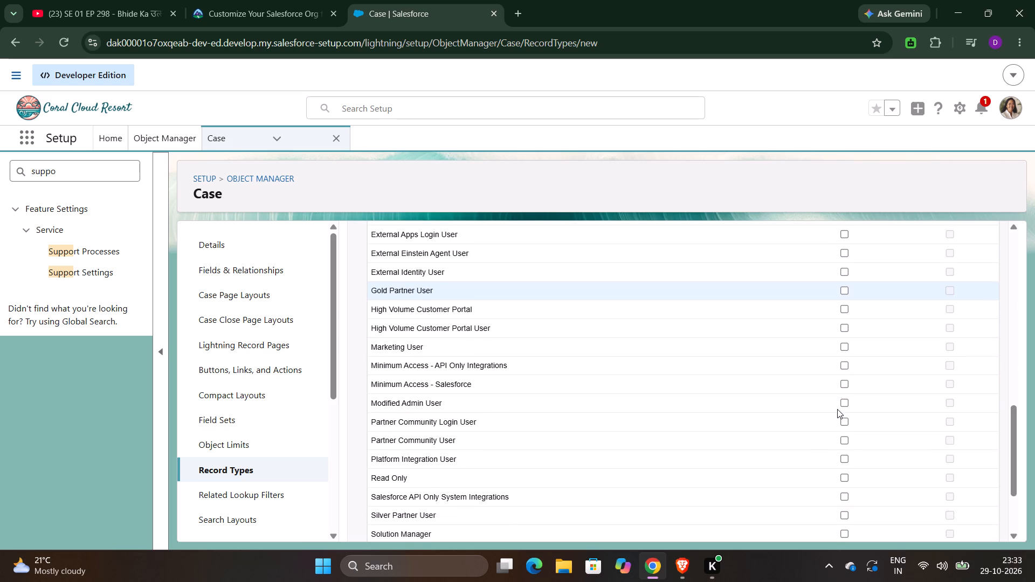
scroll(837, 409, "down", 5)
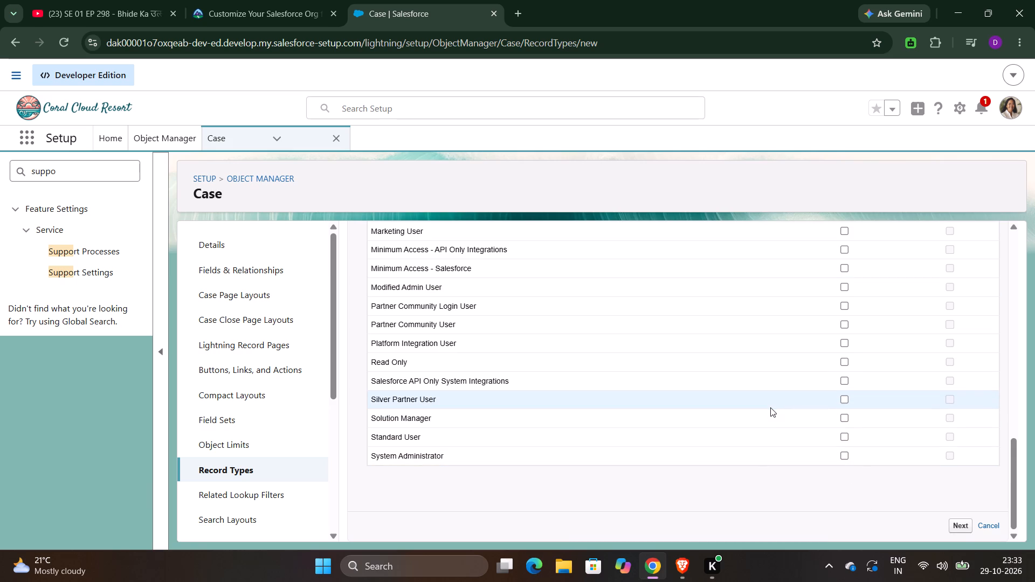
scroll(598, 352, "up", 2)
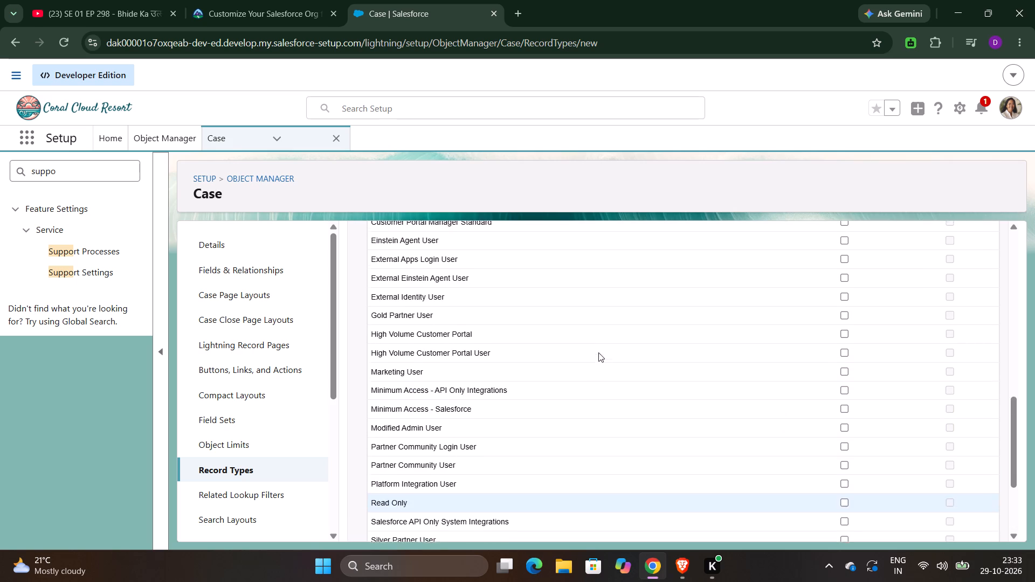
scroll(598, 352, "up", 1)
scroll(493, 325, "up", 1)
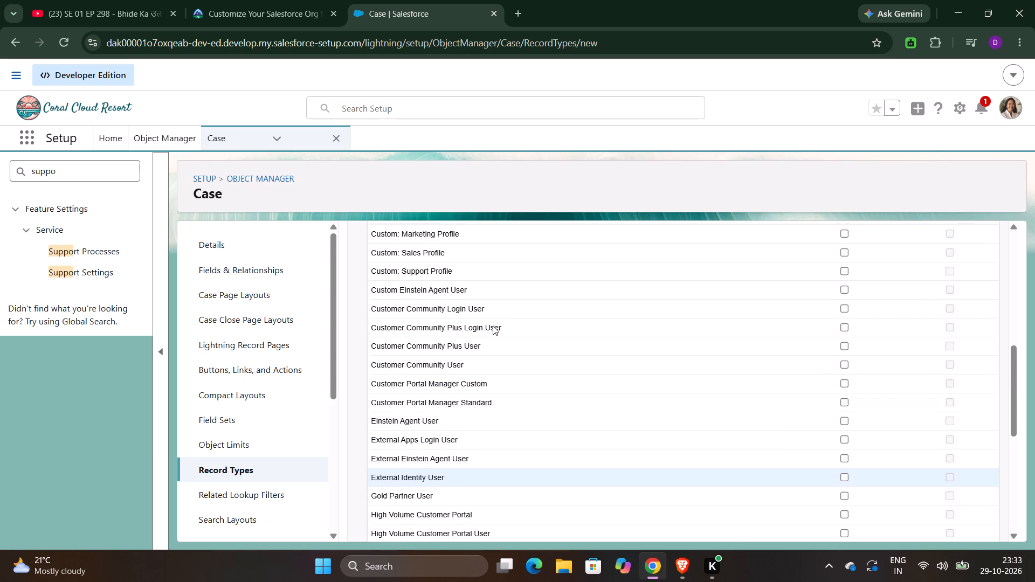
scroll(493, 325, "up", 1)
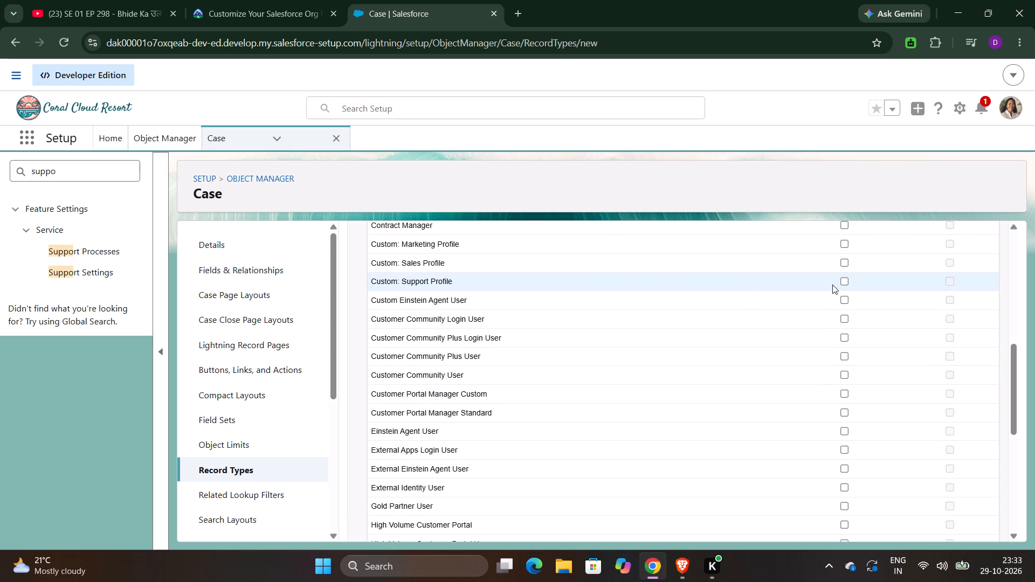
left_click(845, 281)
scroll(866, 474, "down", 8)
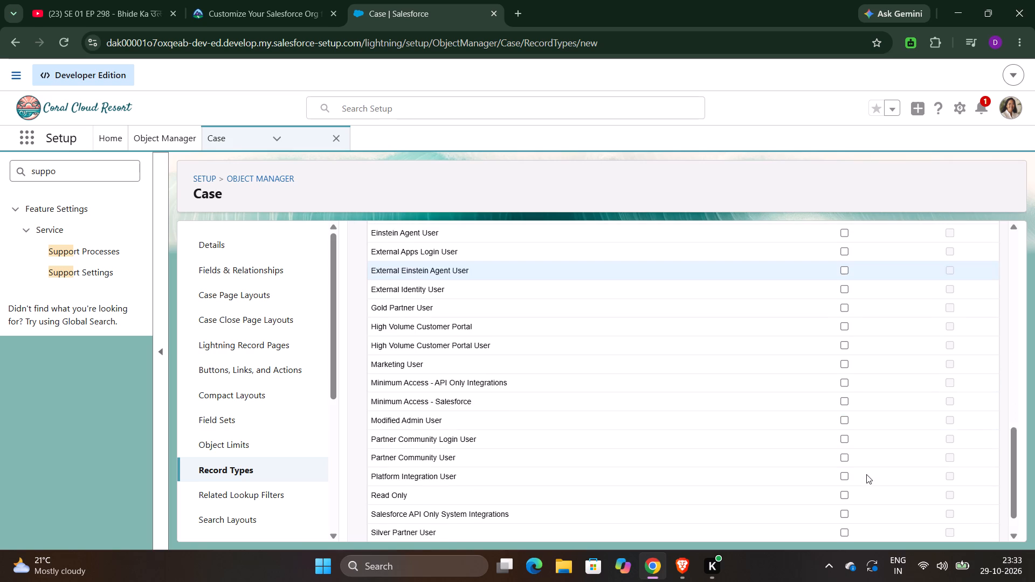
left_click(846, 456)
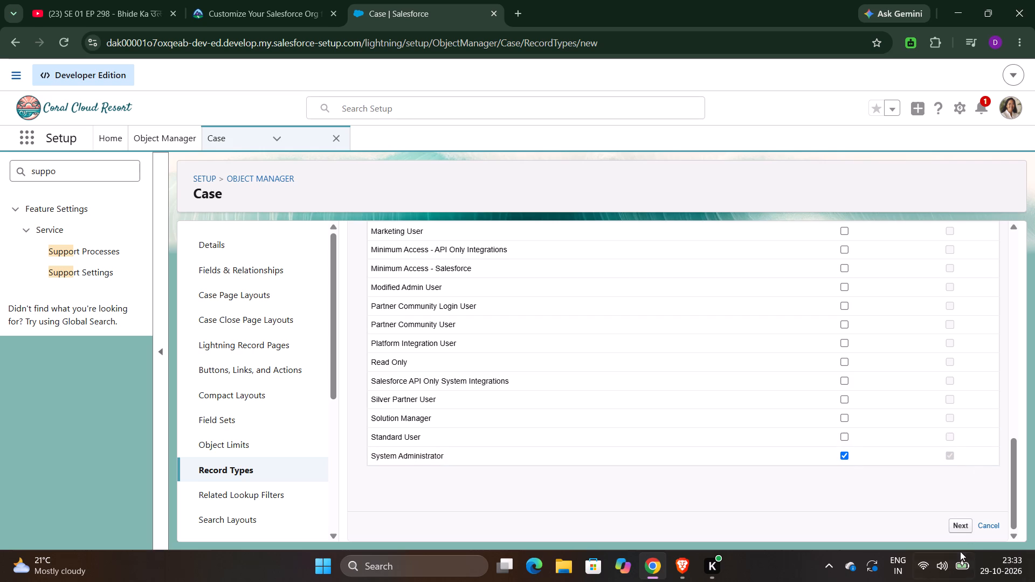
left_click(962, 523)
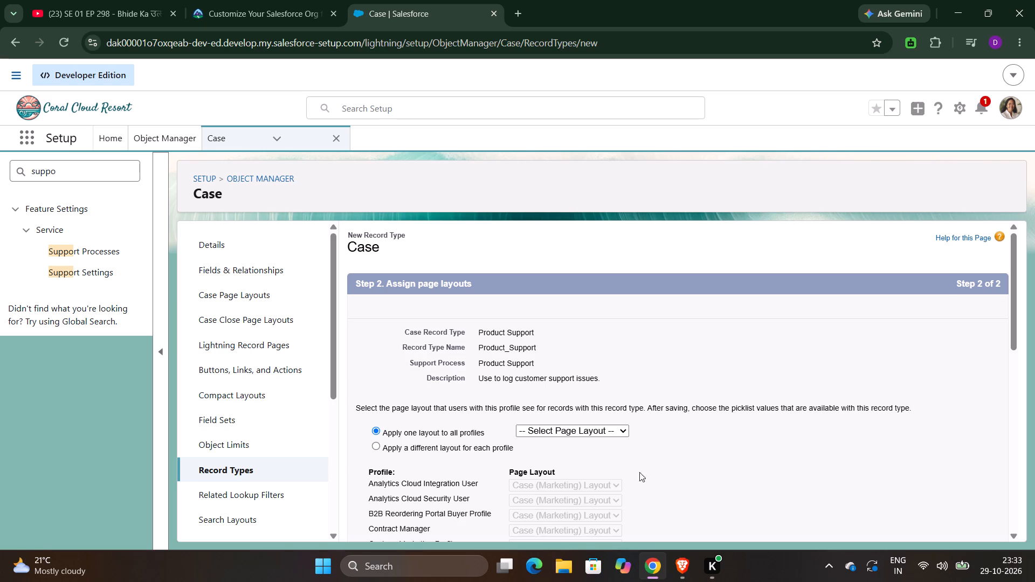
Apply the Case (Support) Layout to all profiles for the Product Support record type and save it.
left_click(587, 429)
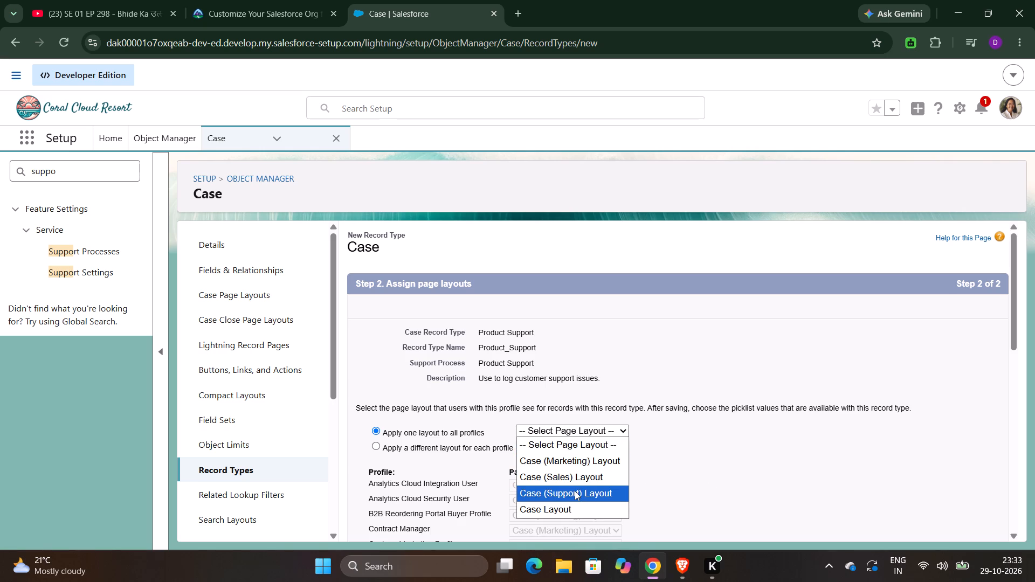
left_click(575, 491)
scroll(923, 459, "down", 12)
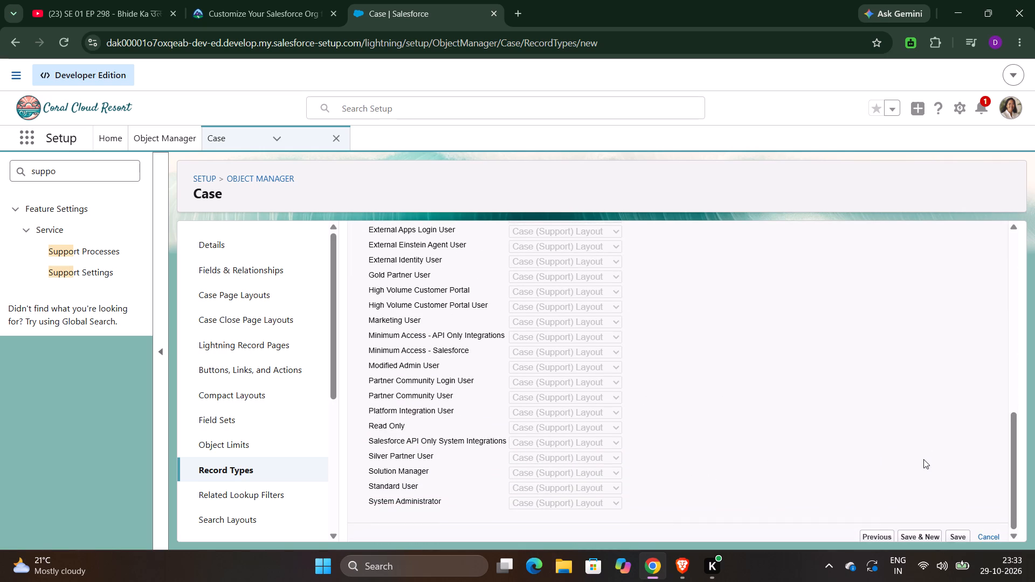
left_click(956, 528)
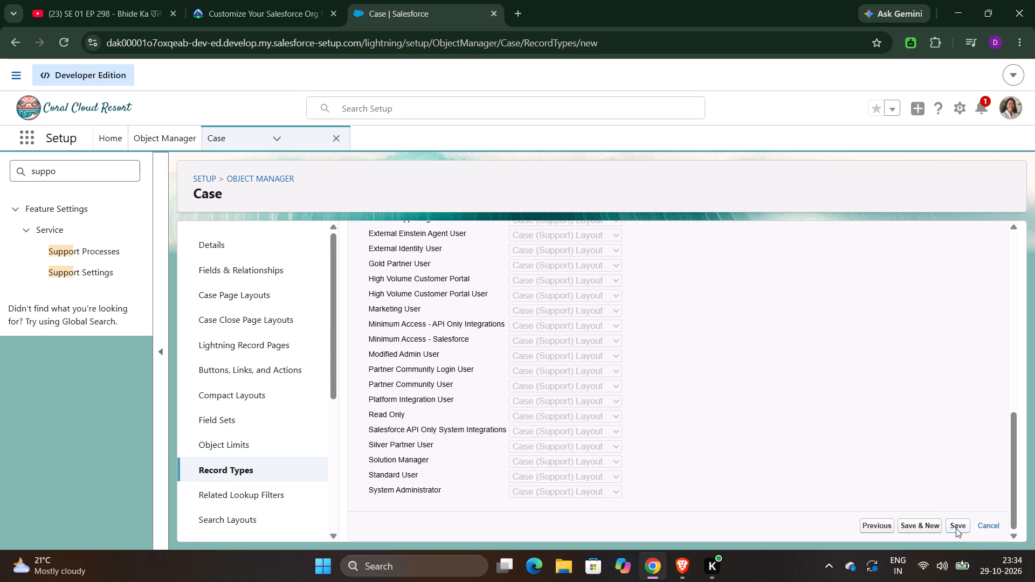
left_click(956, 528)
scroll(763, 411, "up", 9)
scroll(763, 411, "down", 6)
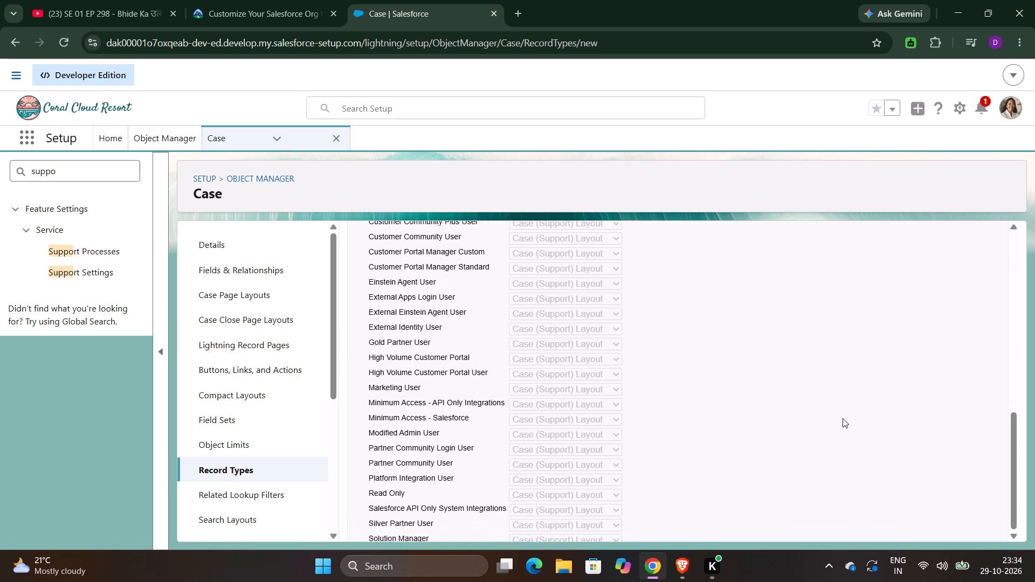
left_click(959, 526)
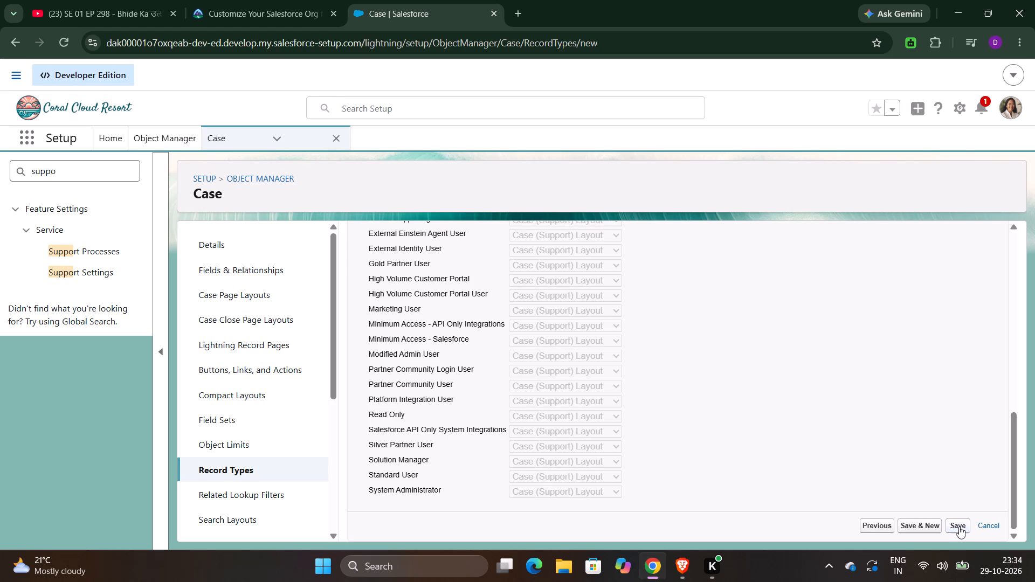
left_click(959, 526)
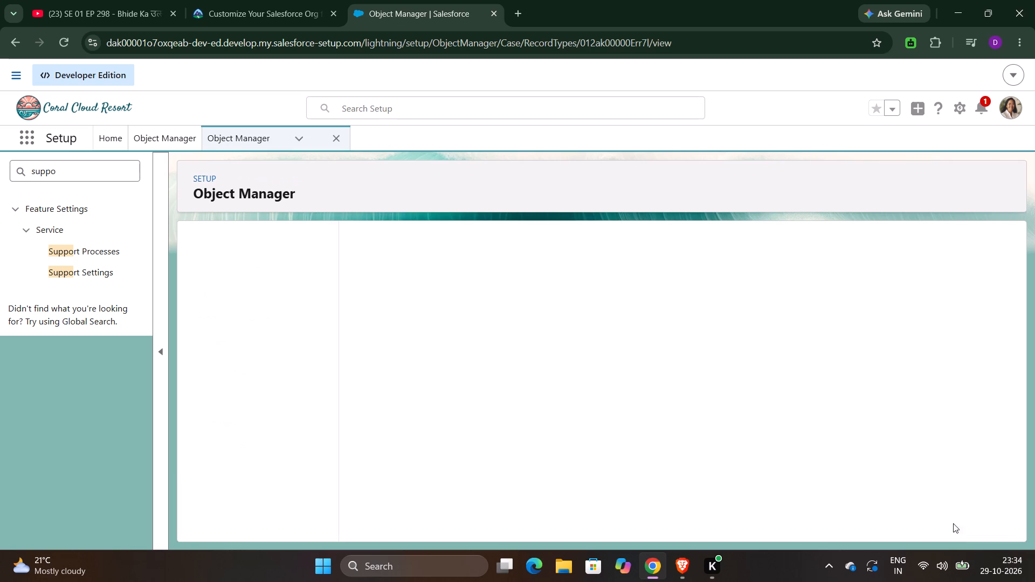
Remove Mechanical, Structural, Refund, Credit Card and Subscription from the Product Support record type's Type picklist values and save.
scroll(456, 507, "down", 3)
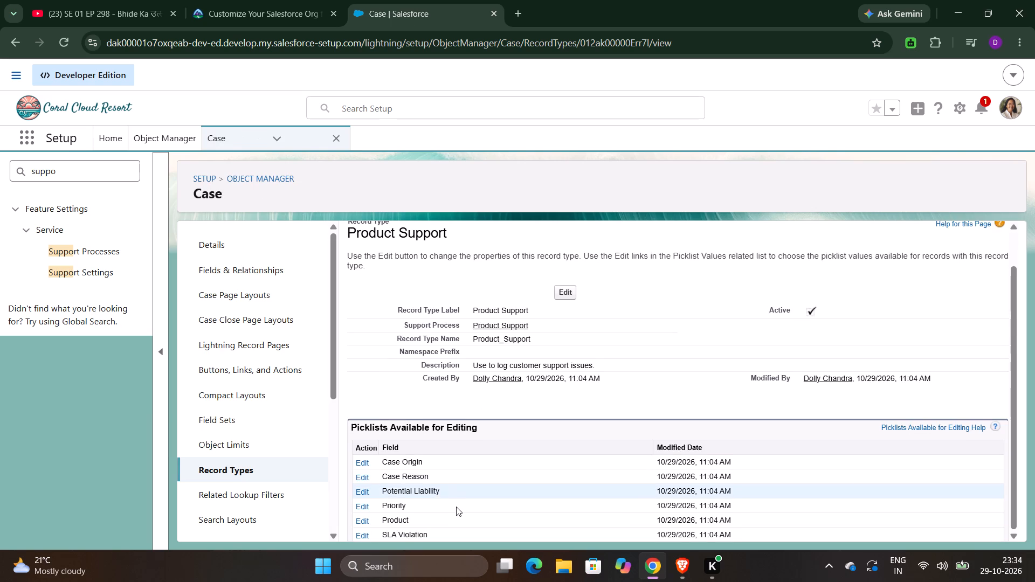
scroll(456, 507, "down", 2)
left_click(361, 524)
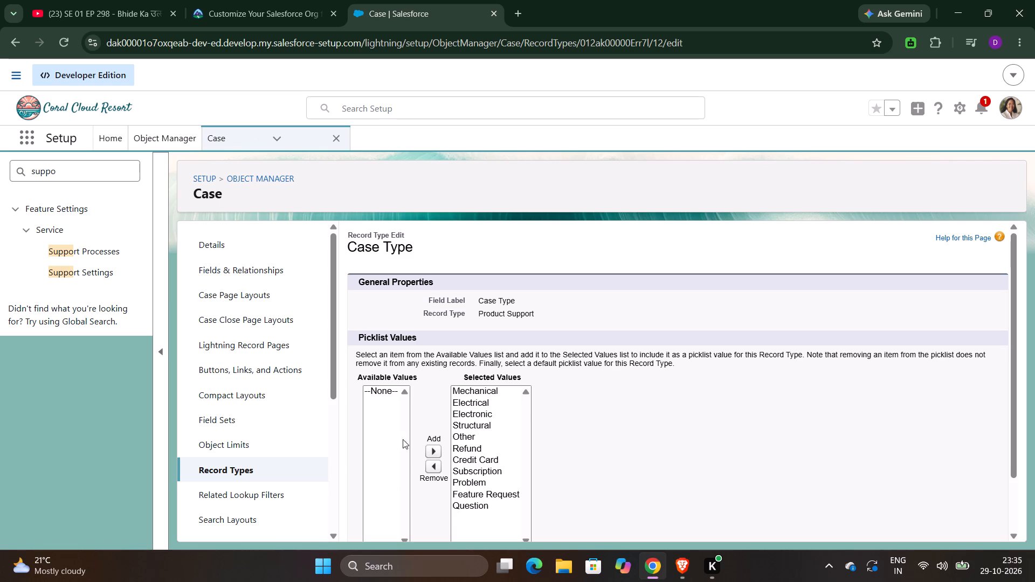
double_click(502, 386, "ctrl")
left_click(502, 386, "ctrl")
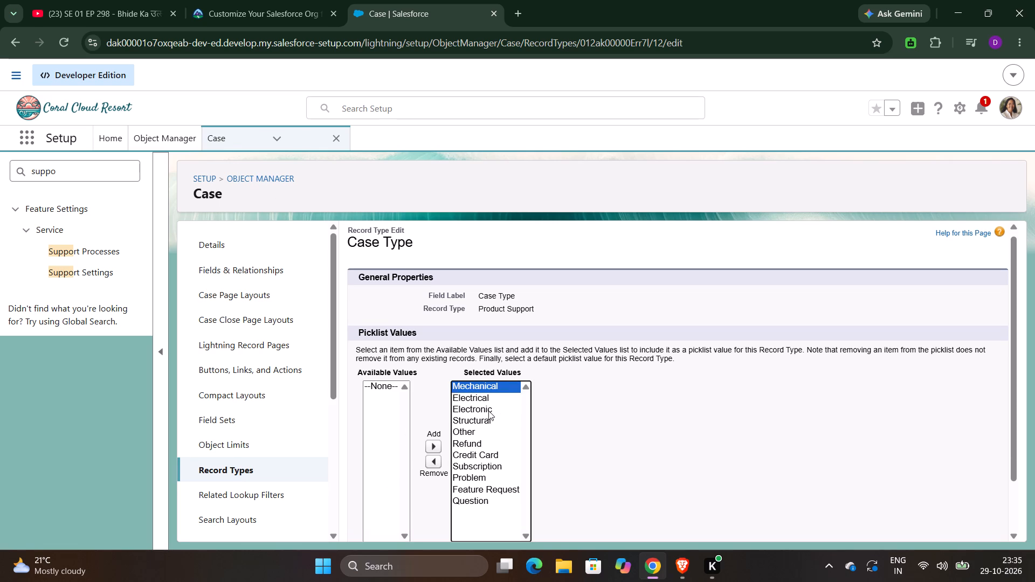
left_click(488, 446, "ctrl")
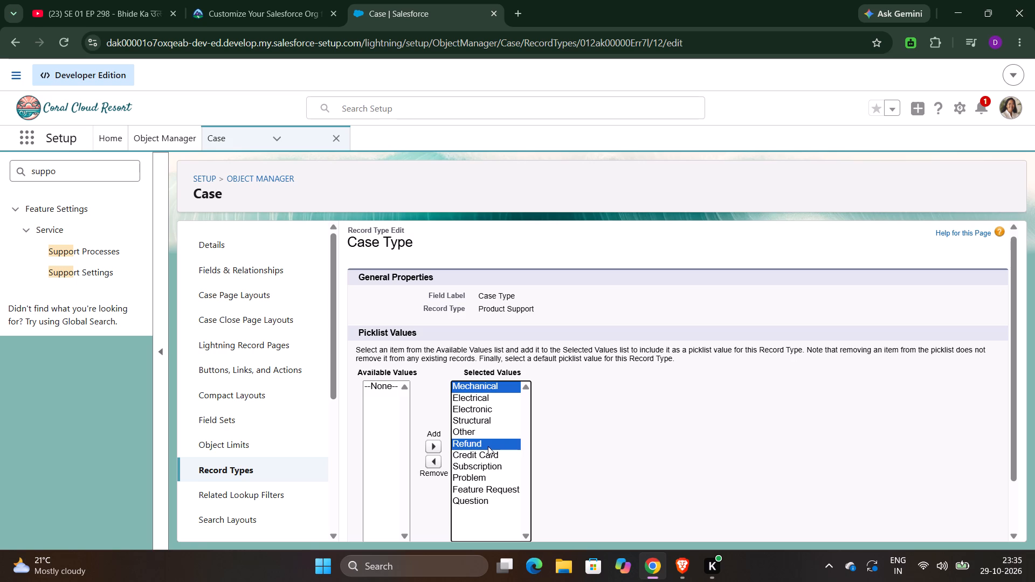
left_click(492, 419, "ctrl")
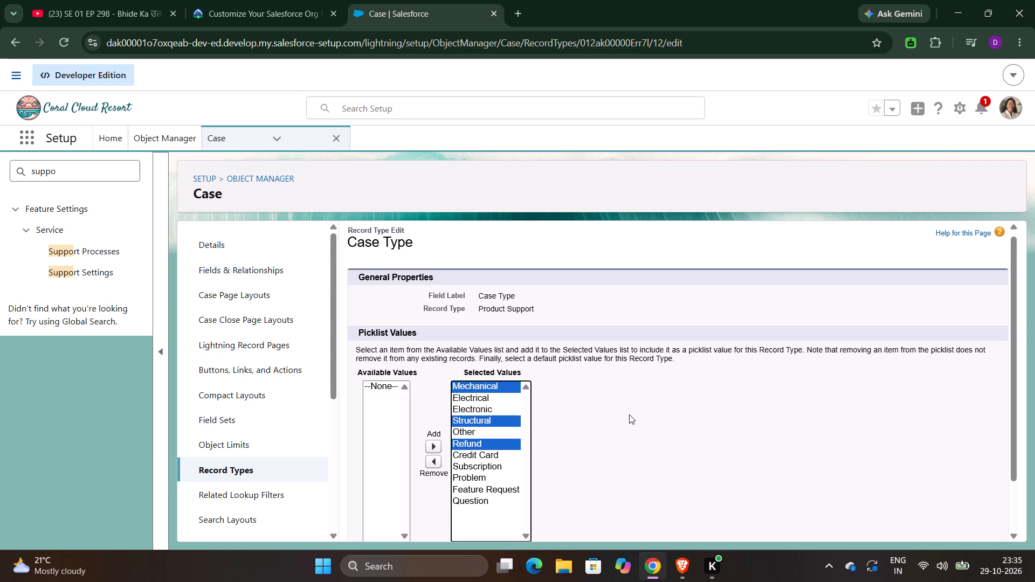
left_click(510, 454, "ctrl")
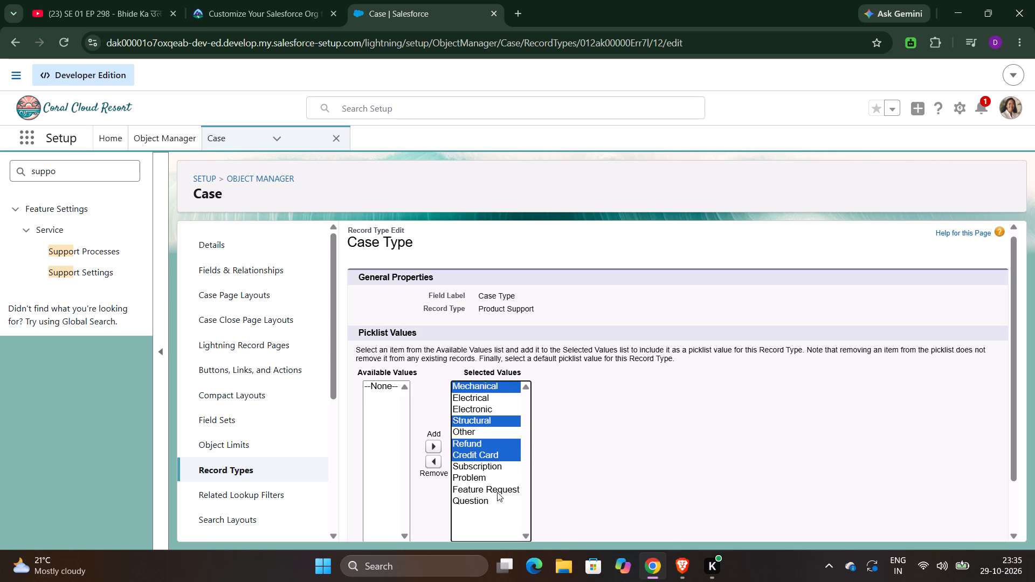
left_click(486, 469, "ctrl")
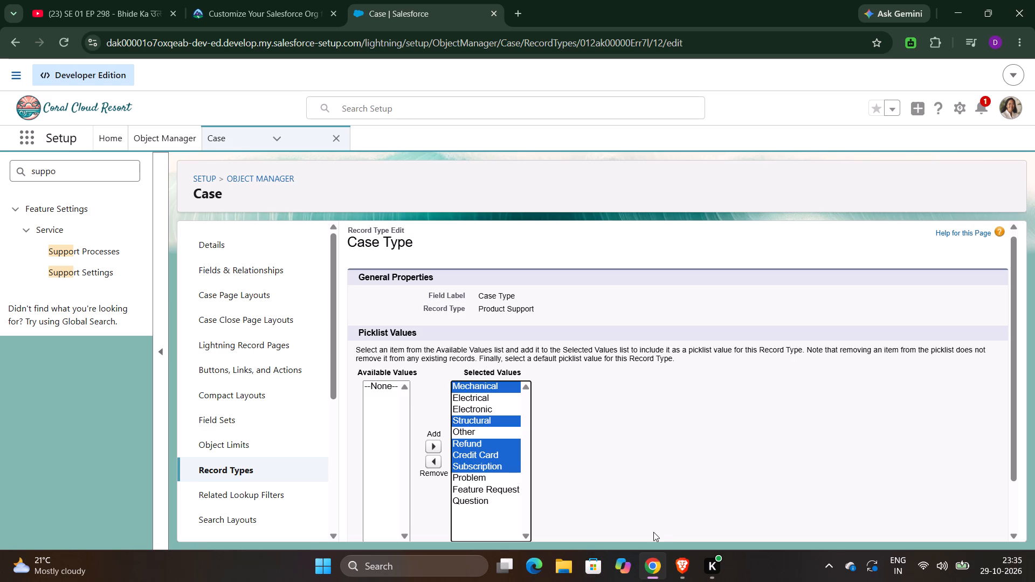
scroll(626, 460, "down", 2)
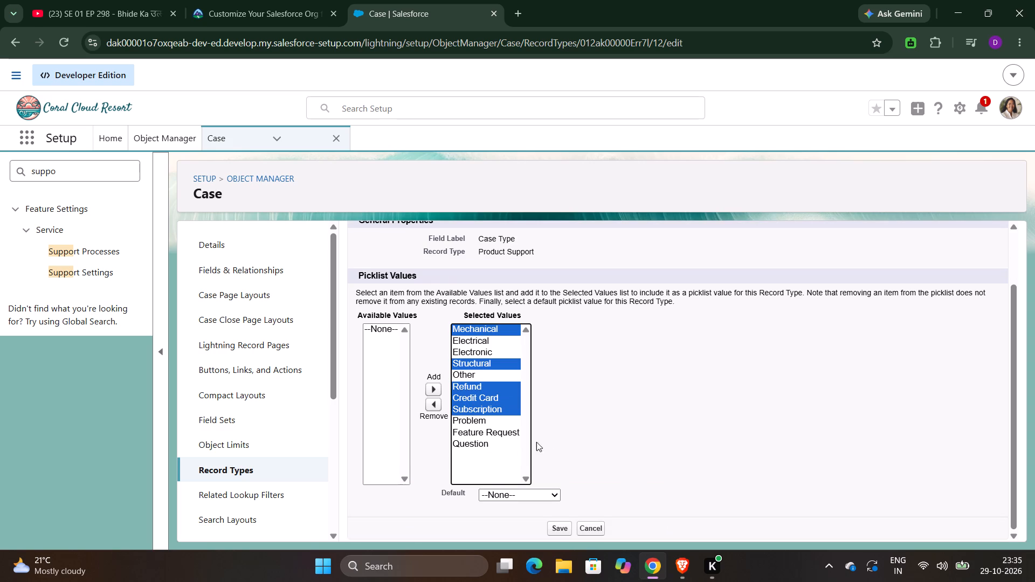
left_click(434, 400)
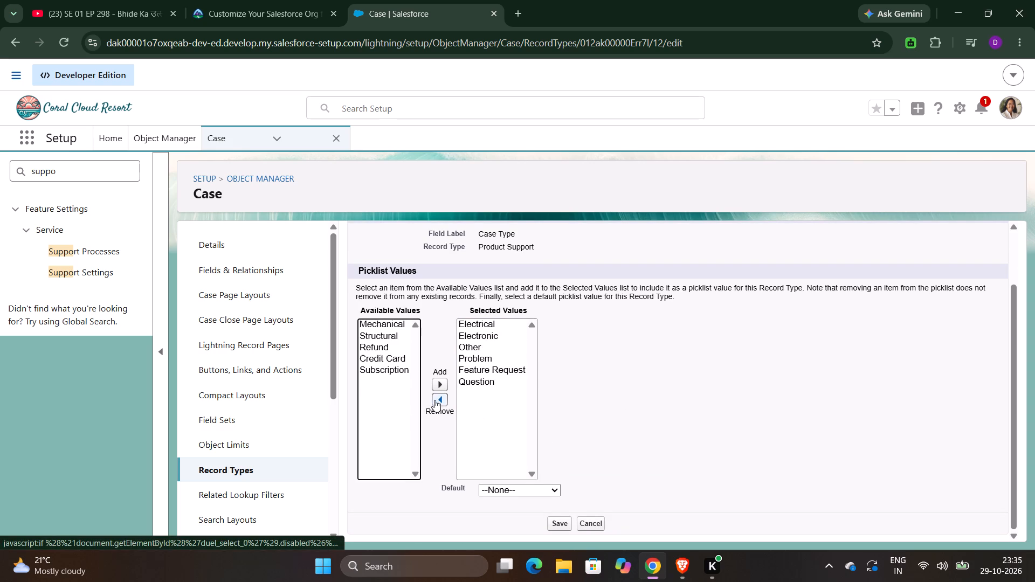
left_click(560, 522)
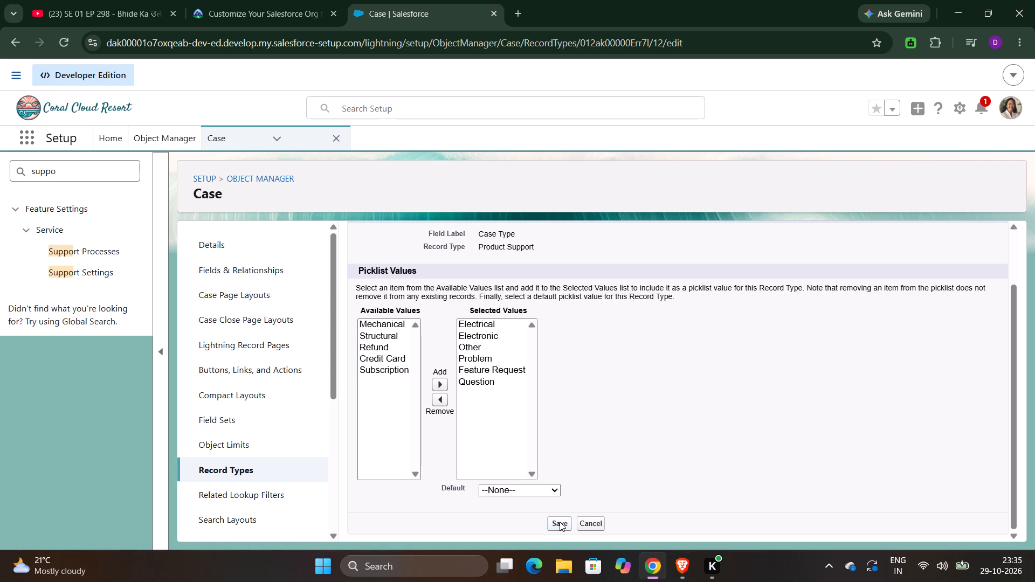
left_click(560, 522)
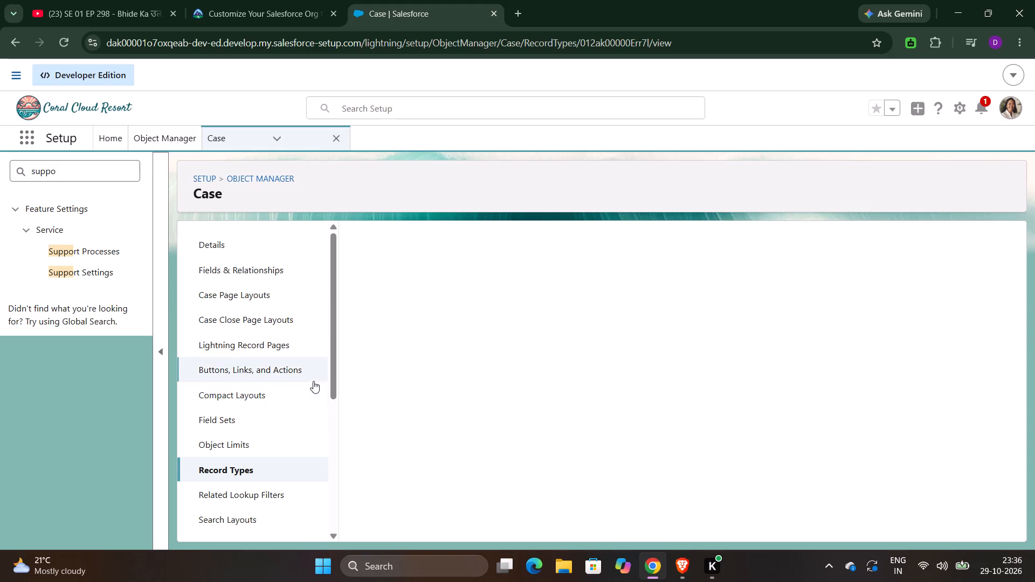
Start a new Case record type and set its label to Billing, copied from the Trailhead instructions.
scroll(475, 384, "down", 3)
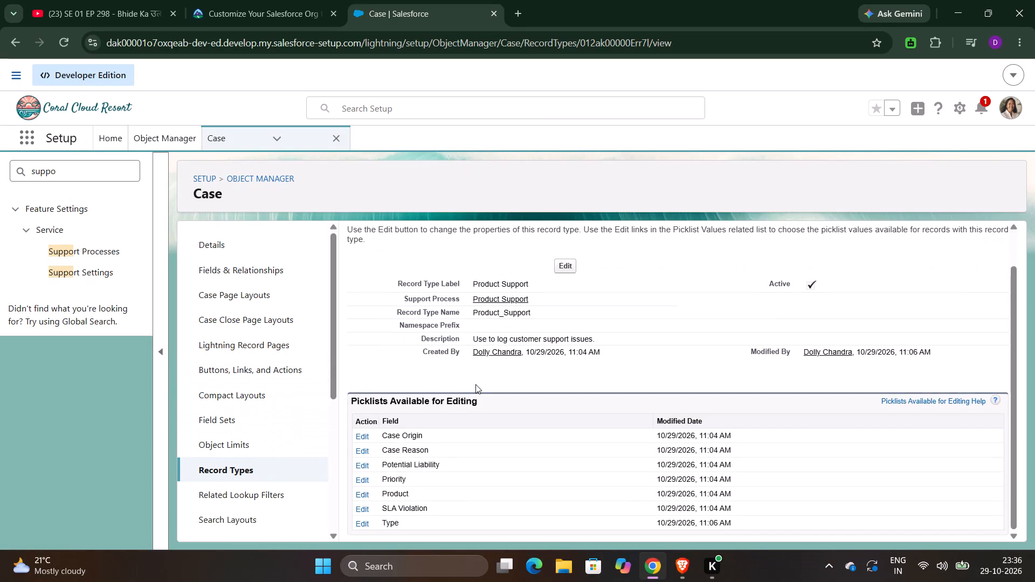
scroll(578, 384, "up", 9)
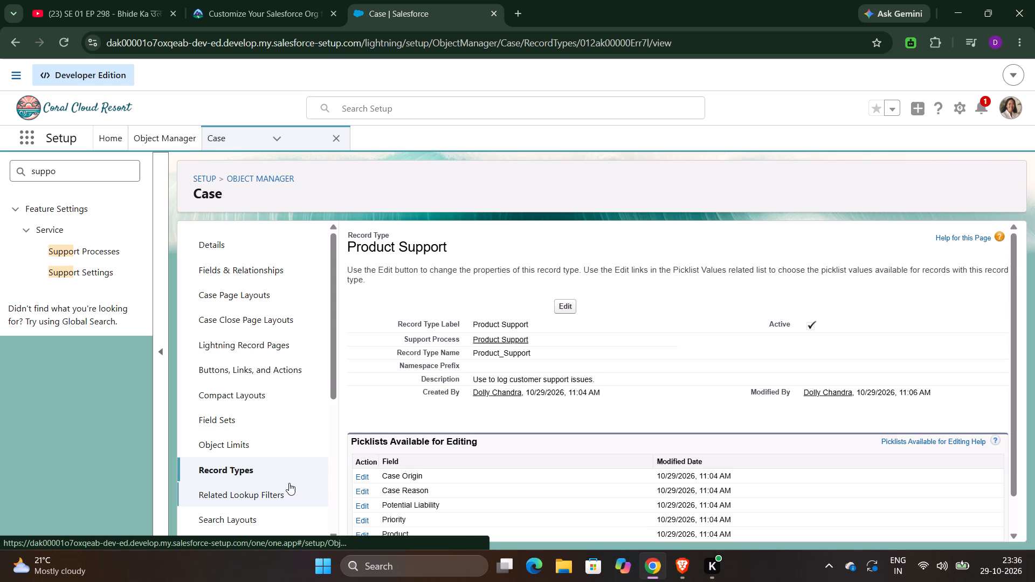
left_click(239, 469)
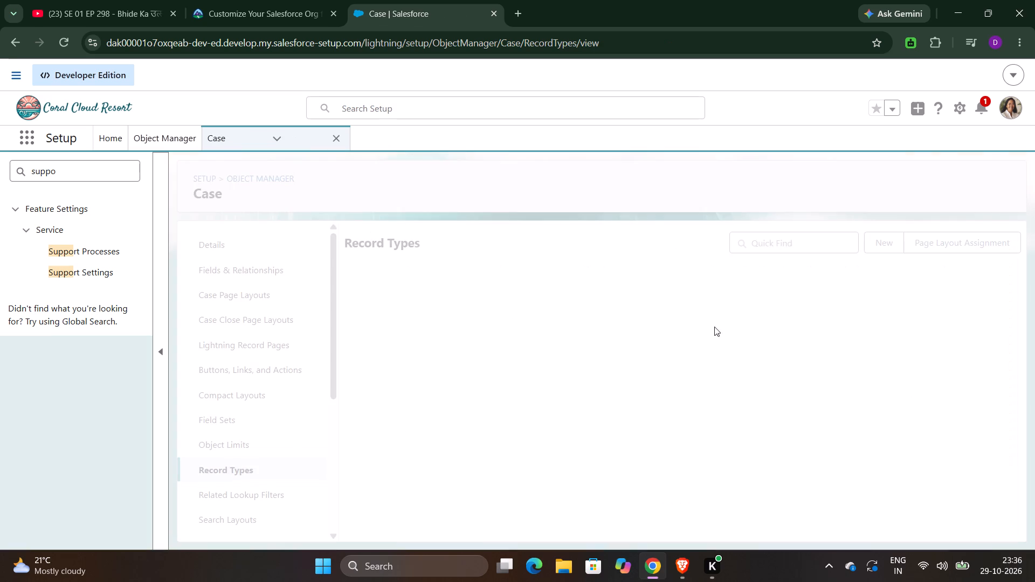
left_click(896, 244)
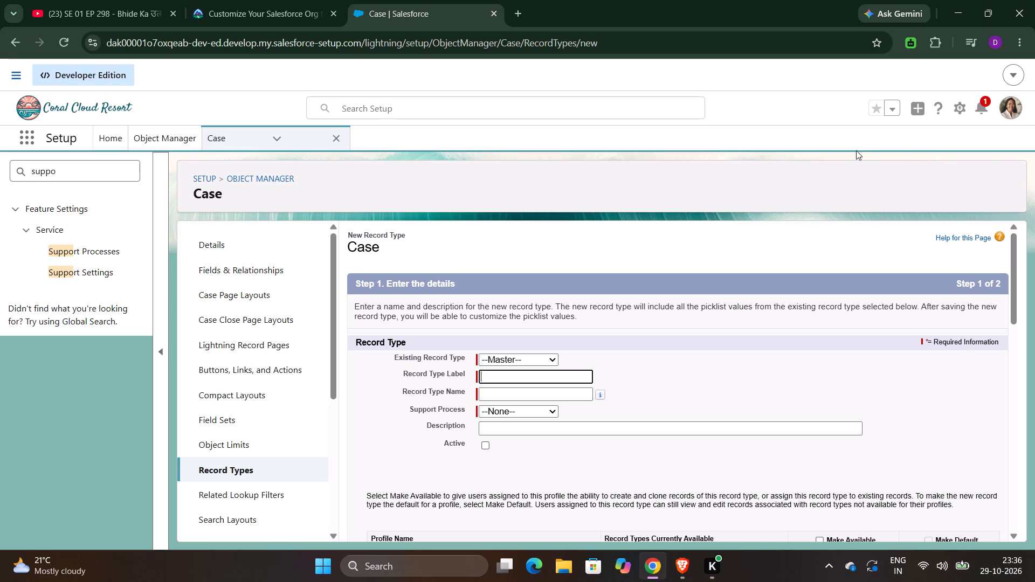
left_click(254, 0)
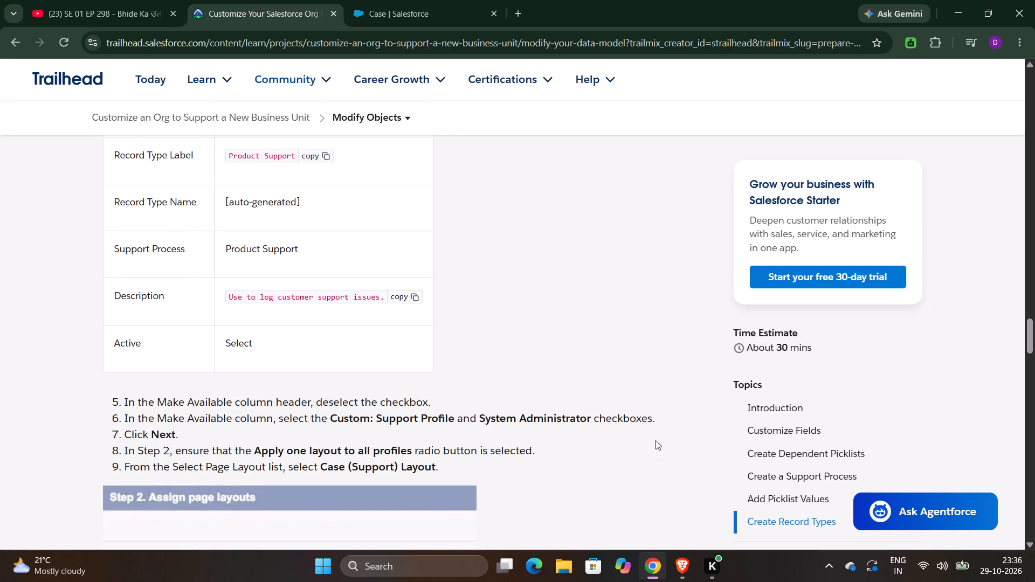
scroll(629, 456, "down", 3)
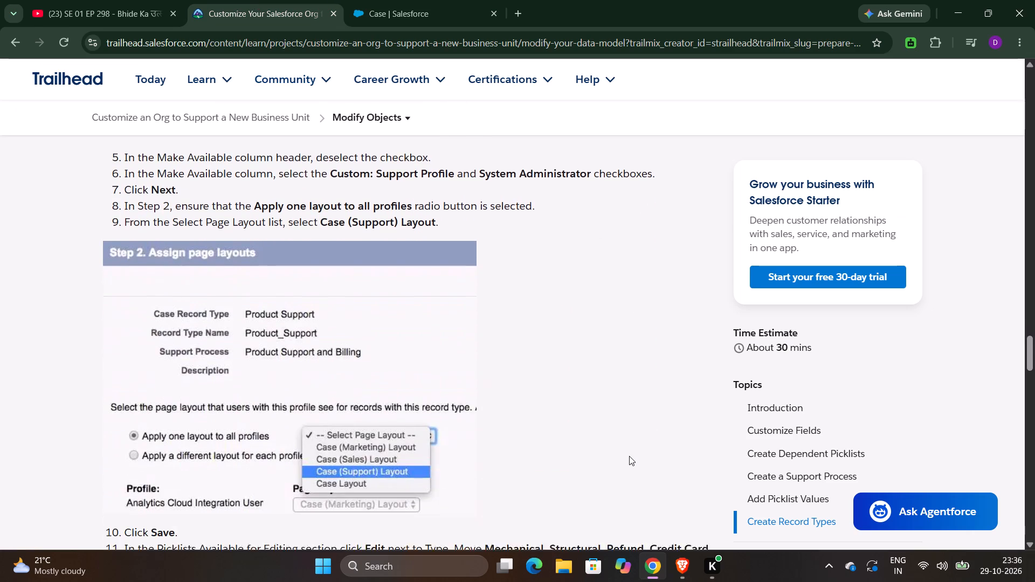
scroll(629, 456, "down", 7)
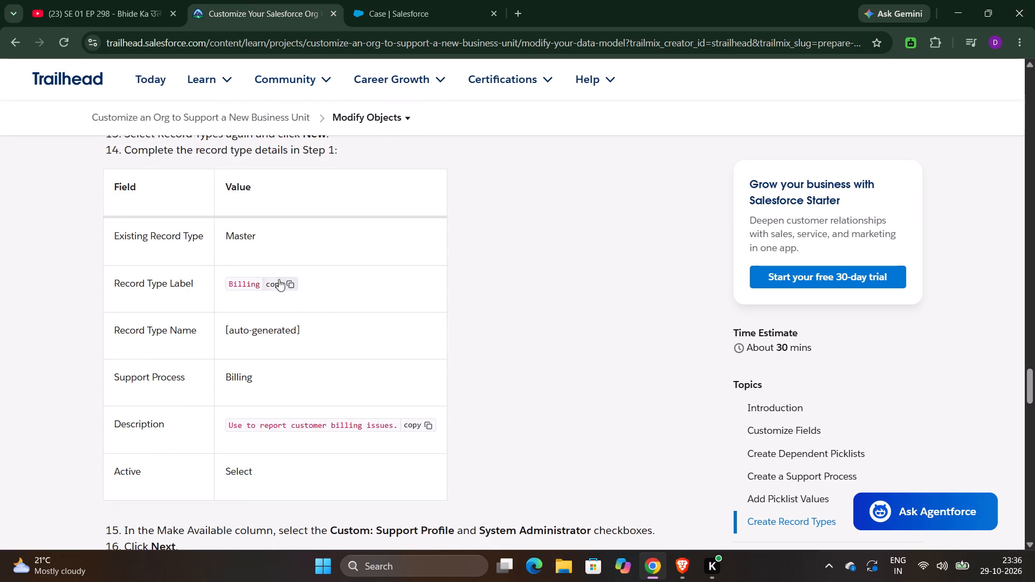
left_click(286, 283)
left_click(434, 0)
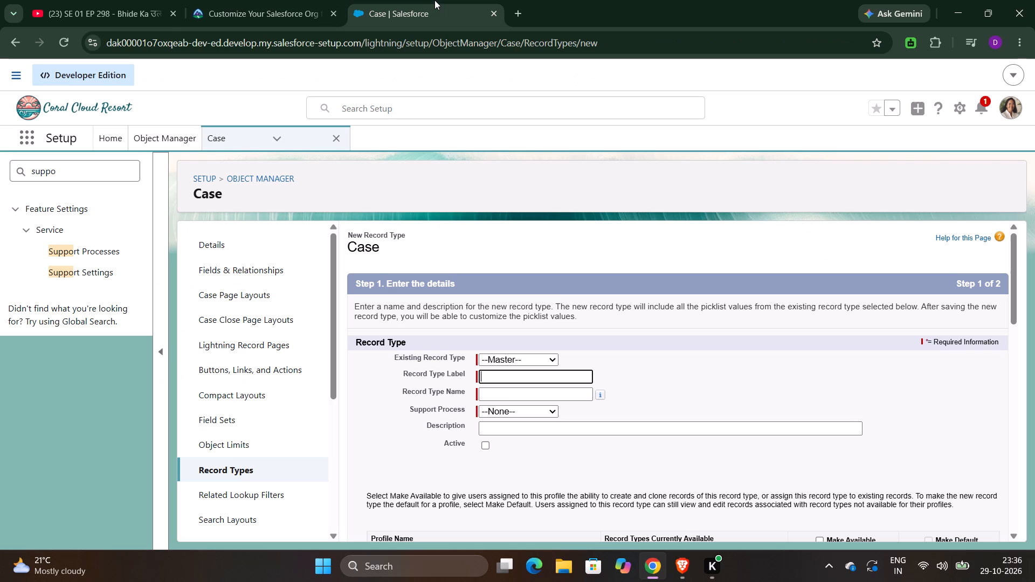
left_click(528, 371)
key("ctrl+v")
left_click(531, 396)
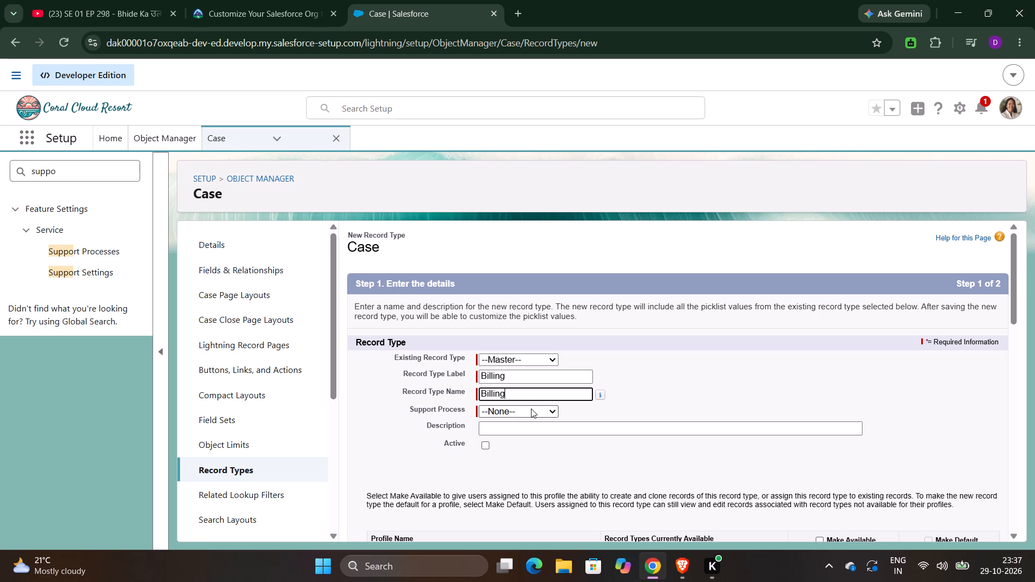
Give the record type the description "Use to report customer billing issues.", choose the Billing support process, and mark it active.
left_click(239, 0)
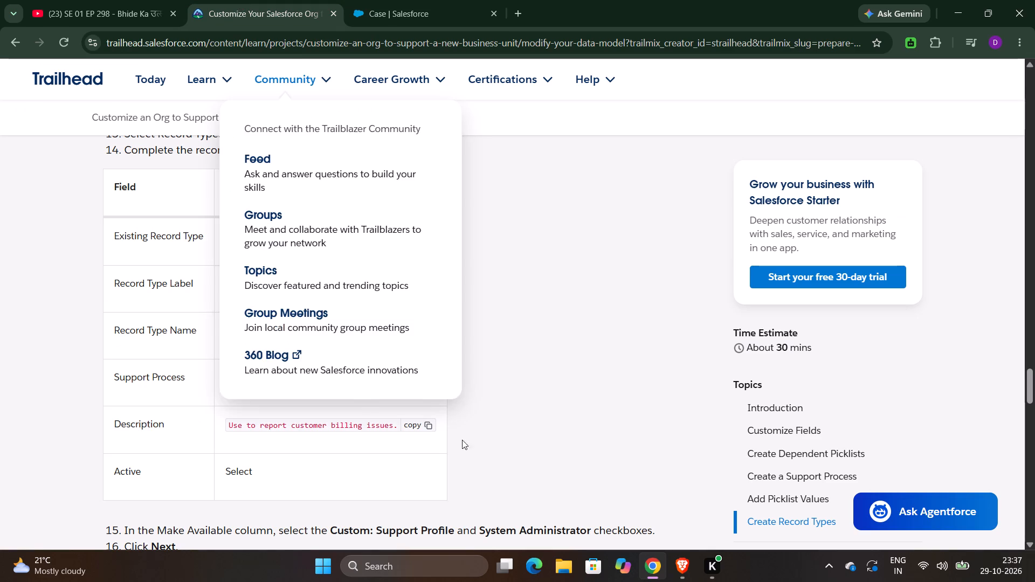
left_click(425, 428)
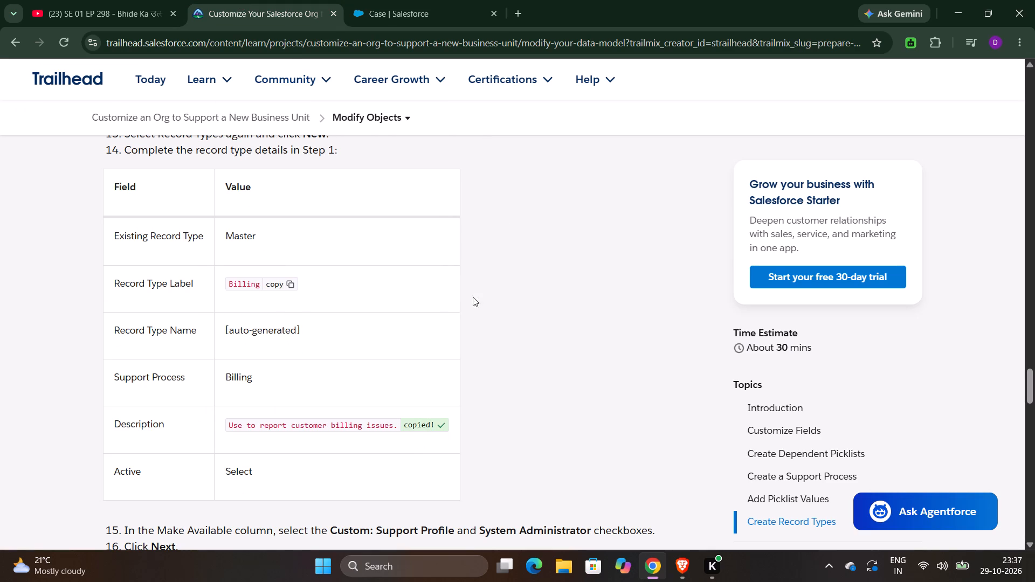
left_click(406, 2)
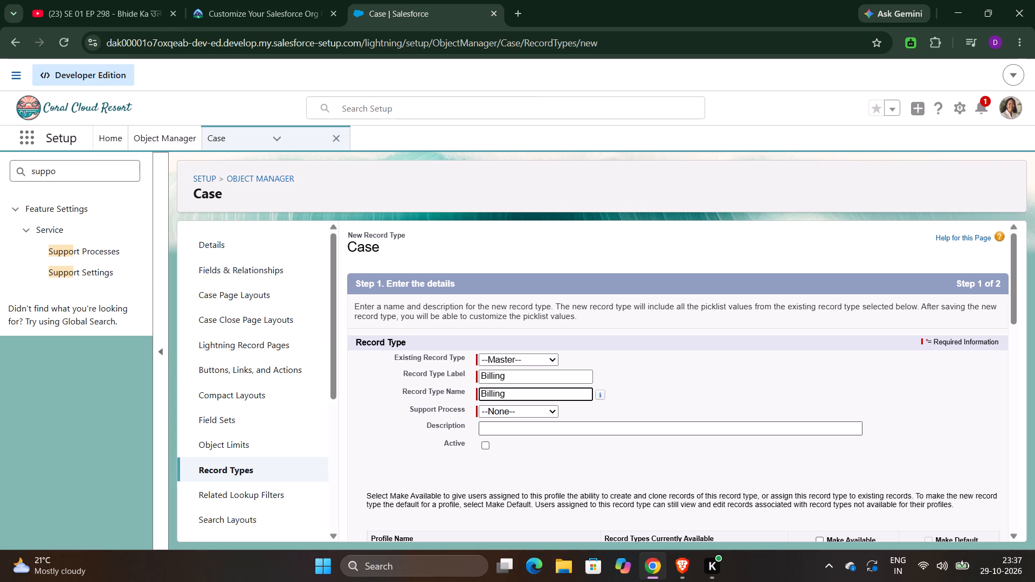
left_click(536, 424)
key("ctrl+v")
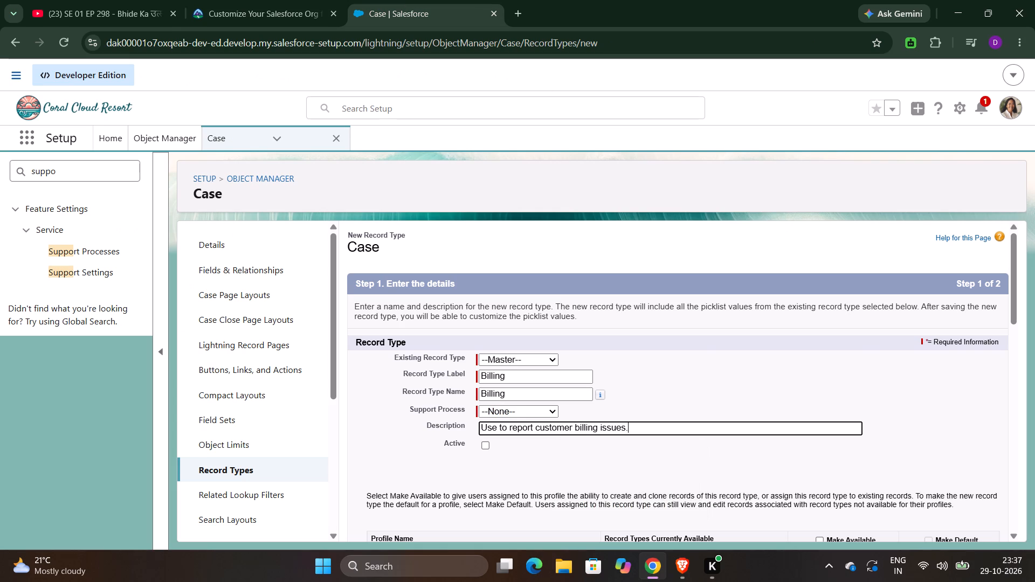
left_click(530, 405)
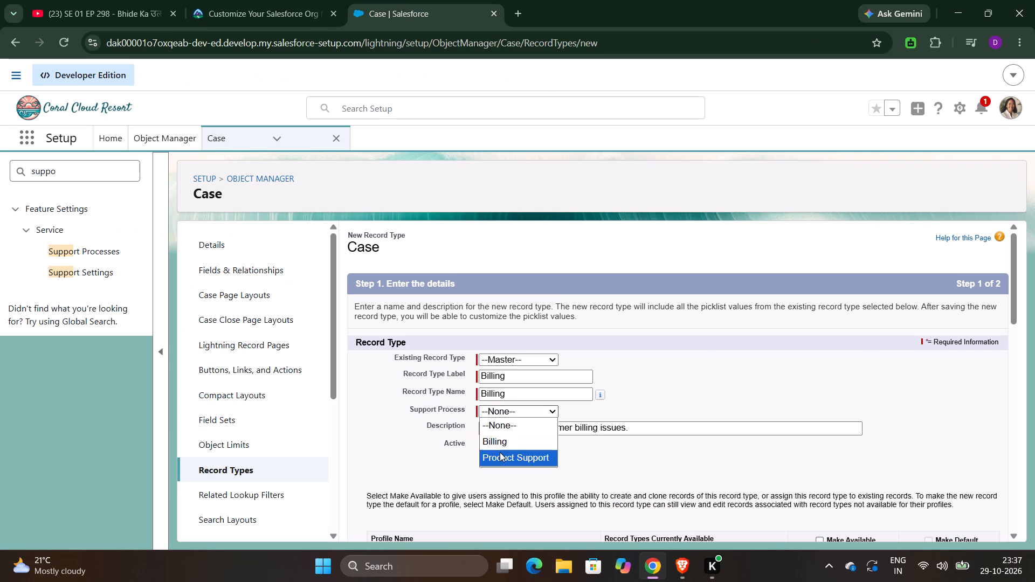
left_click(500, 445)
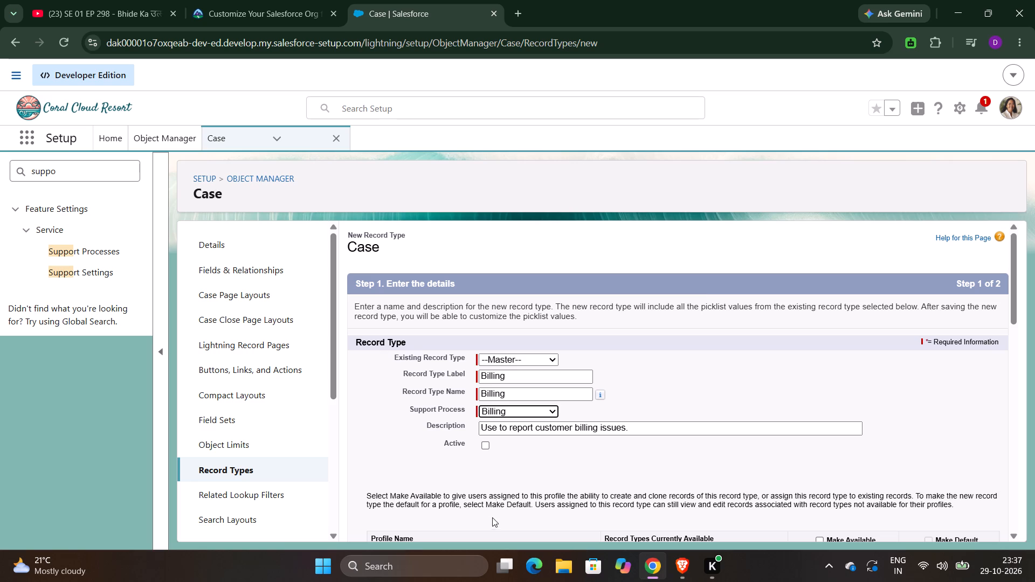
left_click(486, 443)
Make the Billing record type available to Custom: Support Profile and System Administrator, and continue to page layout assignment.
scroll(486, 443, "down", 1)
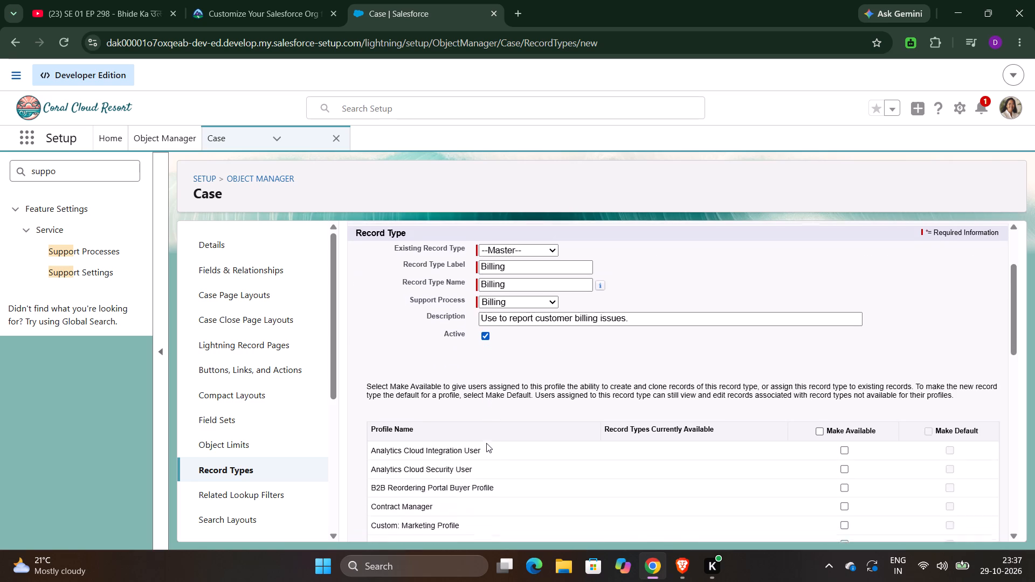
scroll(486, 443, "down", 4)
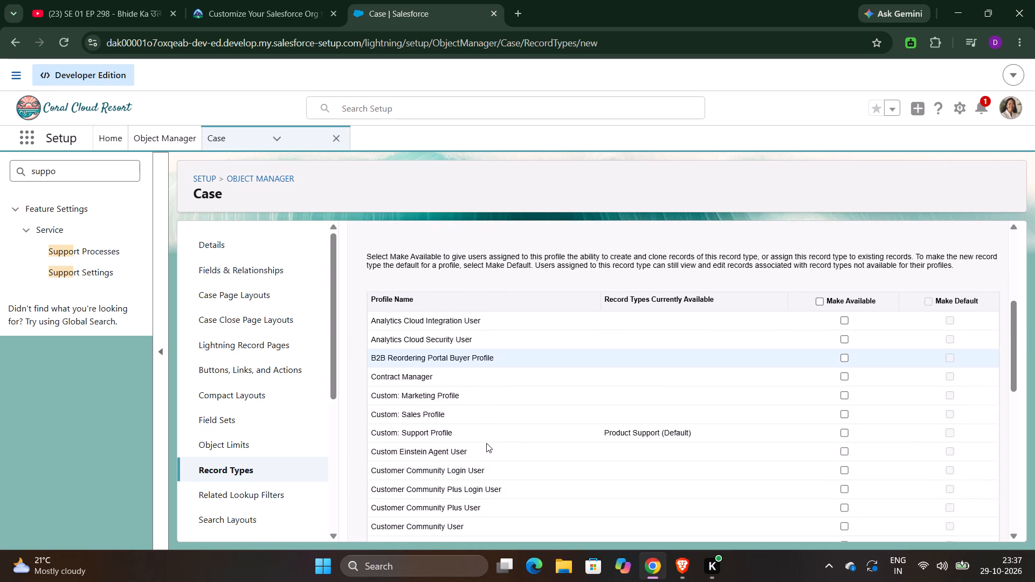
scroll(486, 443, "down", 1)
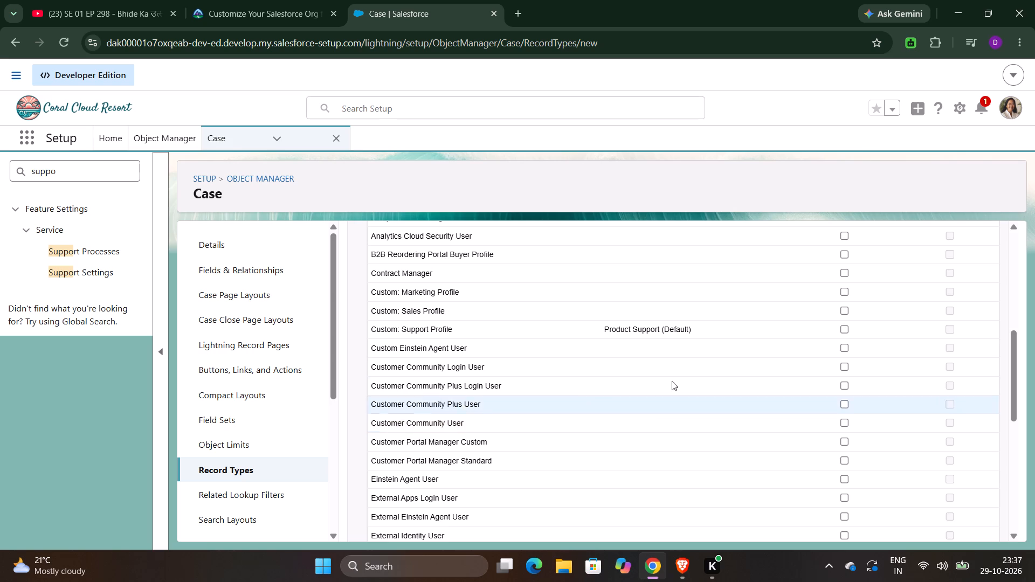
left_click(847, 327)
scroll(847, 327, "down", 5)
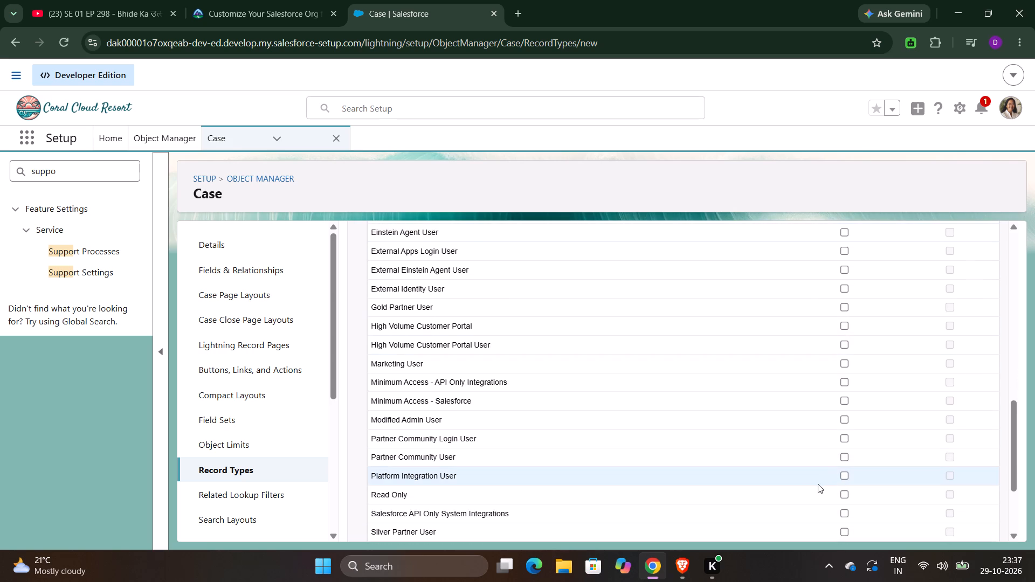
scroll(755, 390, "down", 4)
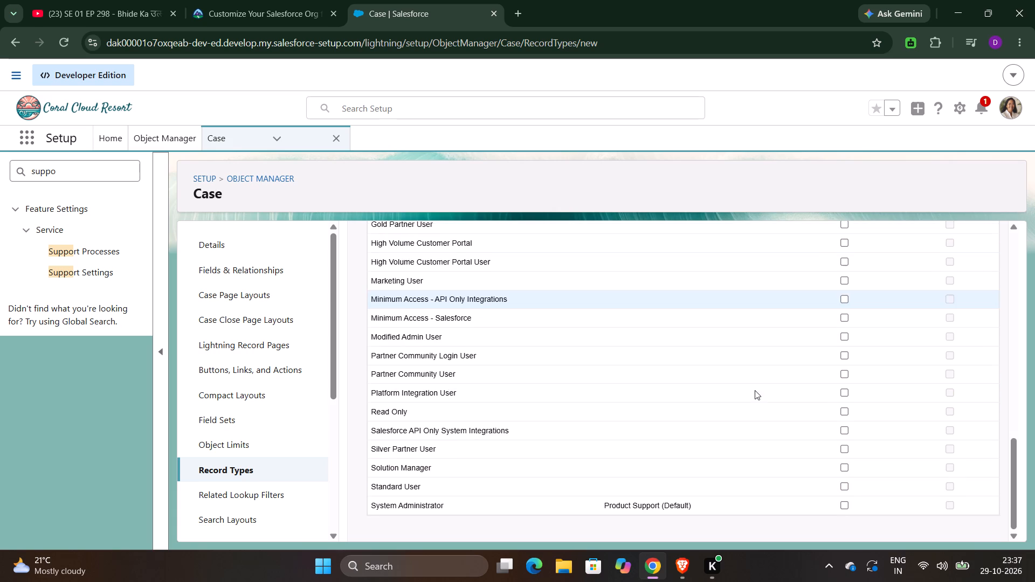
scroll(755, 390, "down", 1)
left_click(844, 458)
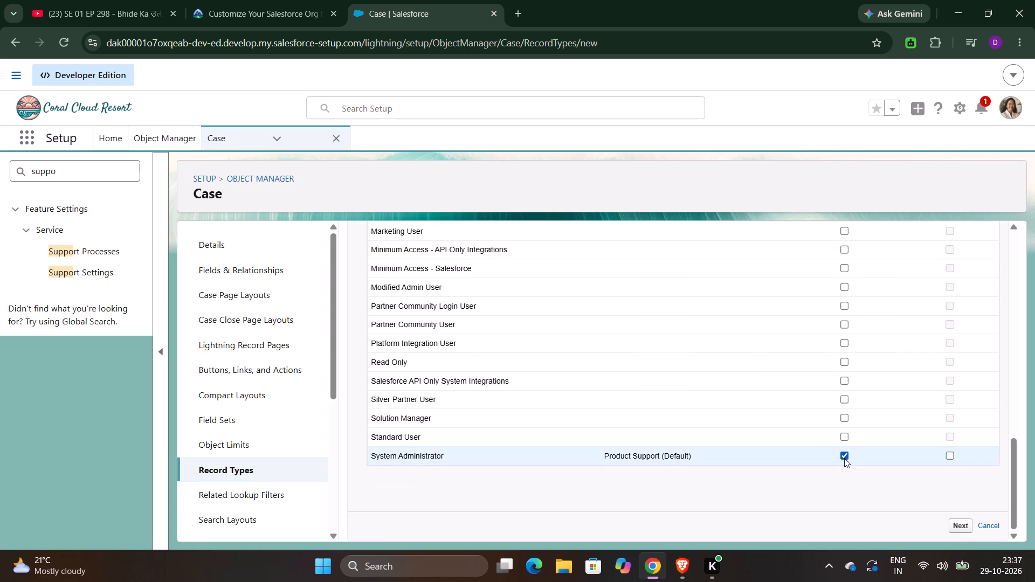
left_click(964, 525)
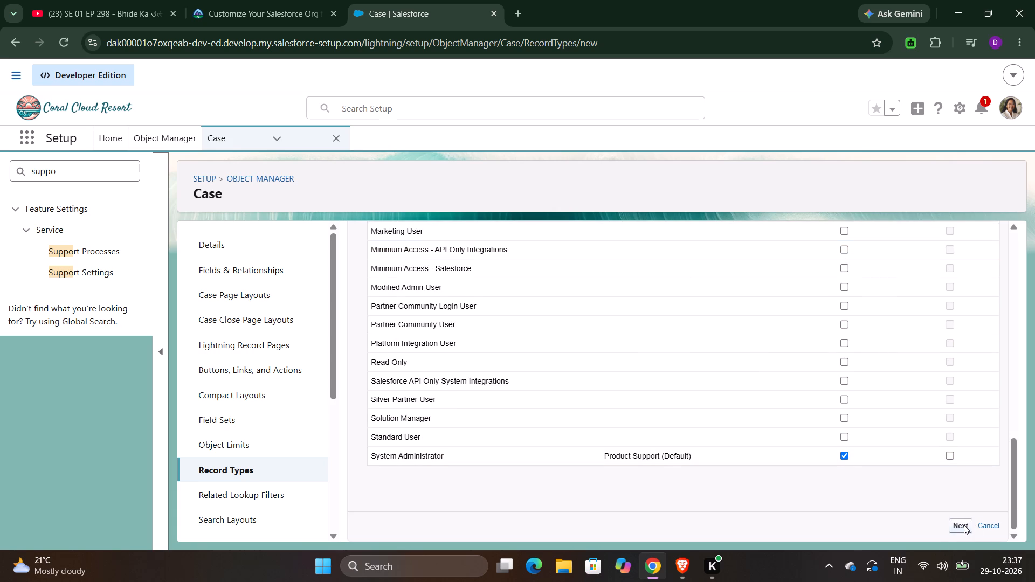
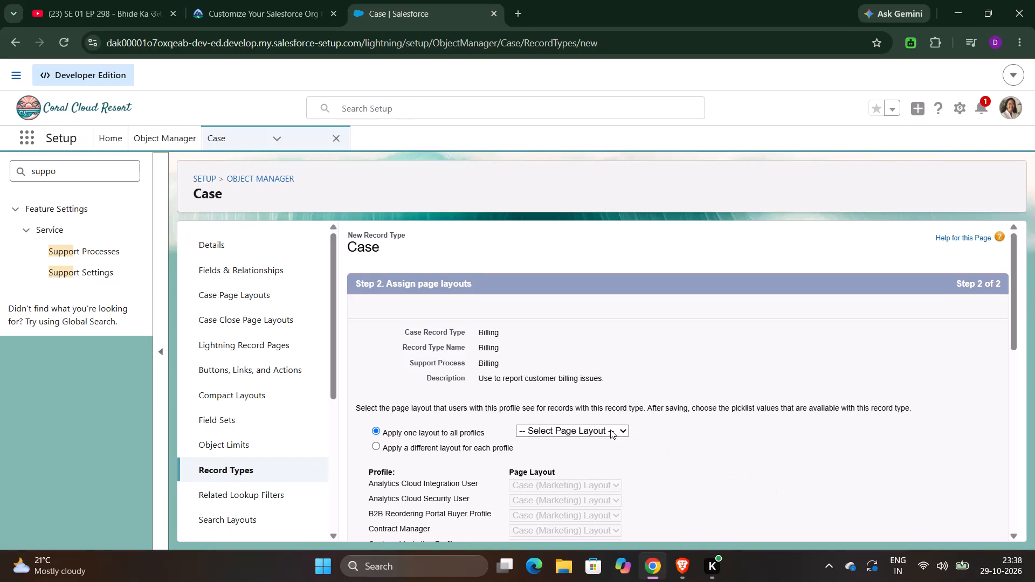
Apply the Case (Support) Layout to all profiles for the Billing record type and save it.
left_click(609, 428)
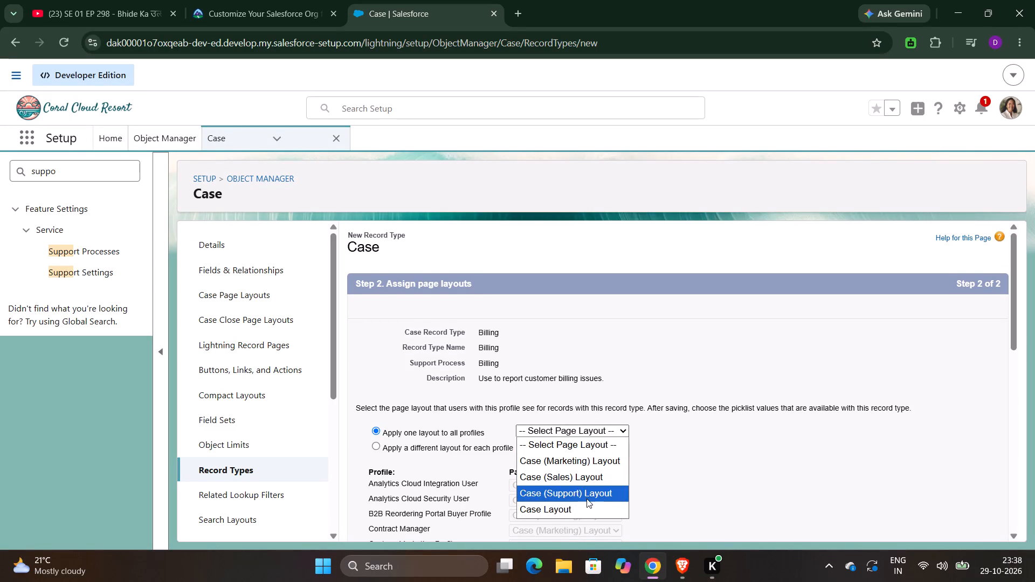
left_click(586, 498)
scroll(854, 404, "down", 5)
scroll(854, 404, "up", 6)
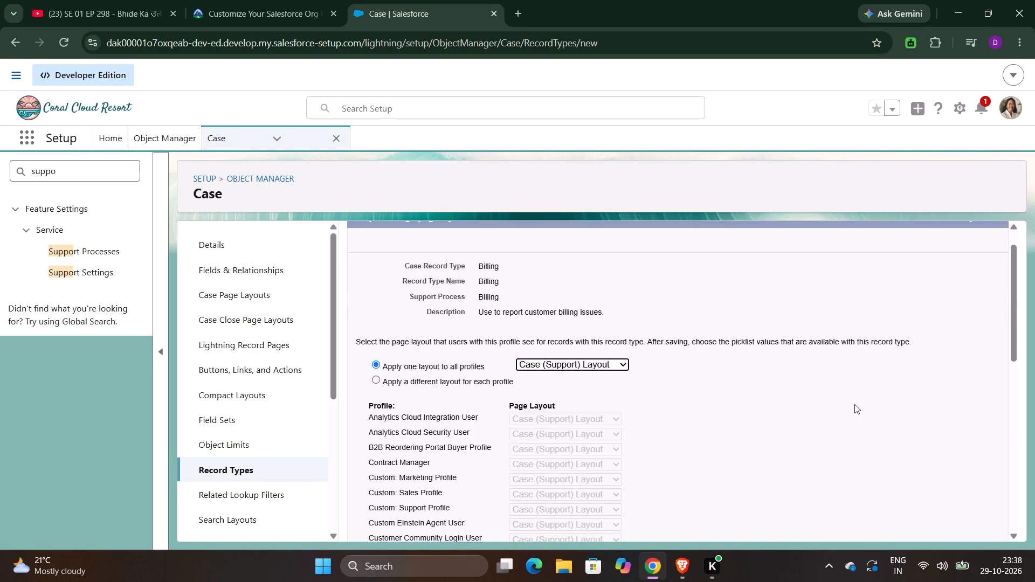
scroll(854, 404, "up", 1)
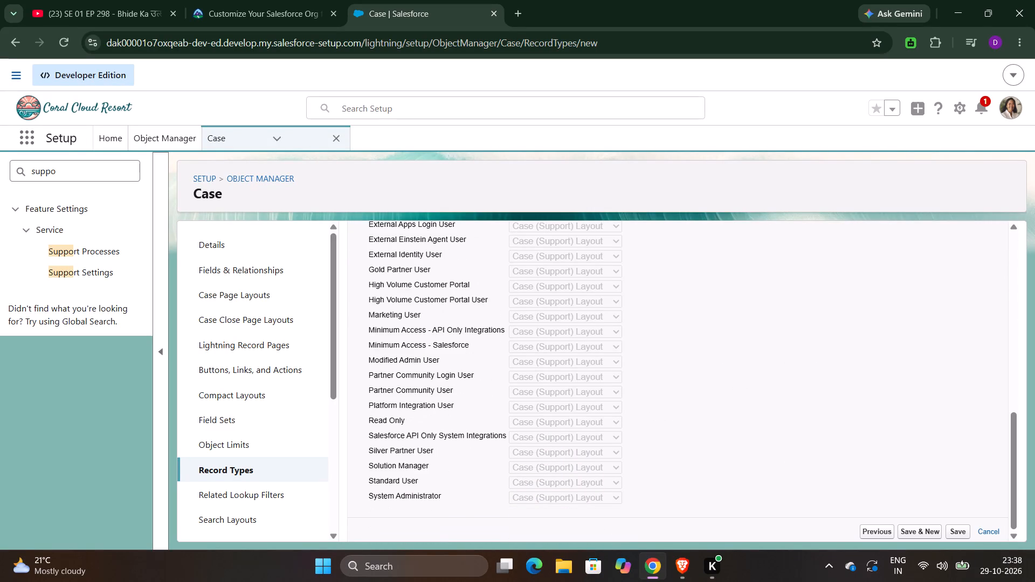
left_click(954, 524)
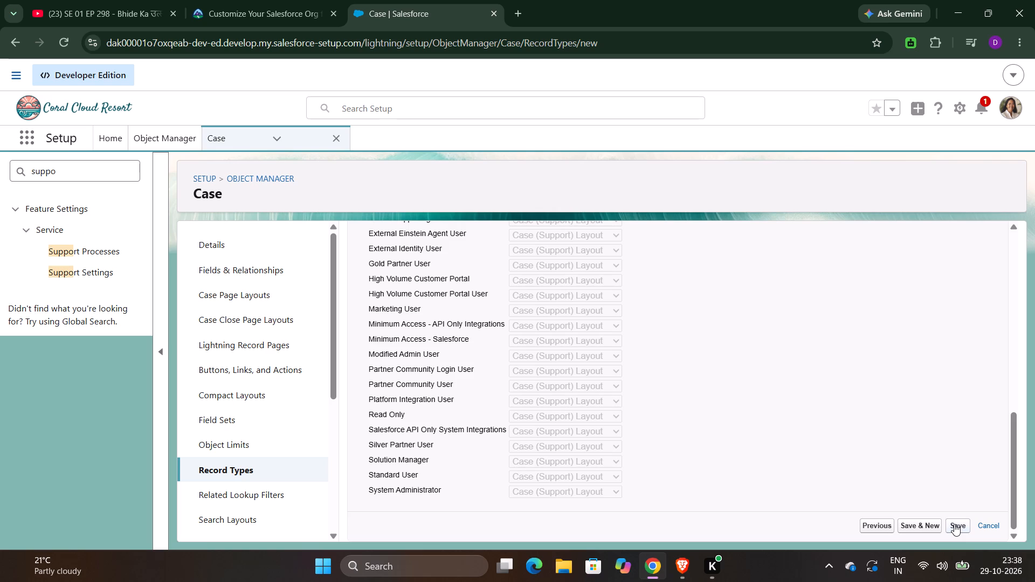
left_click(954, 524)
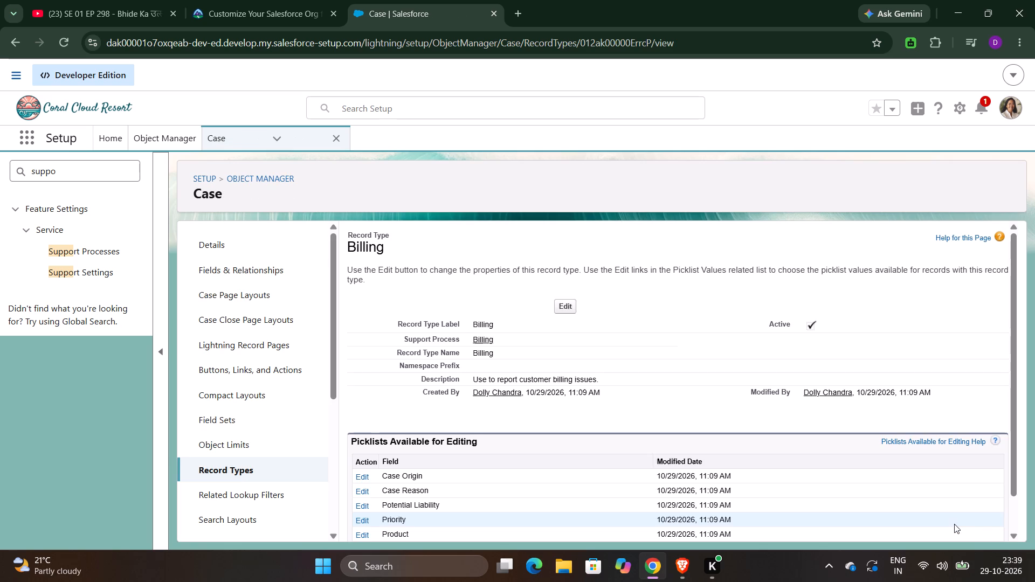
Remove Mechanical, Electrical, Structural and Feature Request from the Billing record type's Type picklist values and save.
scroll(954, 524, "down", 5)
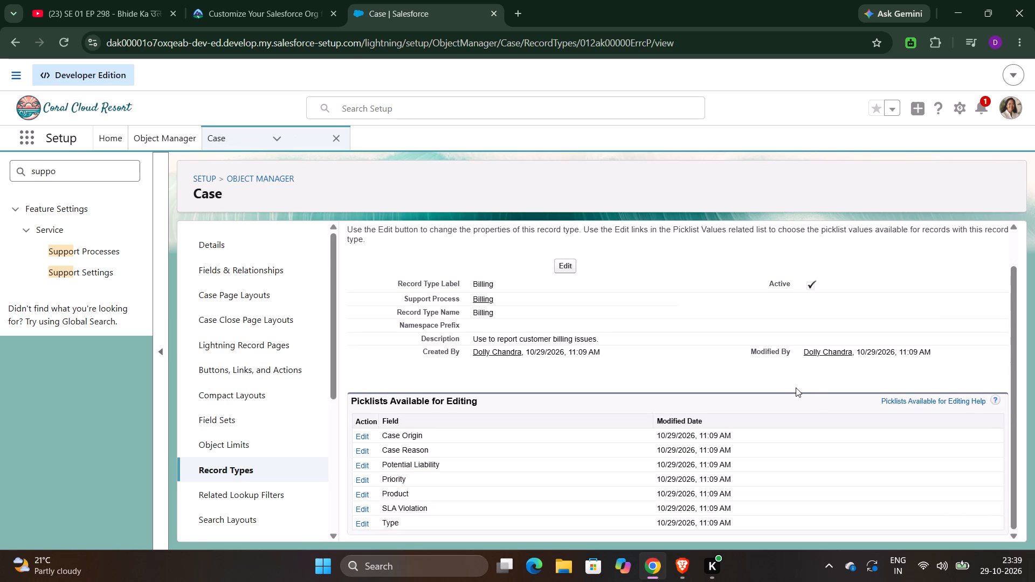
scroll(648, 447, "down", 2)
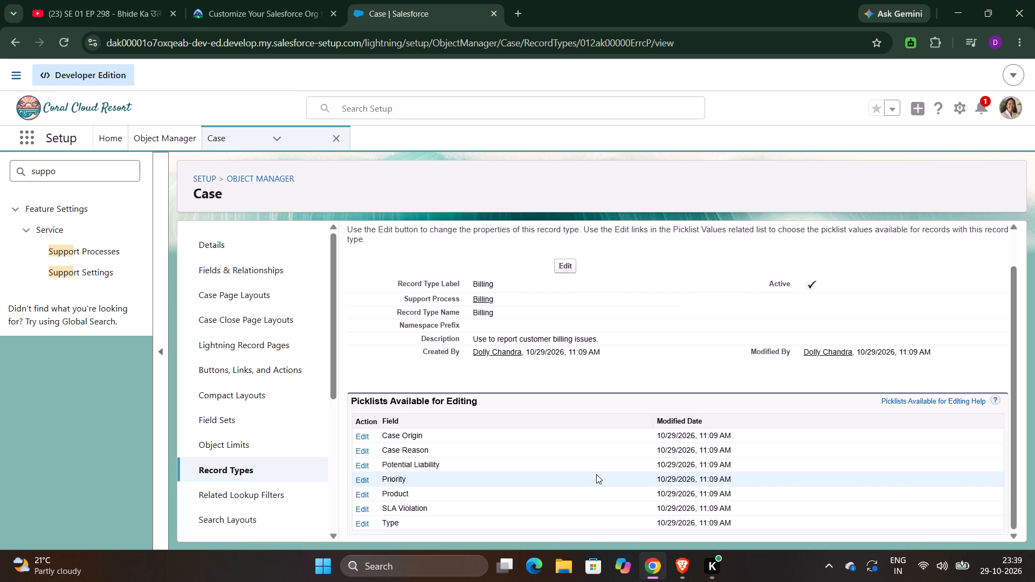
left_click(354, 518)
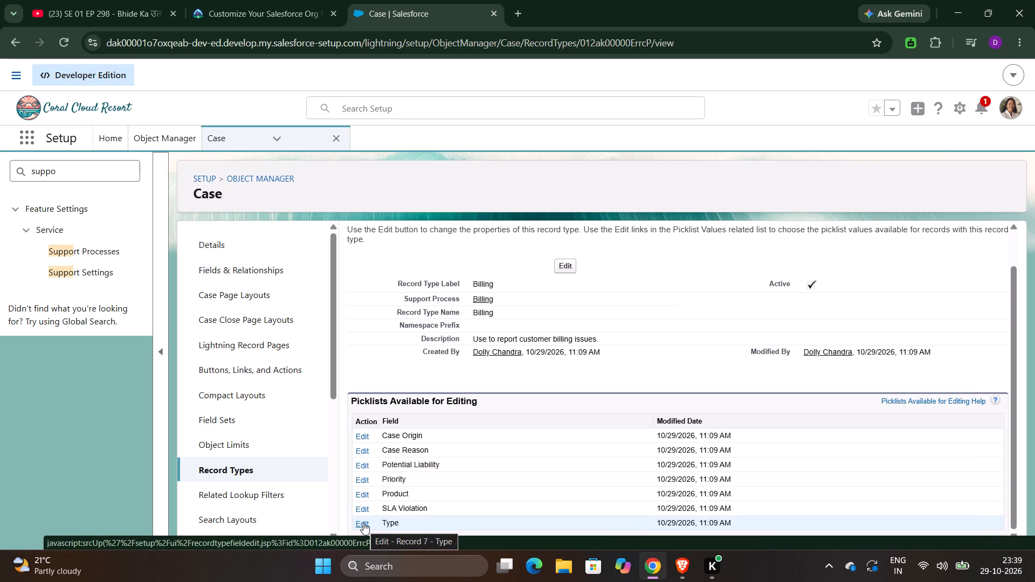
scroll(363, 523, "down", 2)
scroll(577, 325, "up", 1)
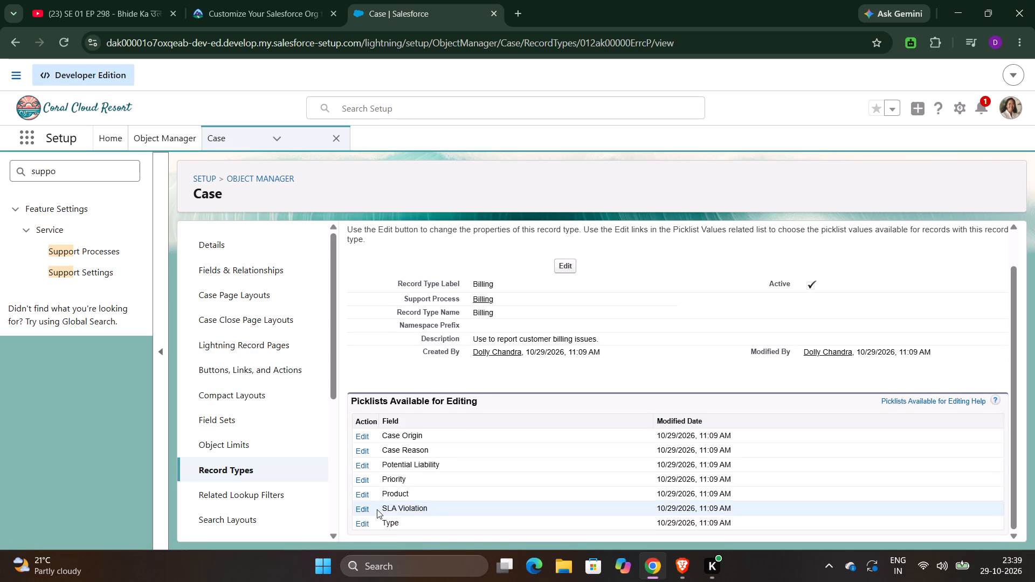
left_click(362, 526)
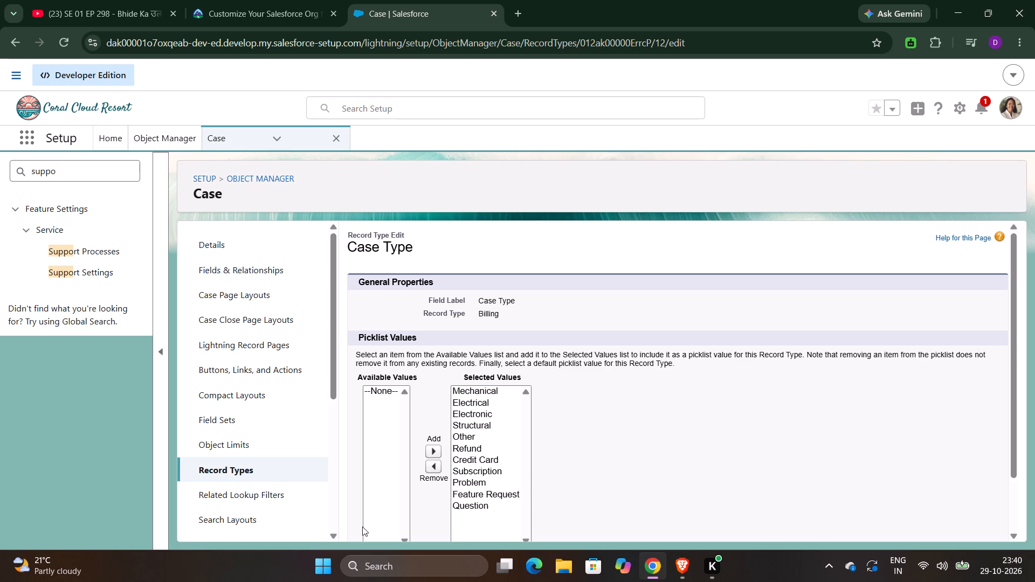
left_click(492, 392)
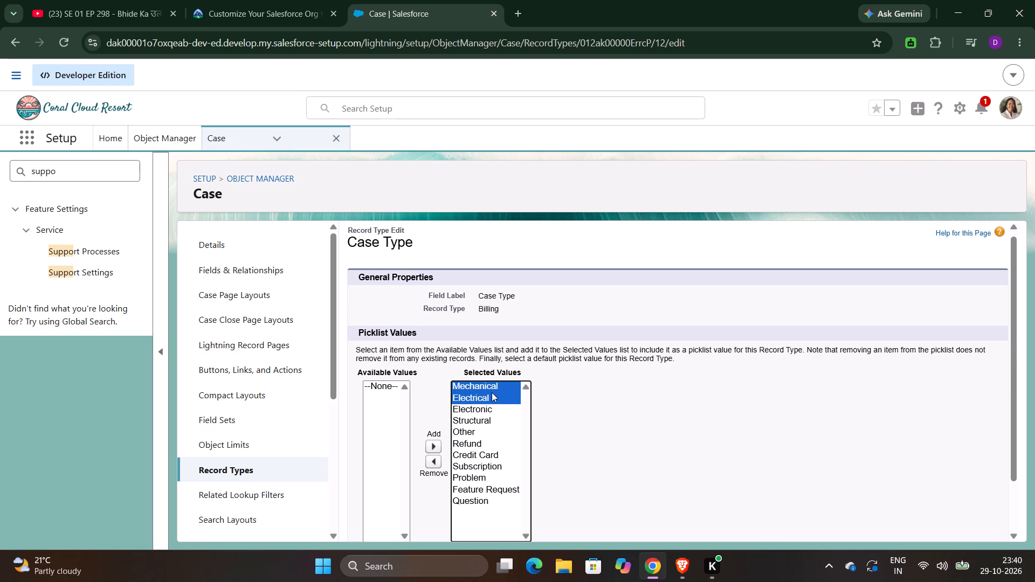
left_click(495, 395)
left_click(495, 395)
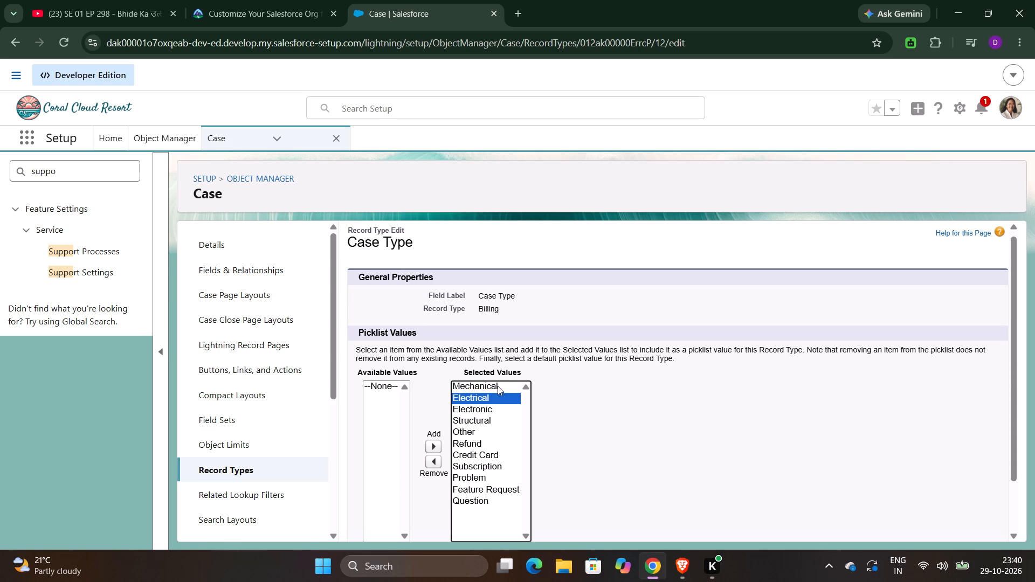
left_click(499, 384)
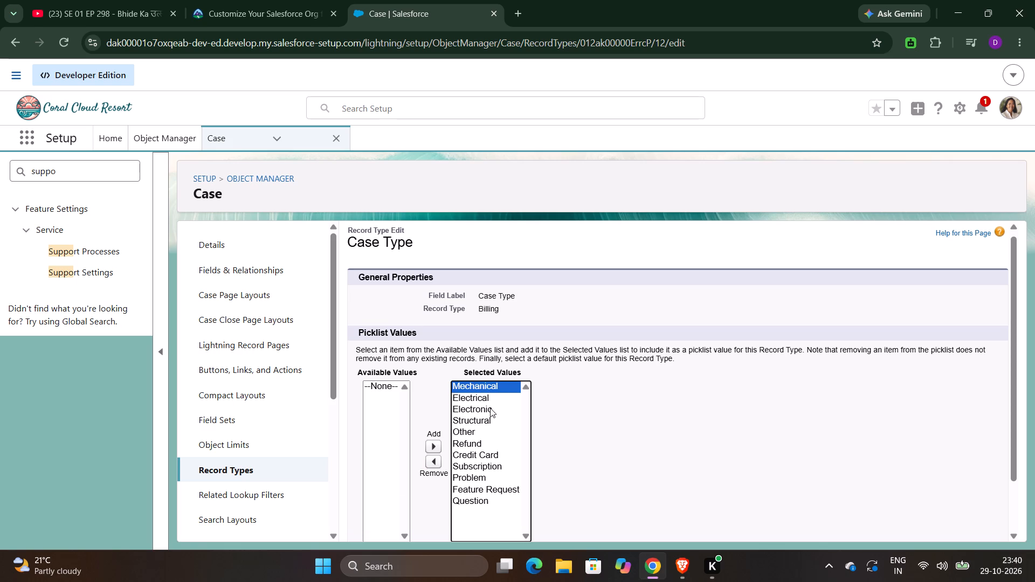
left_click(486, 399)
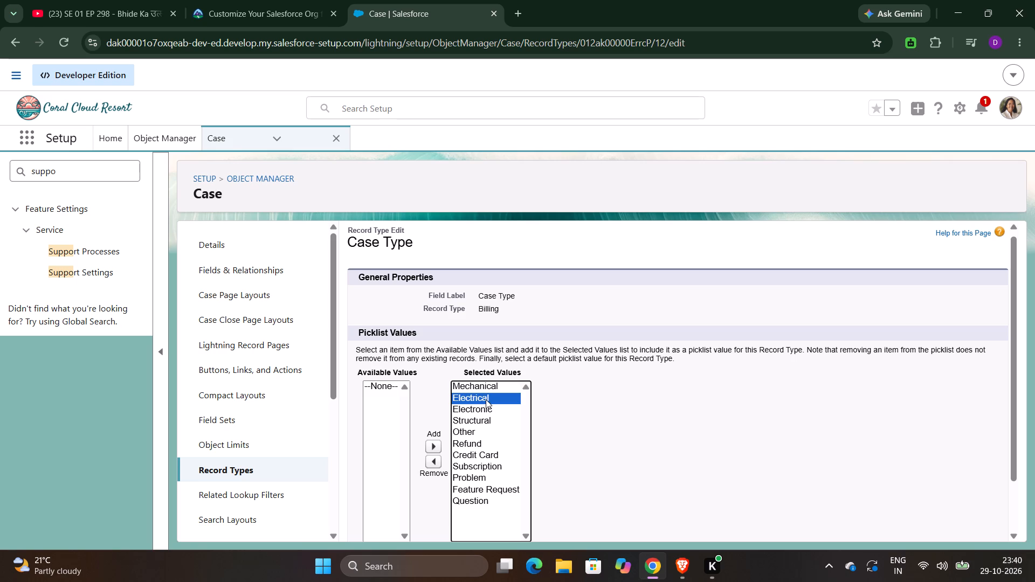
left_click(487, 387, "ctrl")
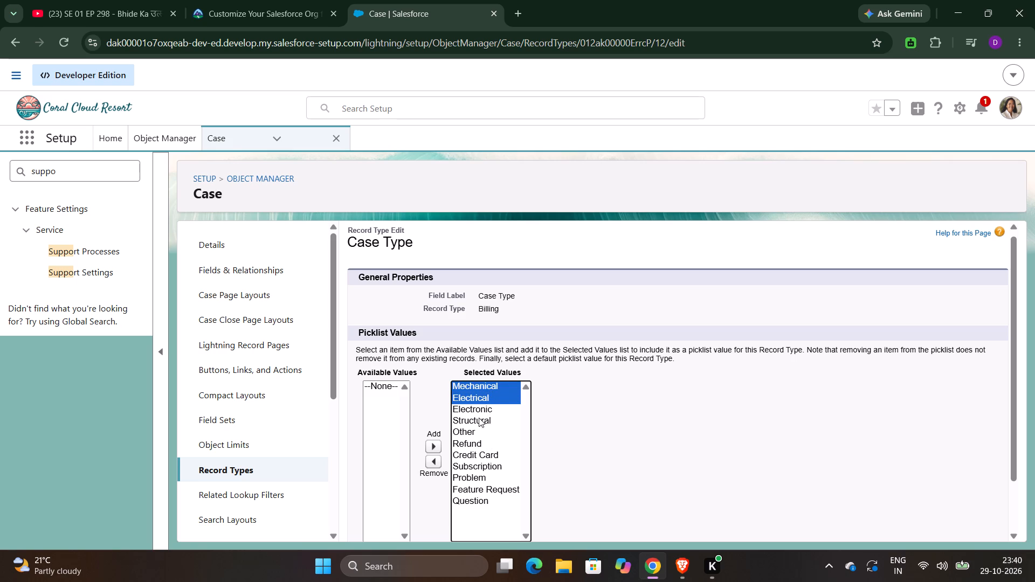
left_click(479, 418)
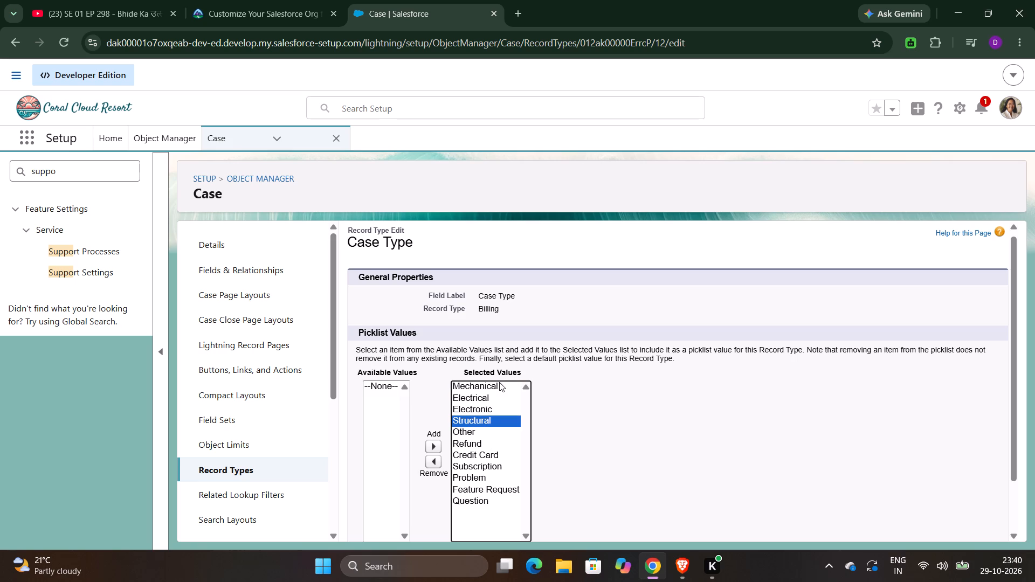
left_click(499, 382, "ctrl")
left_click(486, 395, "ctrl")
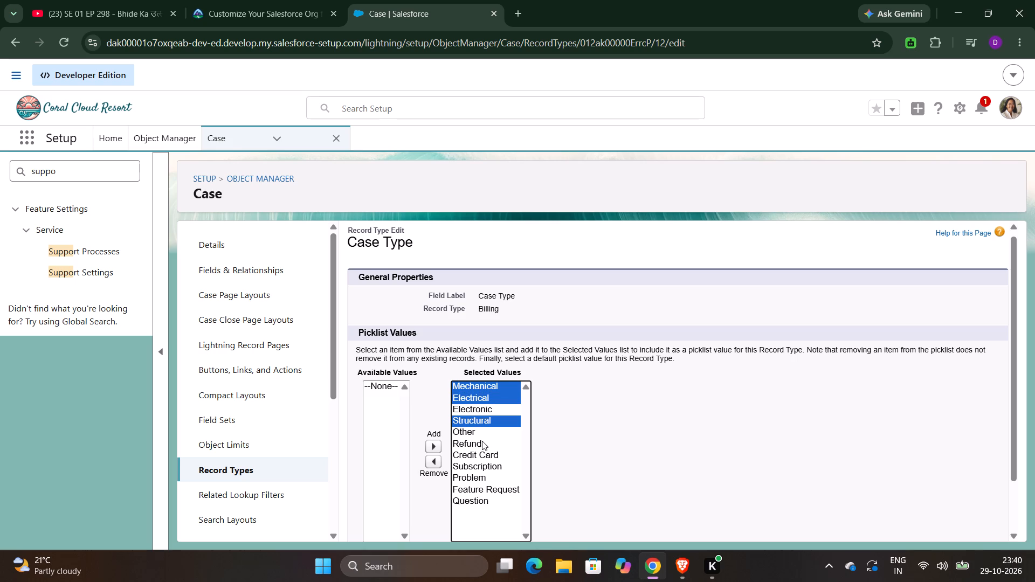
left_click(489, 487, "ctrl")
left_click(431, 460)
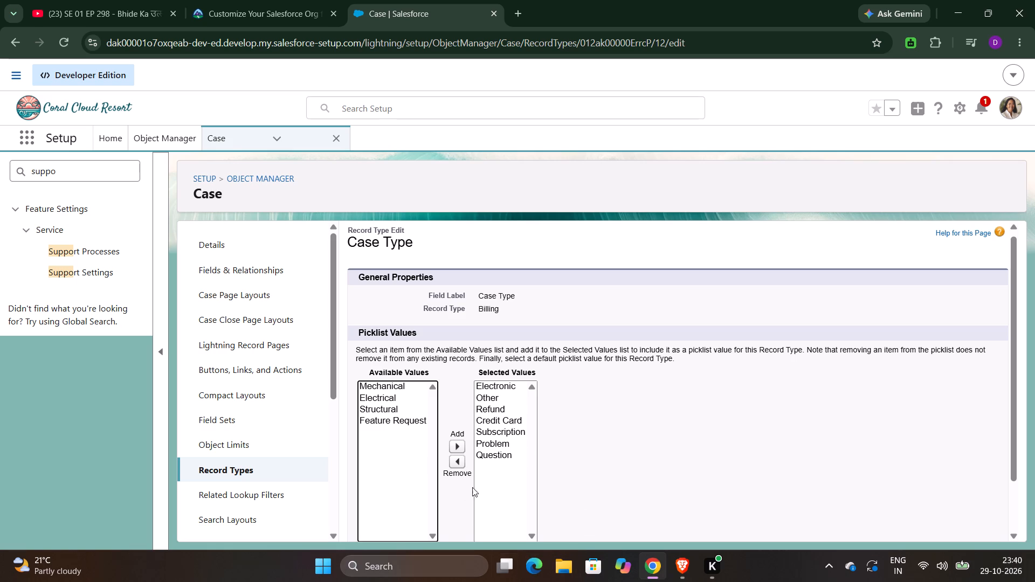
scroll(580, 383, "down", 3)
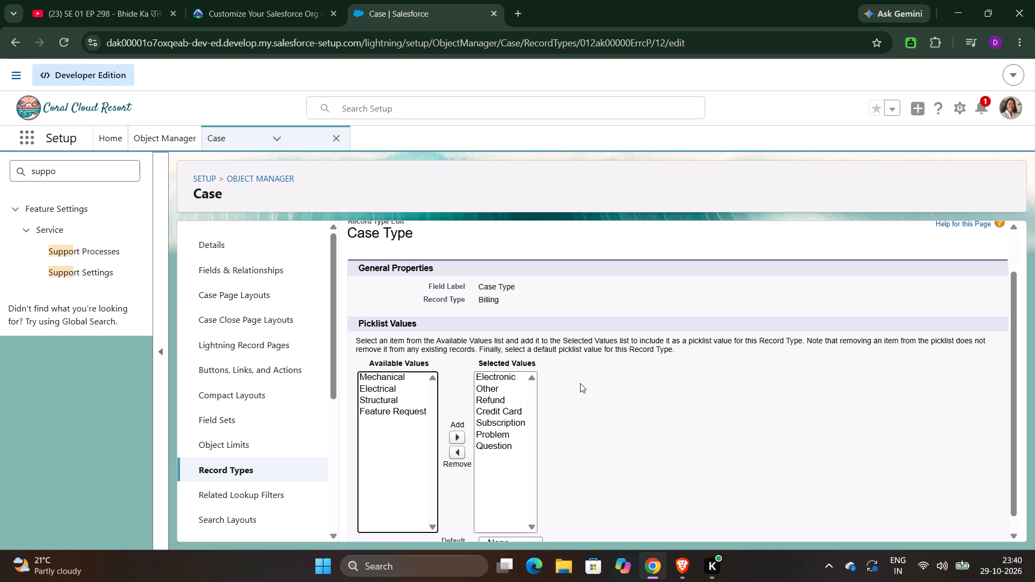
left_click(558, 518)
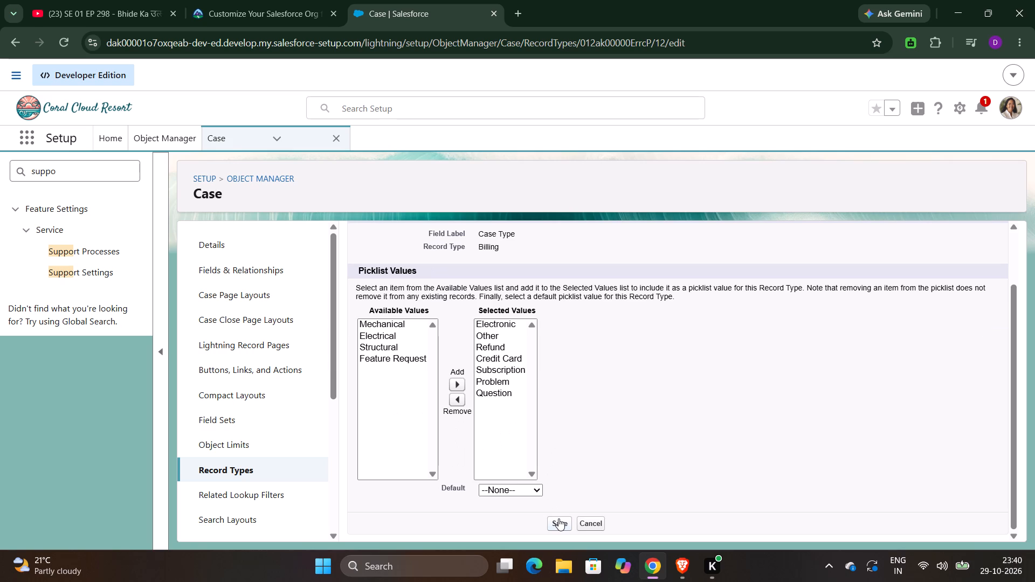
left_click(558, 518)
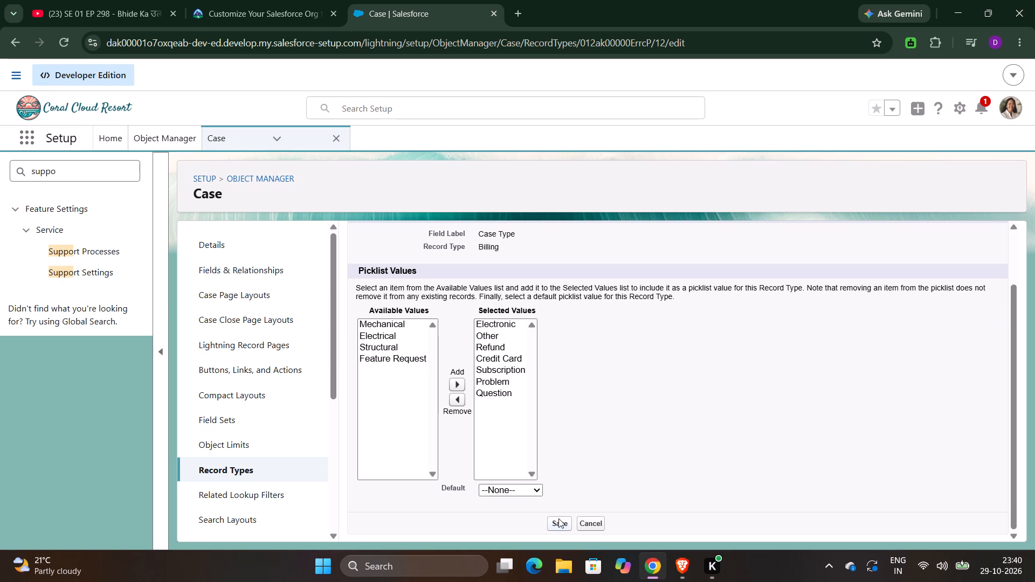
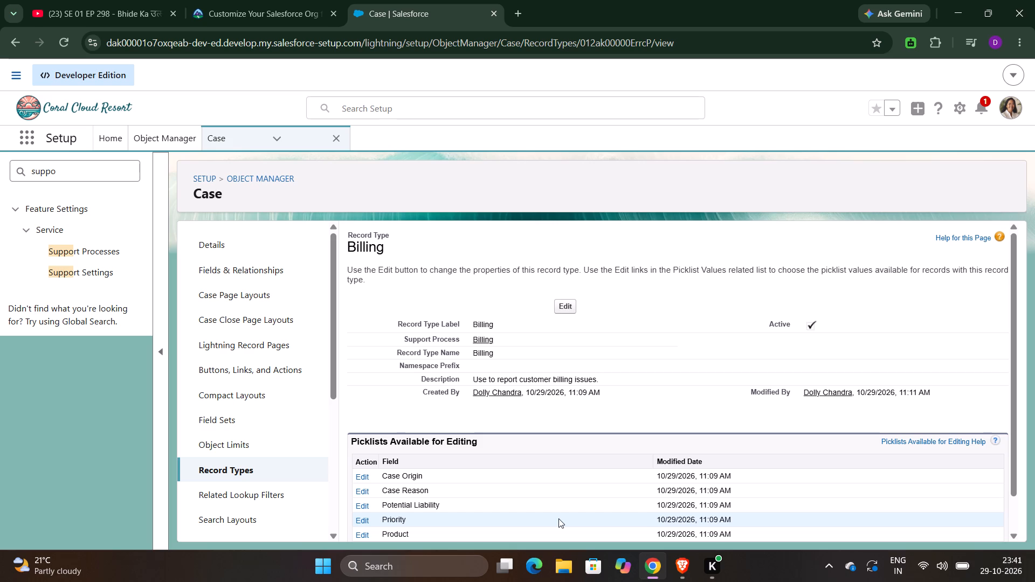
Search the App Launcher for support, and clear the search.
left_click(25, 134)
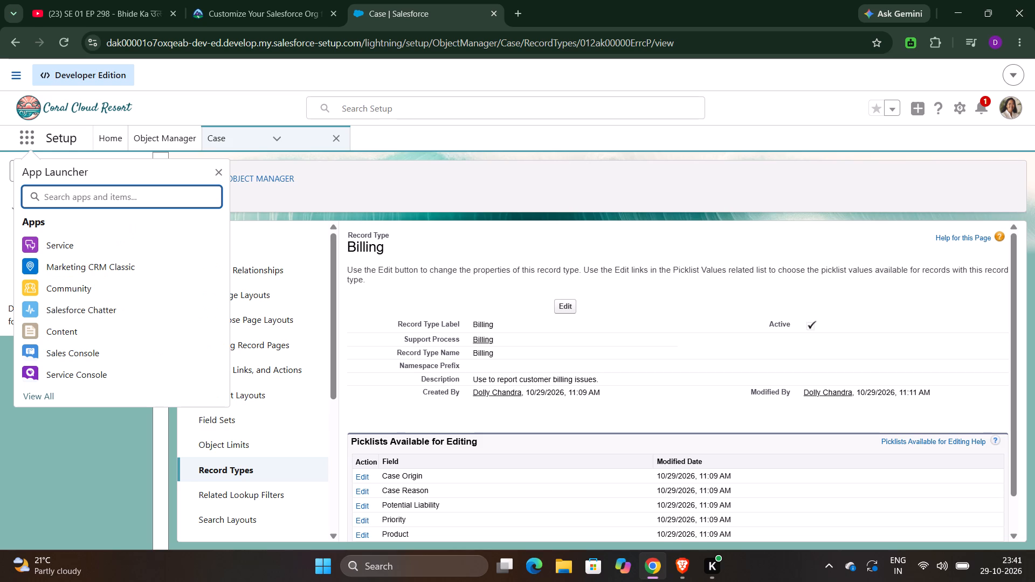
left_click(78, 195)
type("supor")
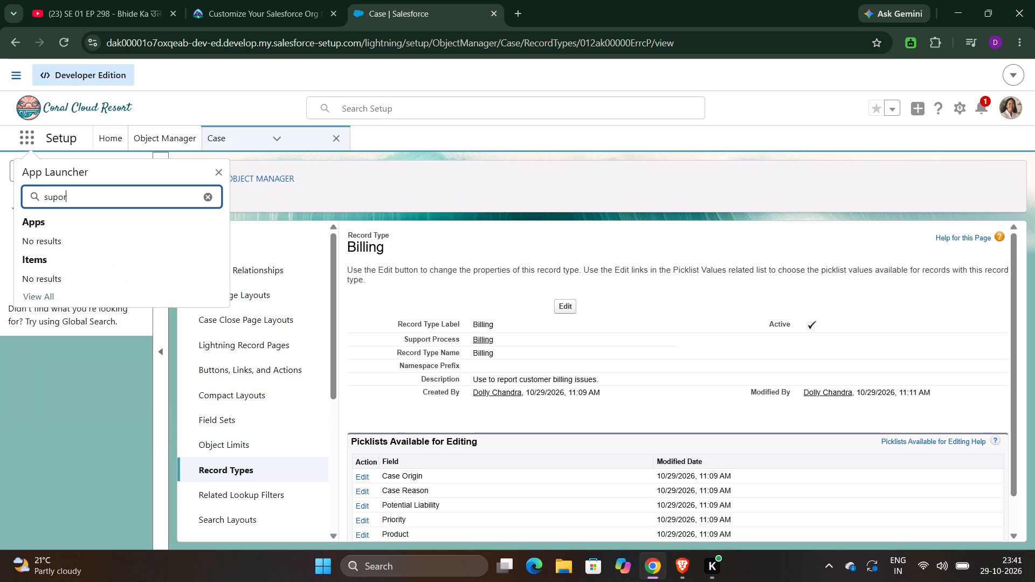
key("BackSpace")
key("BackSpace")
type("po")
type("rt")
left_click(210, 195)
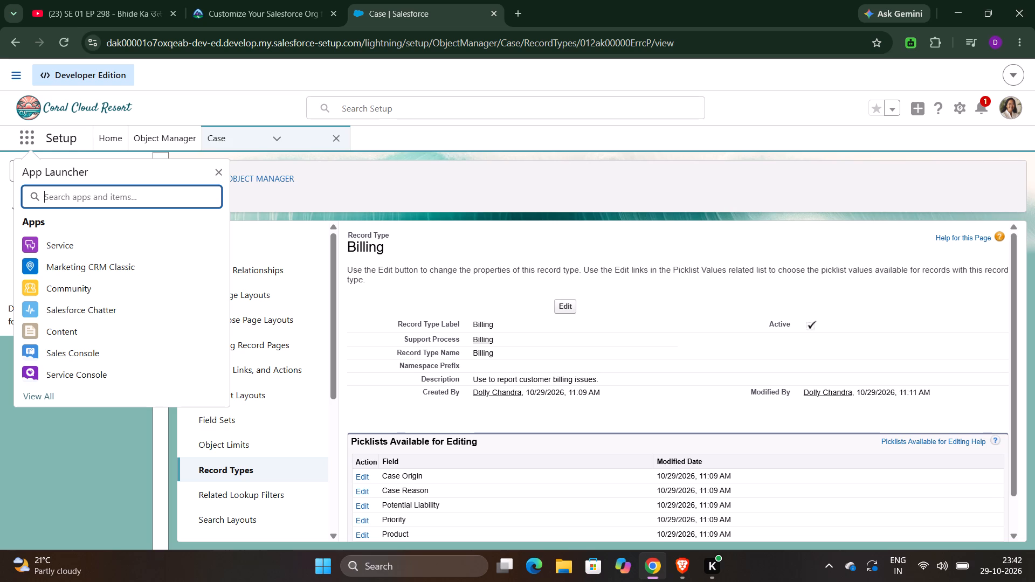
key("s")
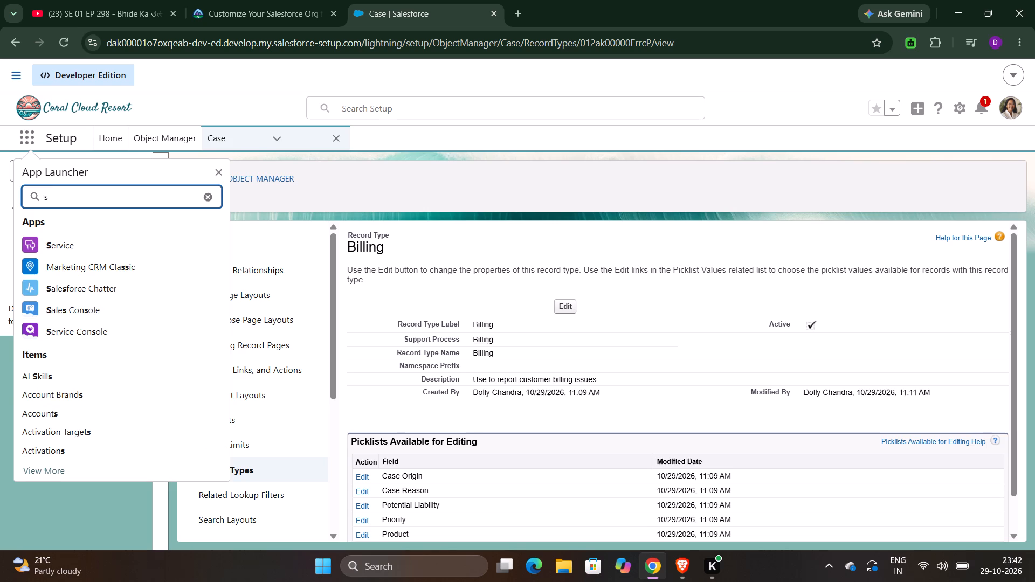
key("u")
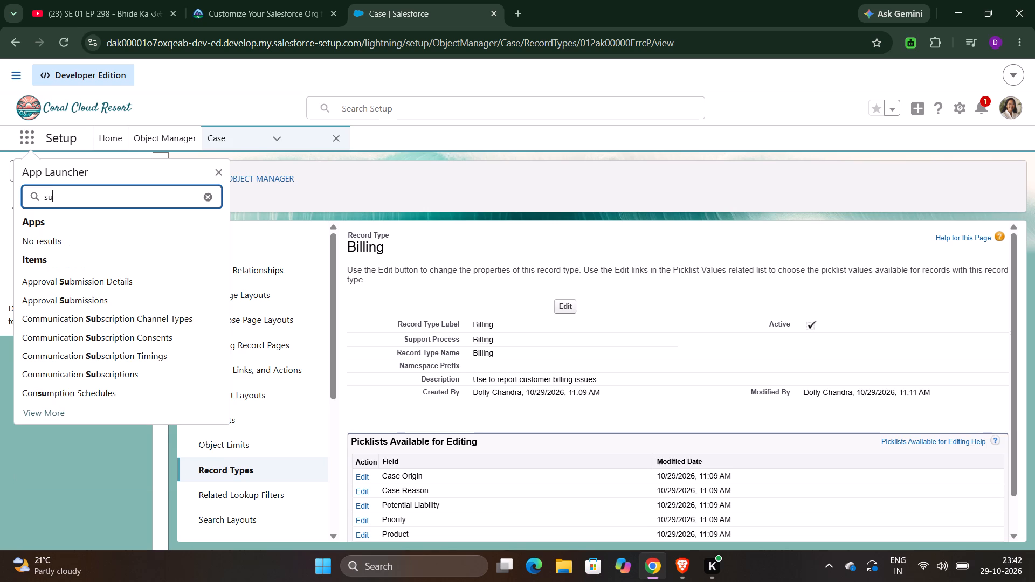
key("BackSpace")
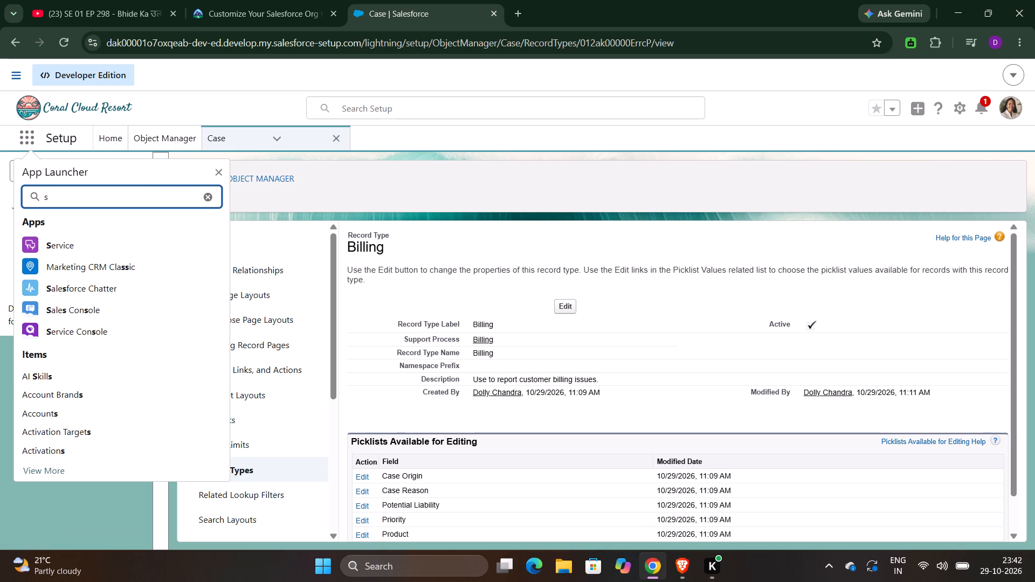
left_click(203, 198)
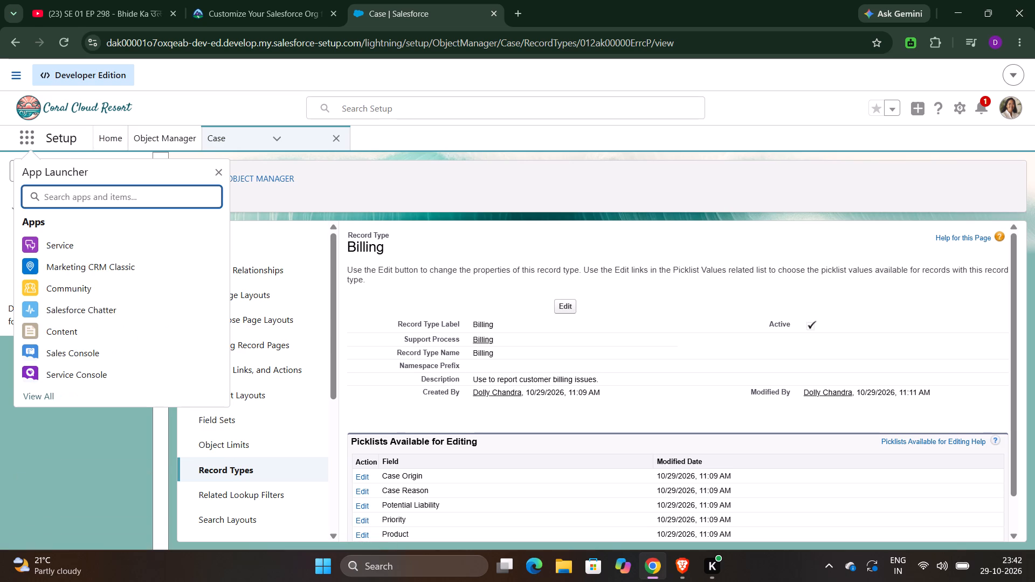
Switch to the Service app and open the Edge Communications account.
left_click(45, 251)
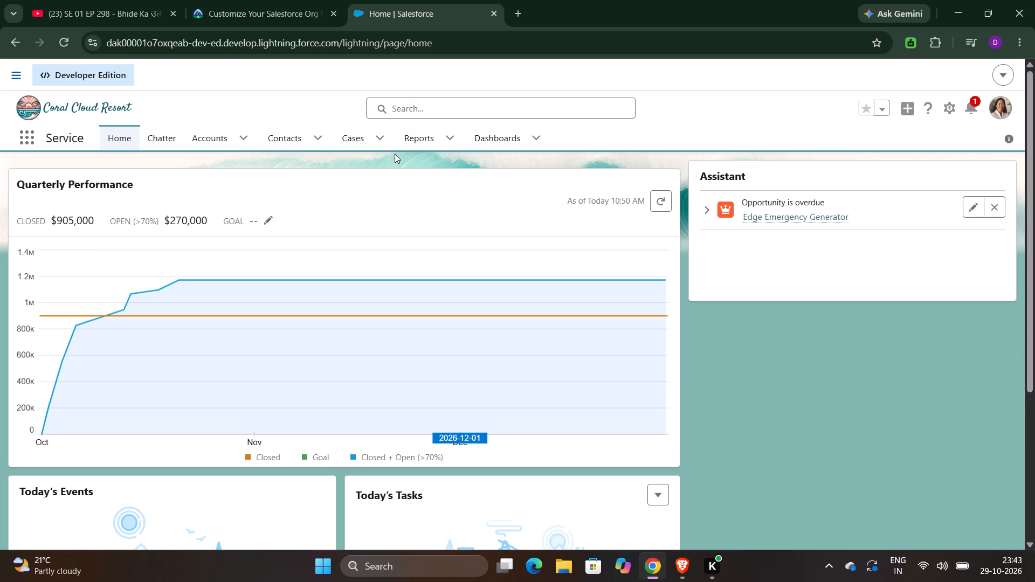
left_click(241, 143)
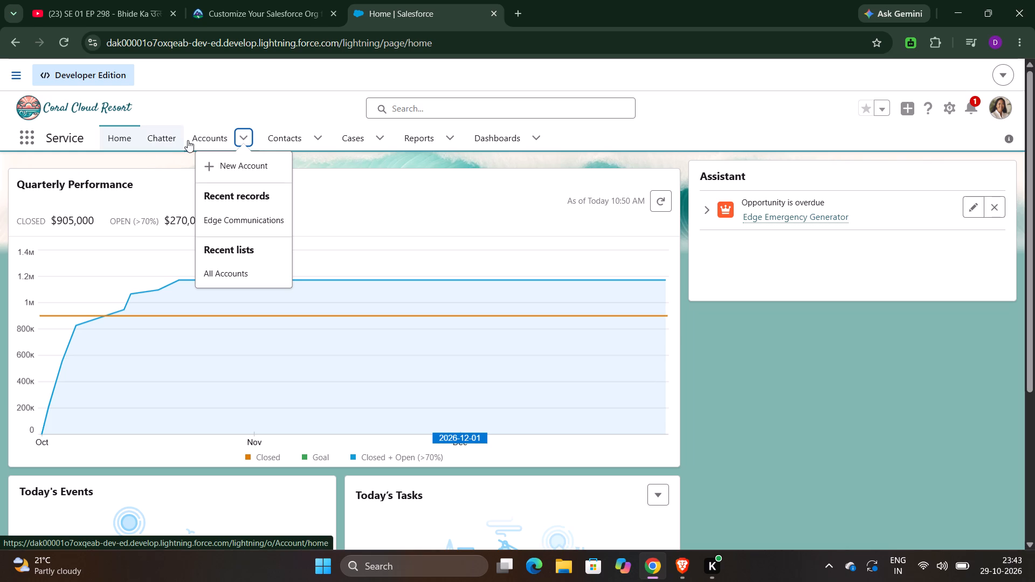
left_click(207, 139)
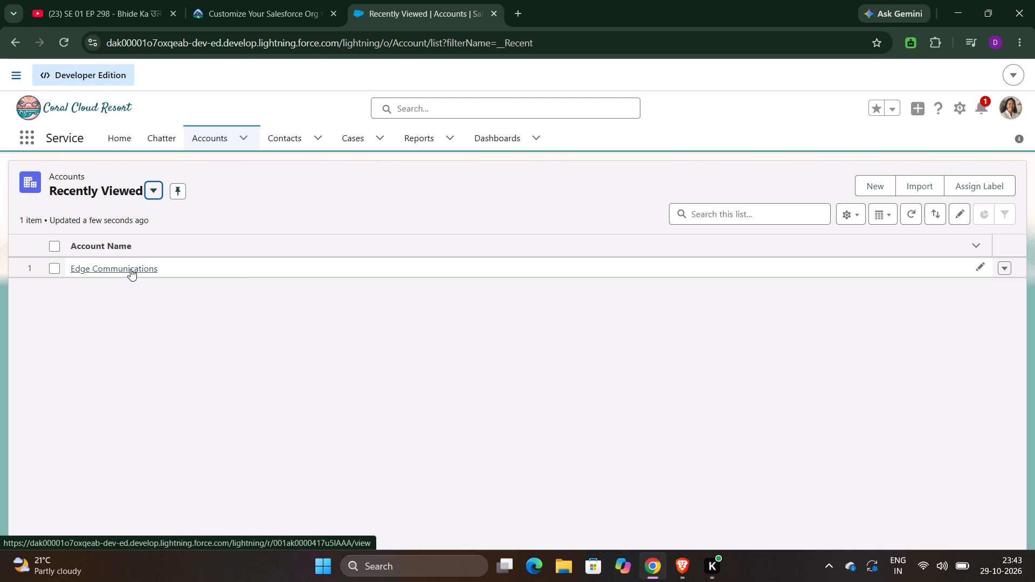
left_click(130, 269)
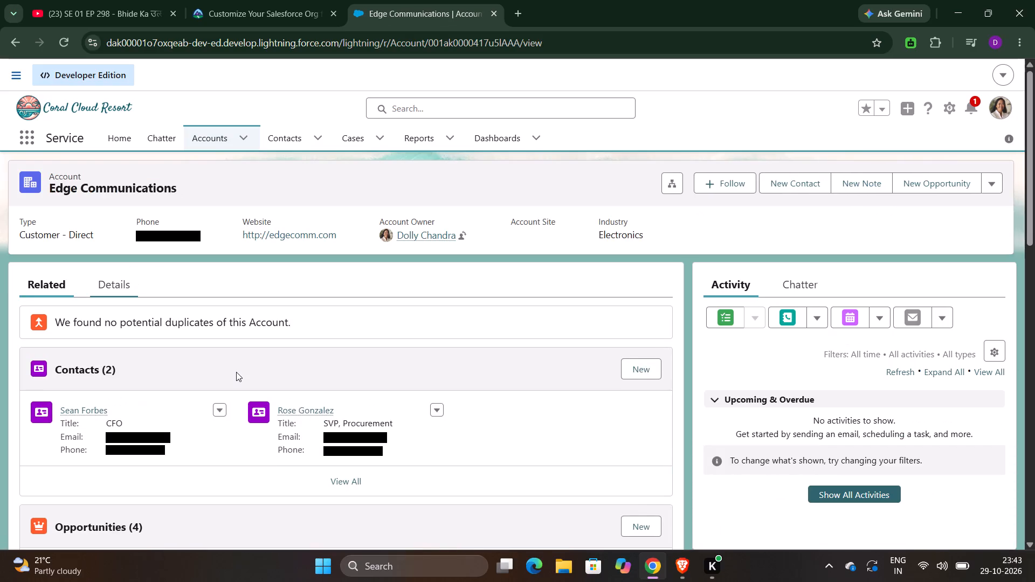
Start a new case from the Edge Communications account's Cases list with the Product Support record type.
scroll(236, 372, "down", 5)
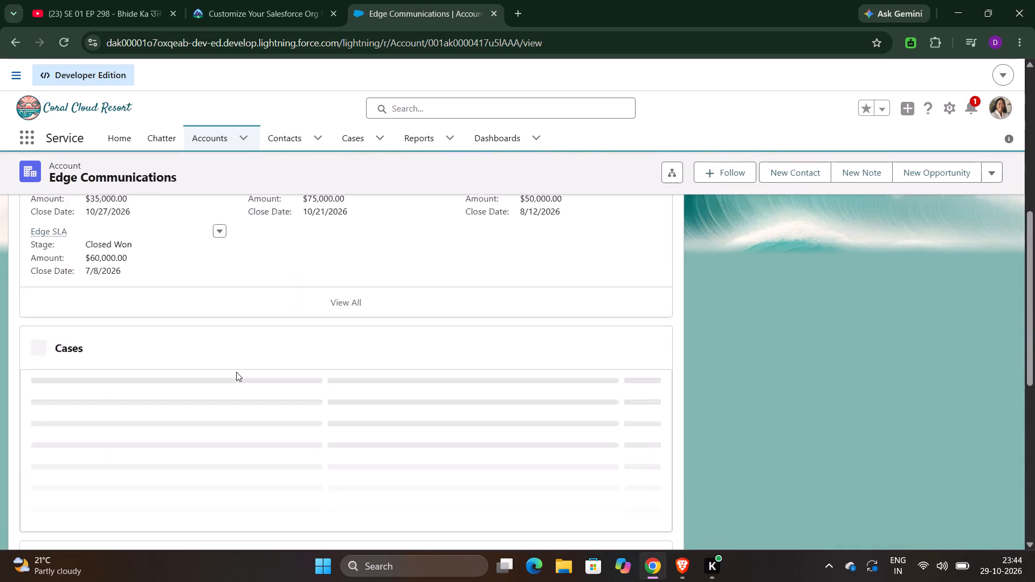
scroll(236, 372, "down", 4)
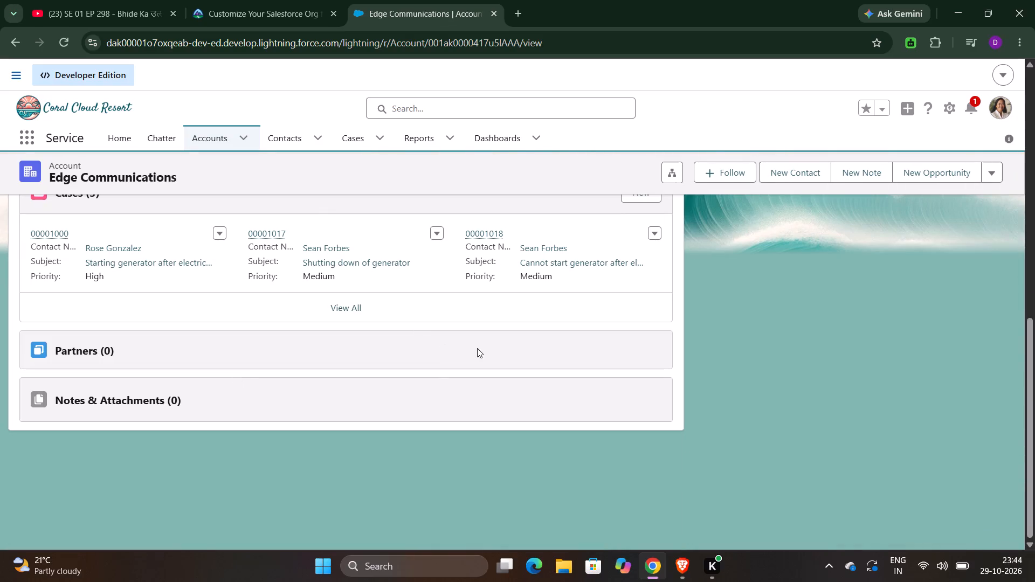
scroll(340, 274, "up", 1)
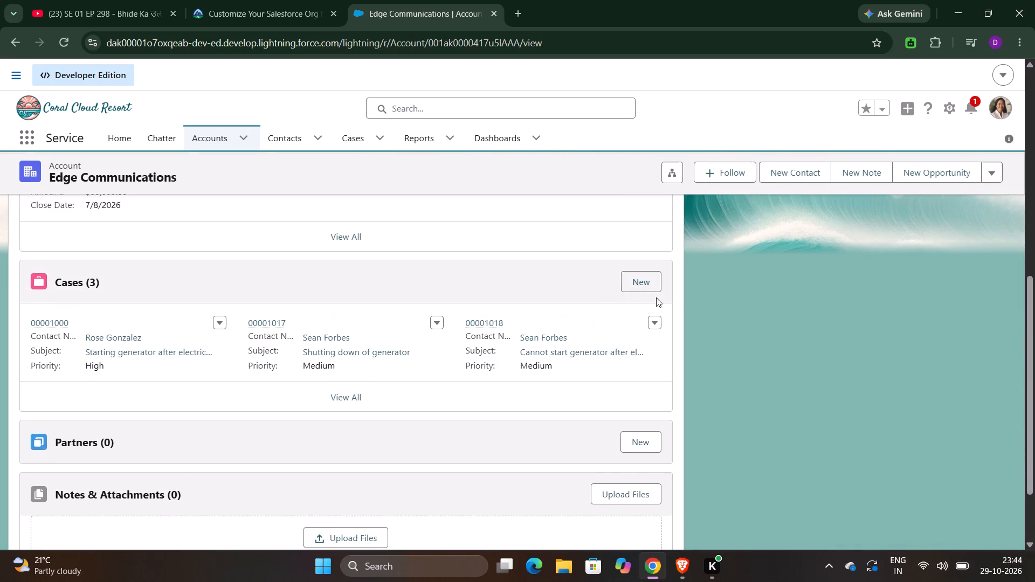
left_click(647, 286)
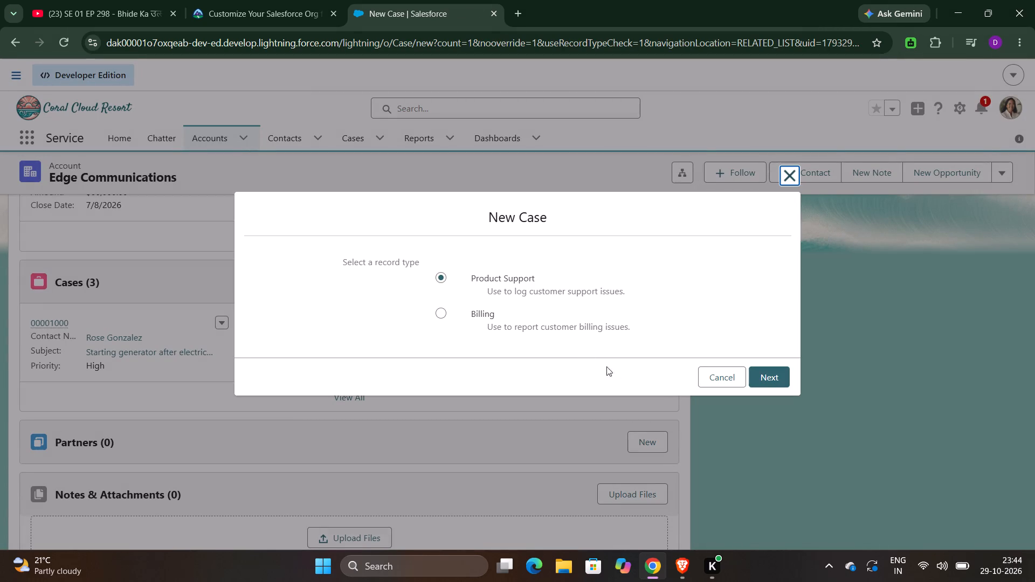
left_click(766, 383)
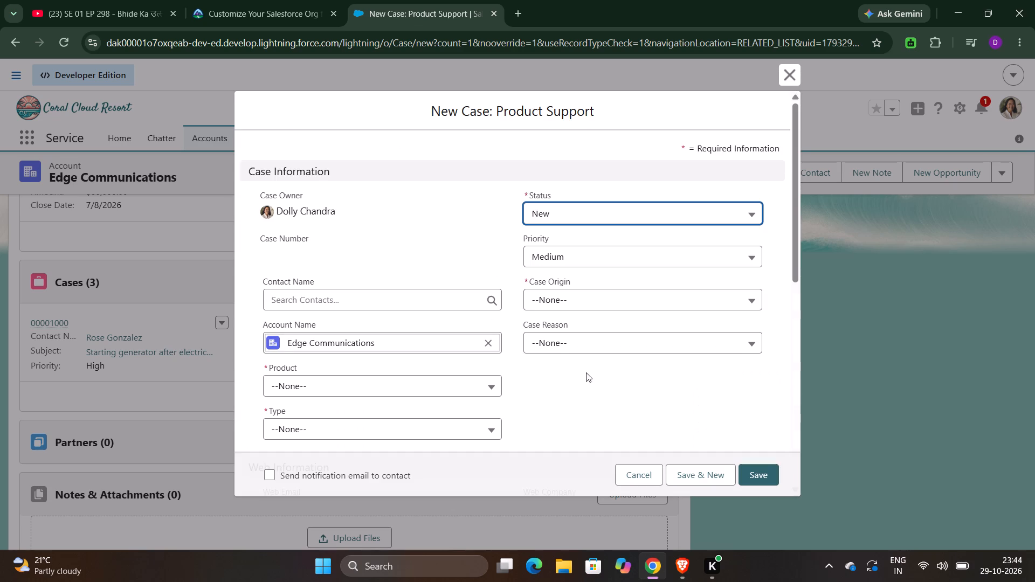
Set the new case's Product to GC1060, Type to Electrical, Case Origin to Phone and Case Reason to Performance.
scroll(418, 403, "down", 1)
left_click(436, 325)
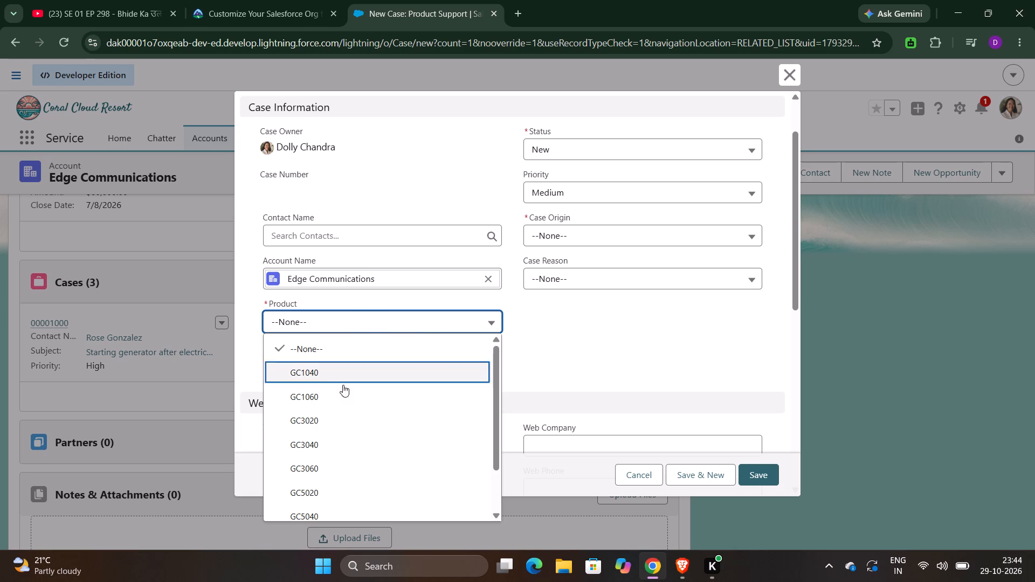
scroll(344, 408, "down", 2)
scroll(365, 429, "up", 1)
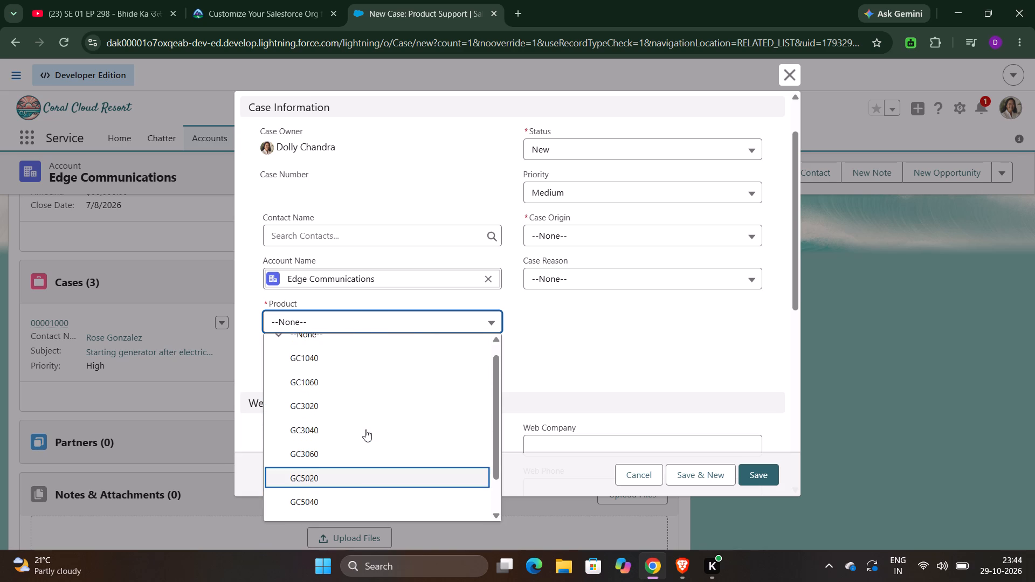
scroll(365, 429, "up", 2)
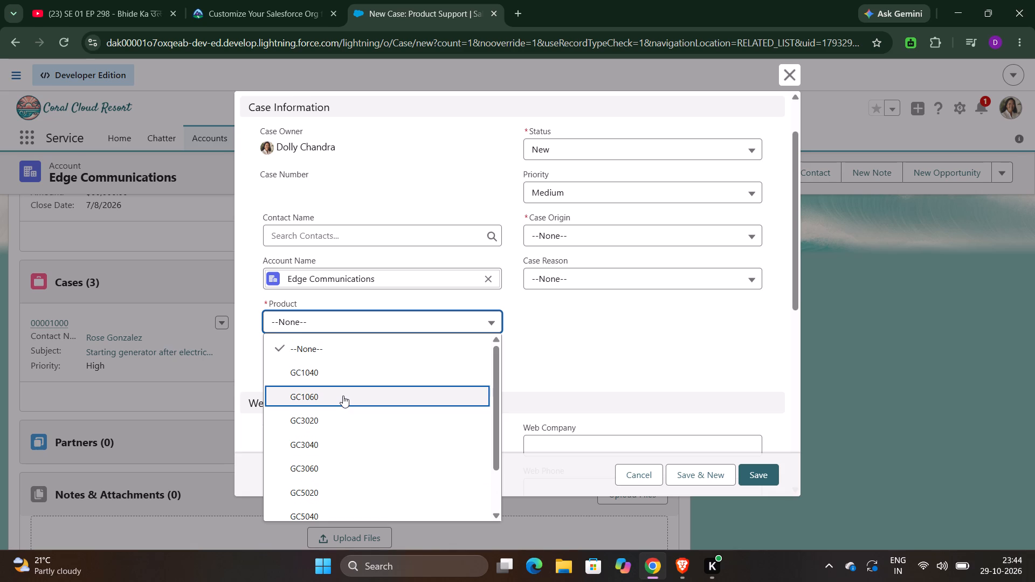
left_click(343, 396)
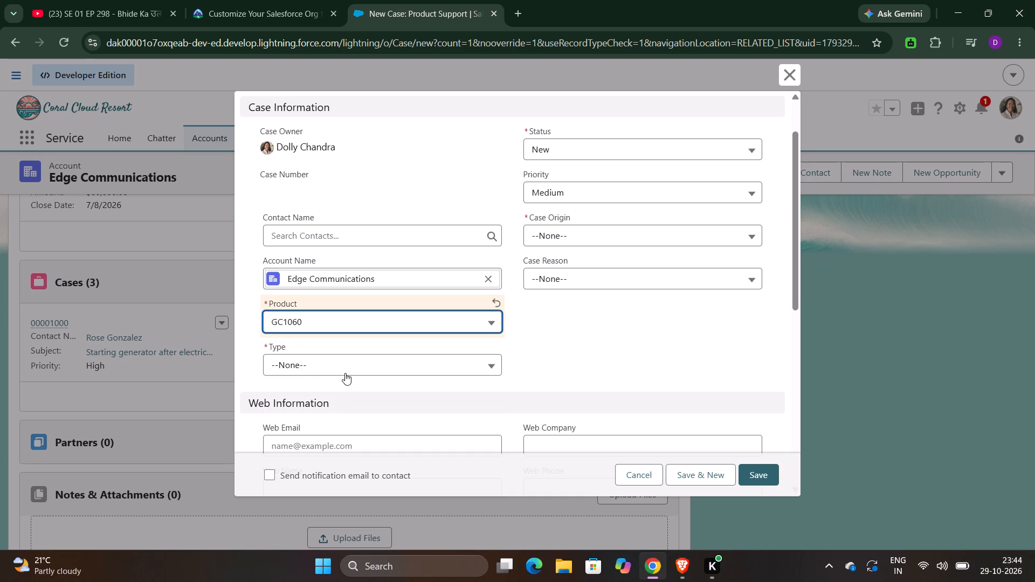
left_click(375, 355)
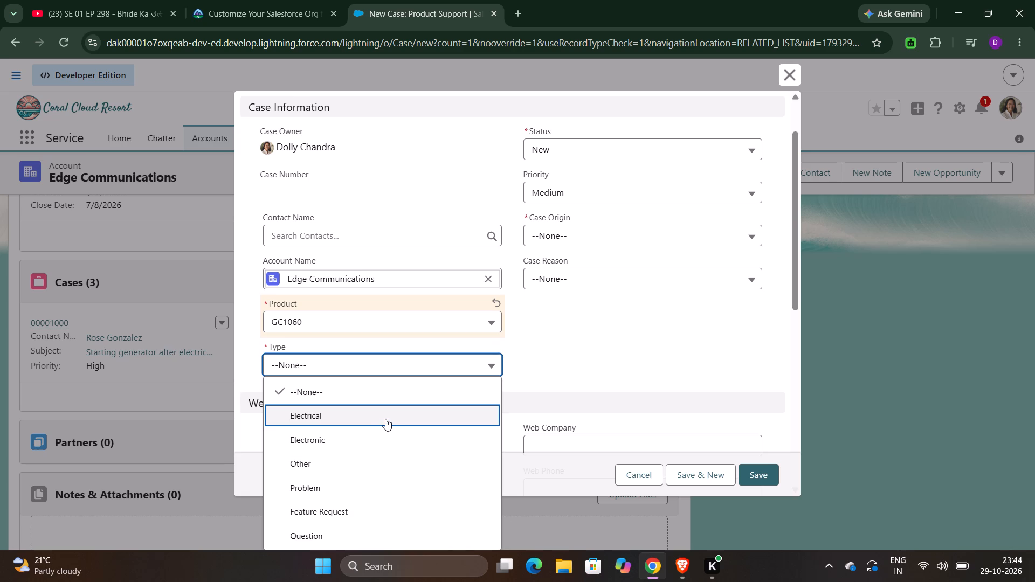
left_click(385, 418)
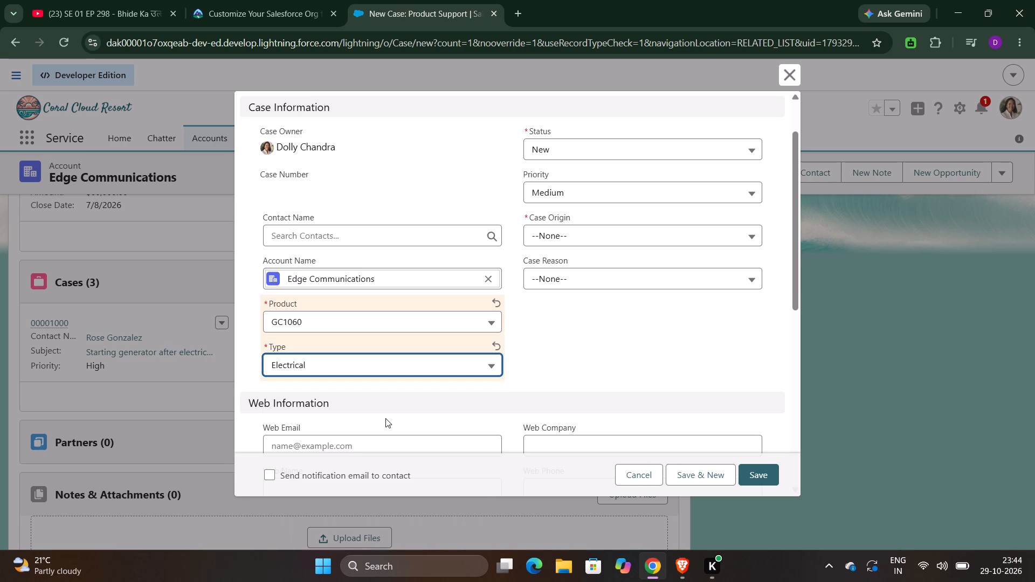
left_click(642, 231)
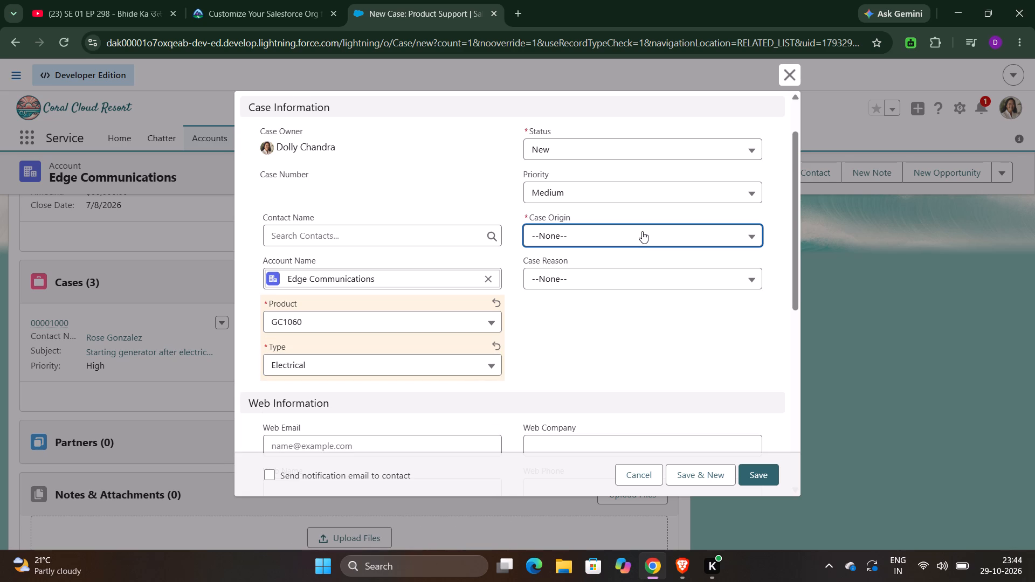
left_click(615, 283)
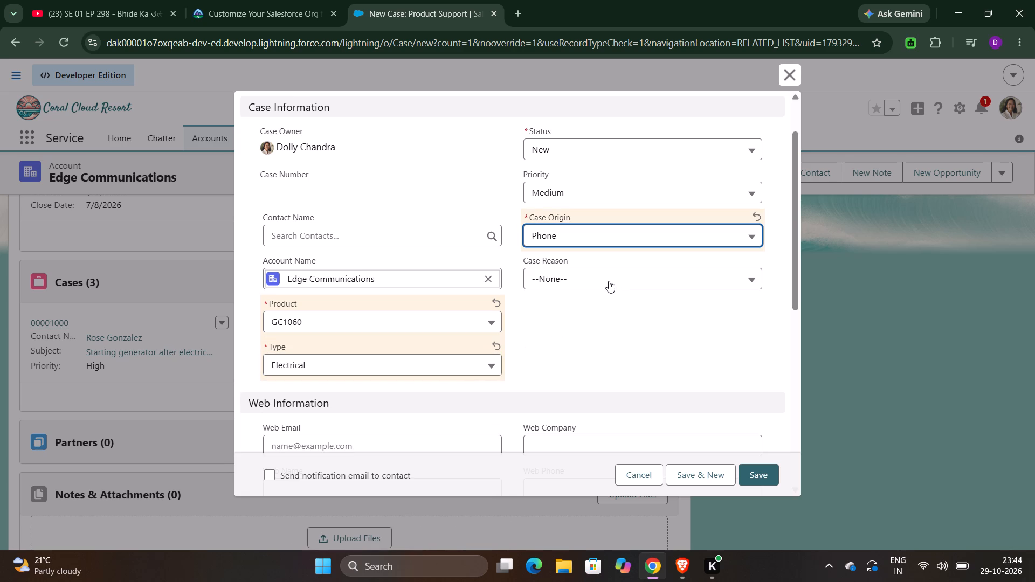
left_click(609, 281)
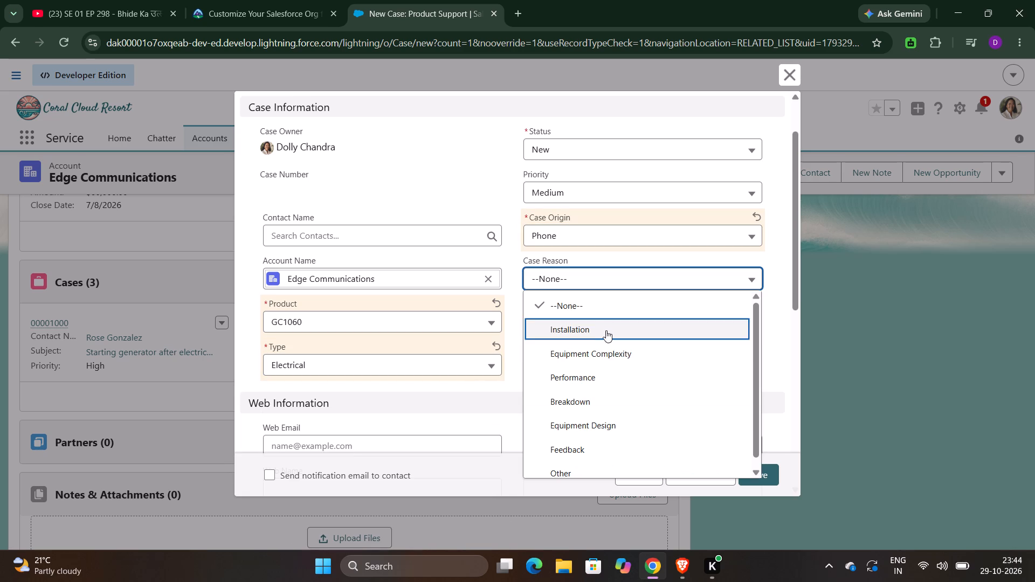
left_click(605, 370)
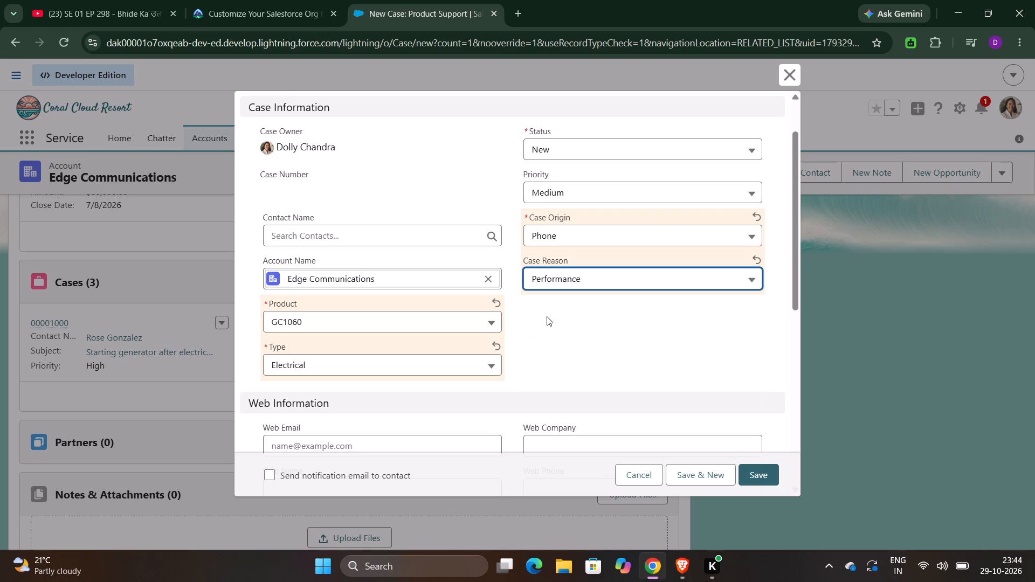
Fill the case's Subject with "Laptop Power", copied from the Trailhead instructions.
scroll(547, 316, "down", 5)
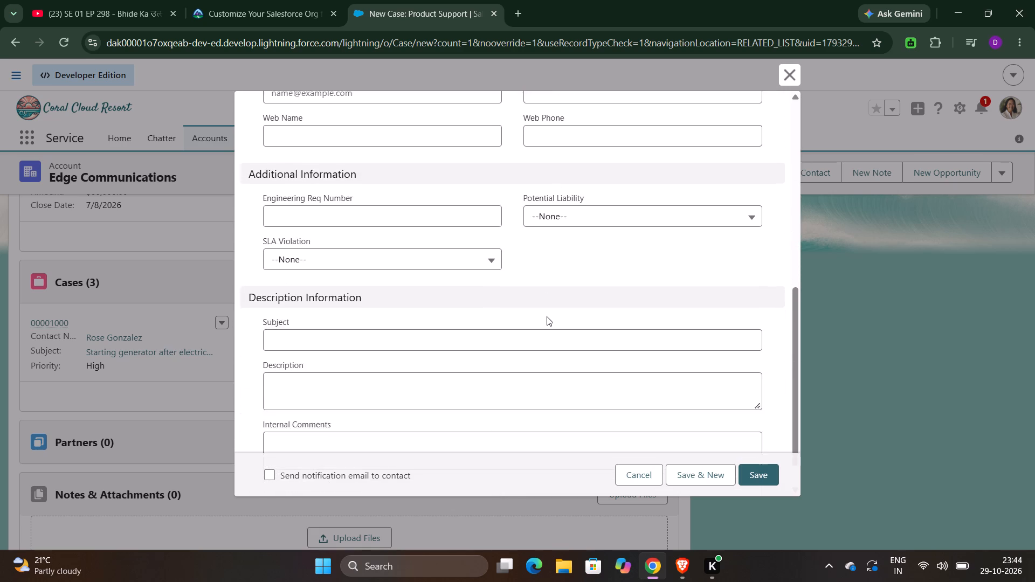
scroll(547, 316, "down", 1)
left_click(419, 293)
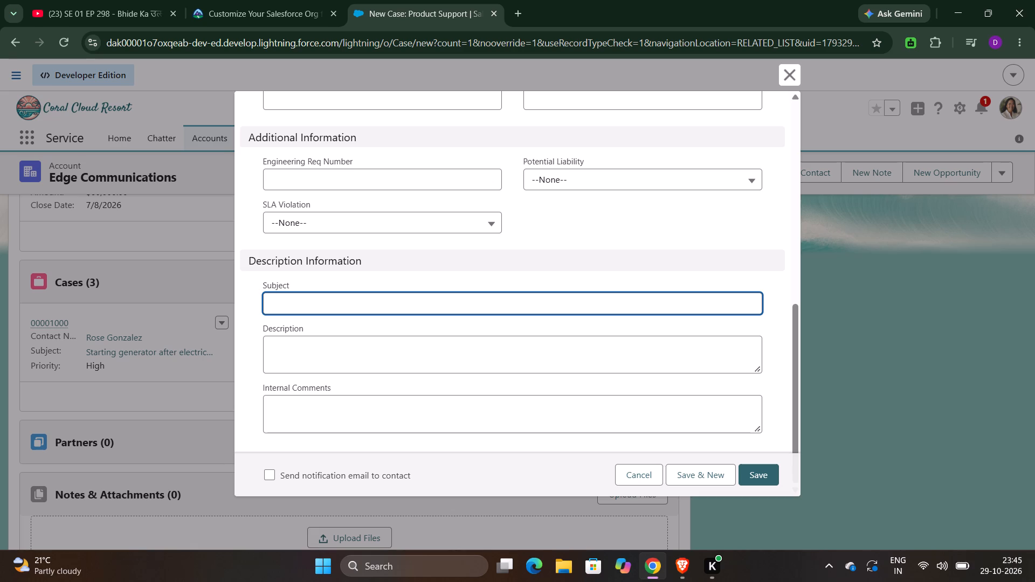
left_click(238, 0)
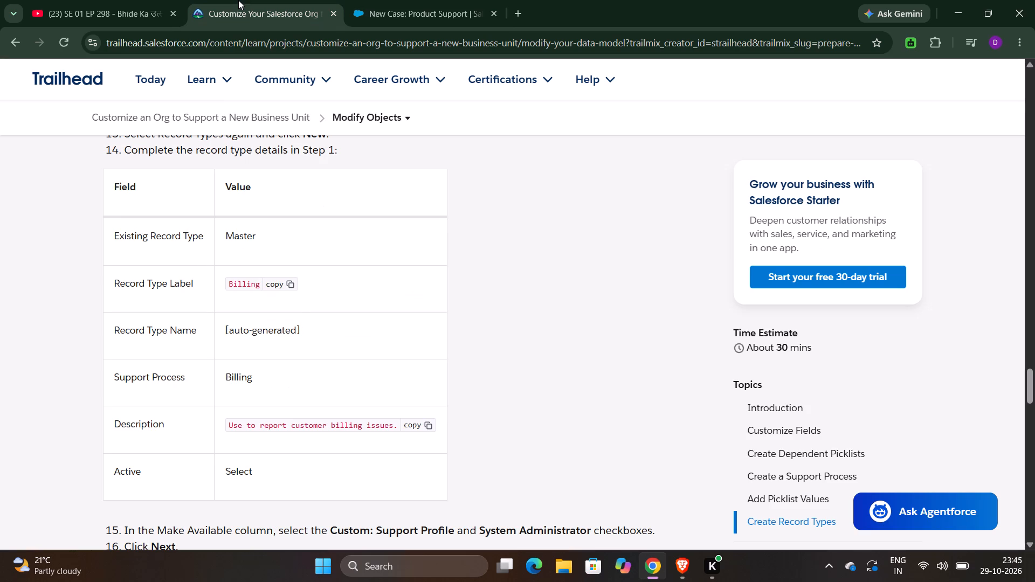
scroll(513, 473, "down", 6)
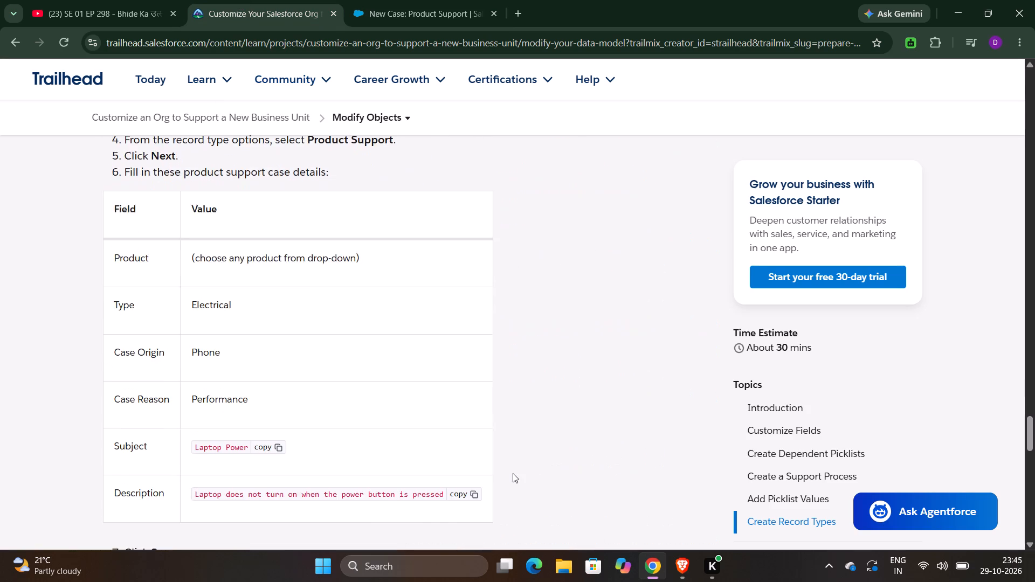
scroll(513, 473, "down", 2)
left_click(268, 302)
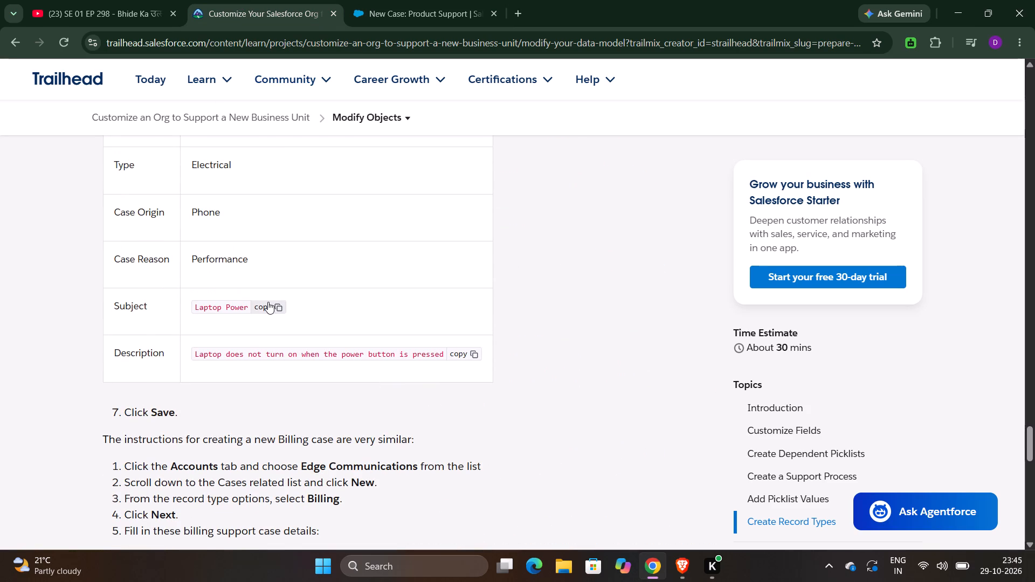
left_click(447, 0)
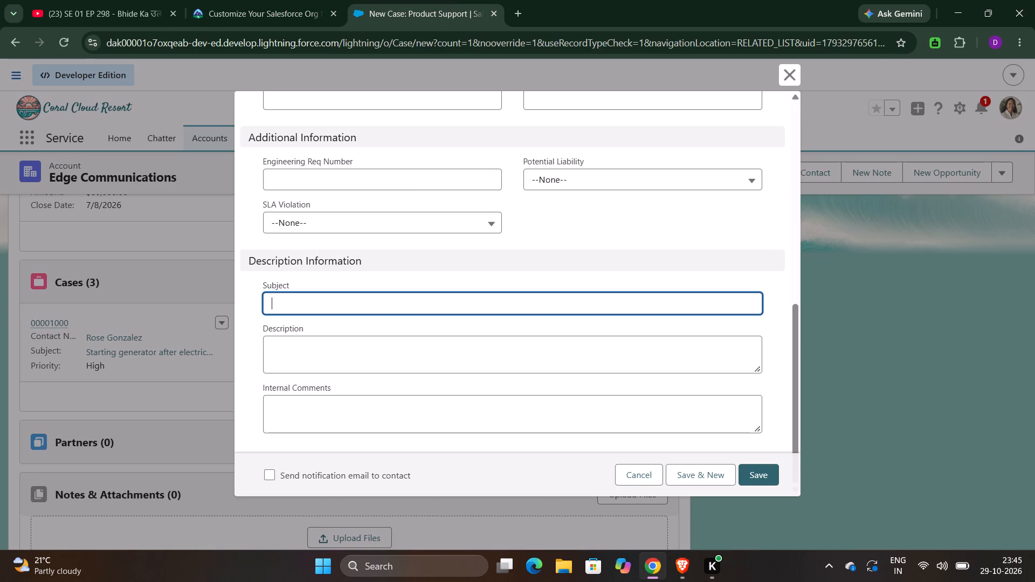
key("ctrl+v")
Fill the case's Description with "Laptop does not turn on when the power button is pressed", copied from Trailhead, and save the case.
left_click(232, 1)
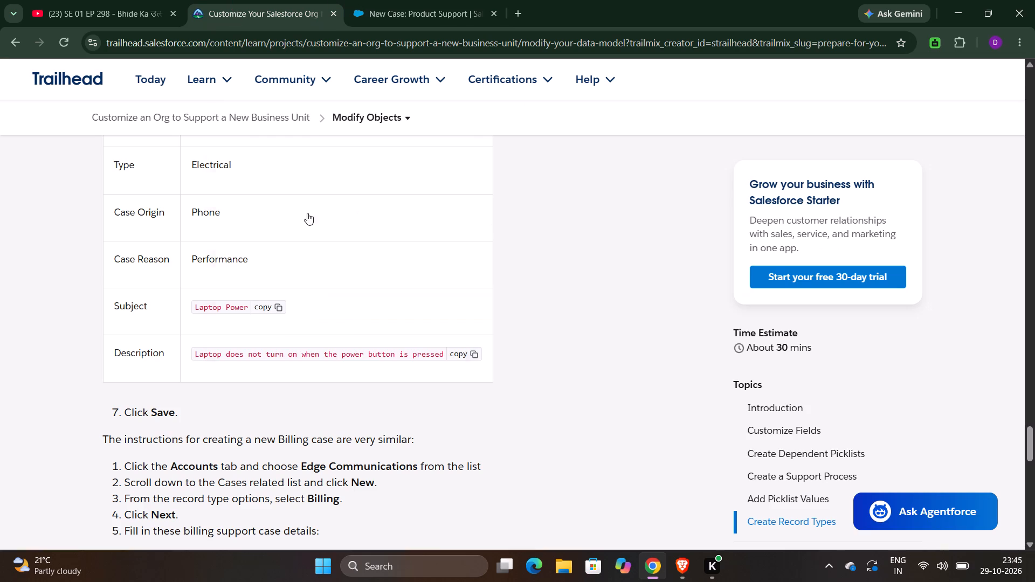
left_click(480, 347)
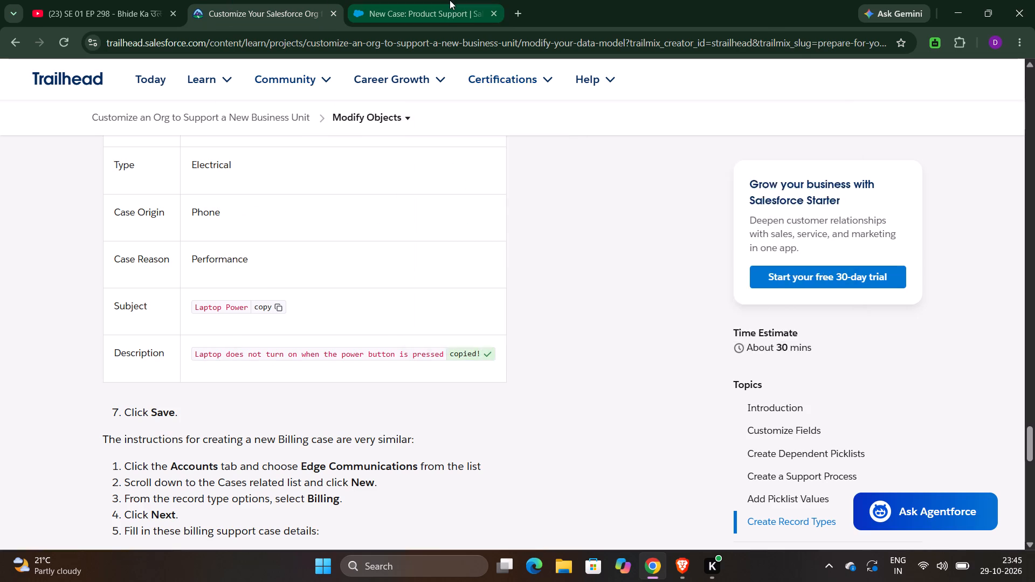
left_click(450, 0)
left_click(490, 343)
key("ctrl+v")
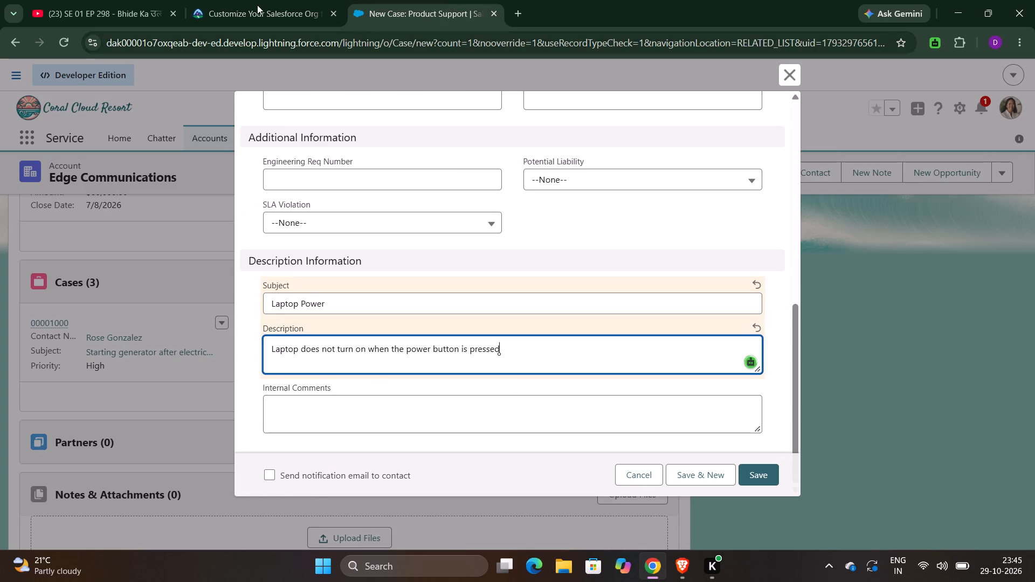
left_click(222, 0)
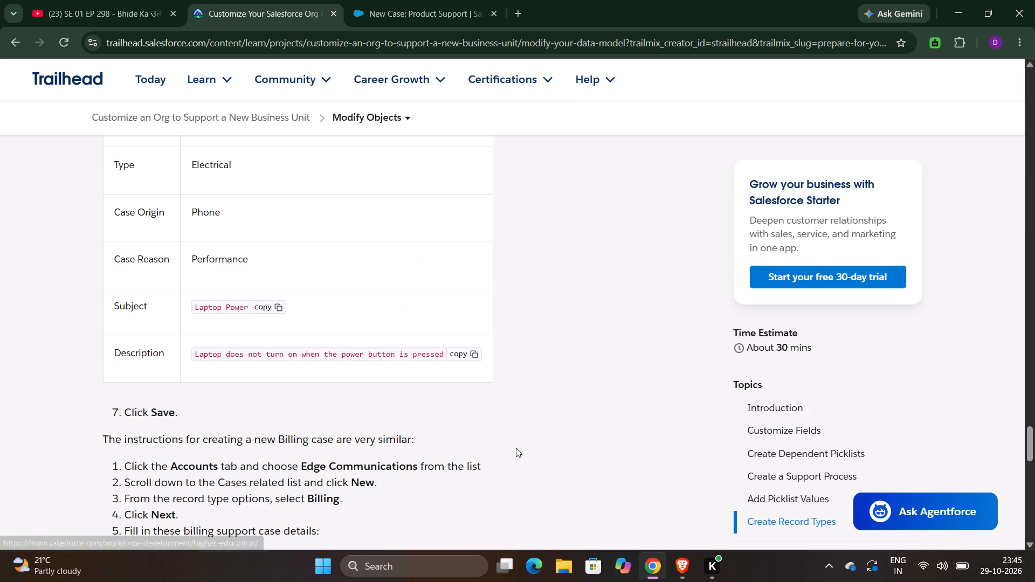
scroll(516, 448, "down", 3)
left_click_drag(436, 0, 728, 426)
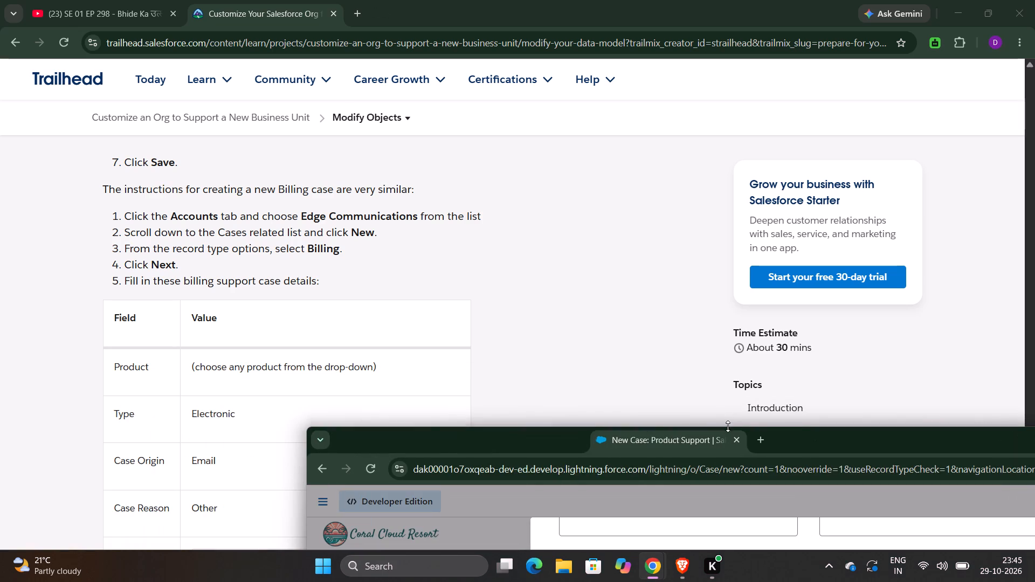
left_click_drag(444, 431, 389, 56)
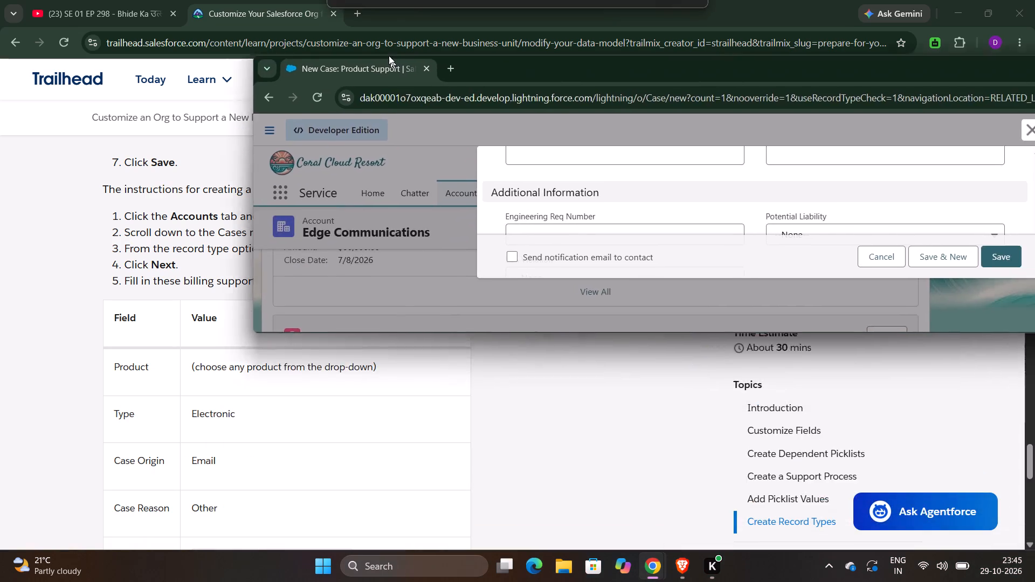
left_click_drag(389, 56, 406, 0)
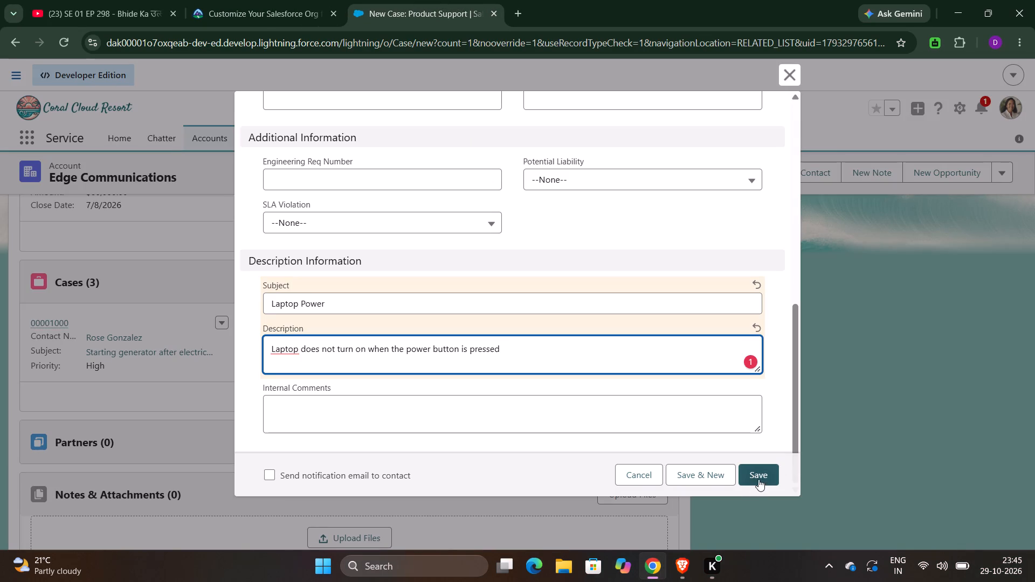
left_click(758, 479)
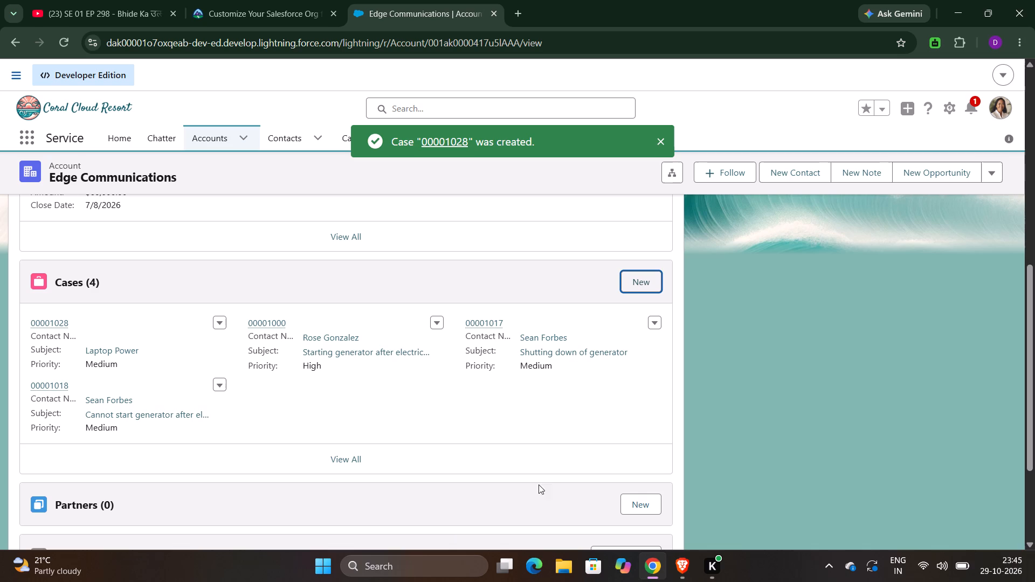
Start another case from the Edge Communications account's Cases list with the Billing record type.
left_click(638, 286)
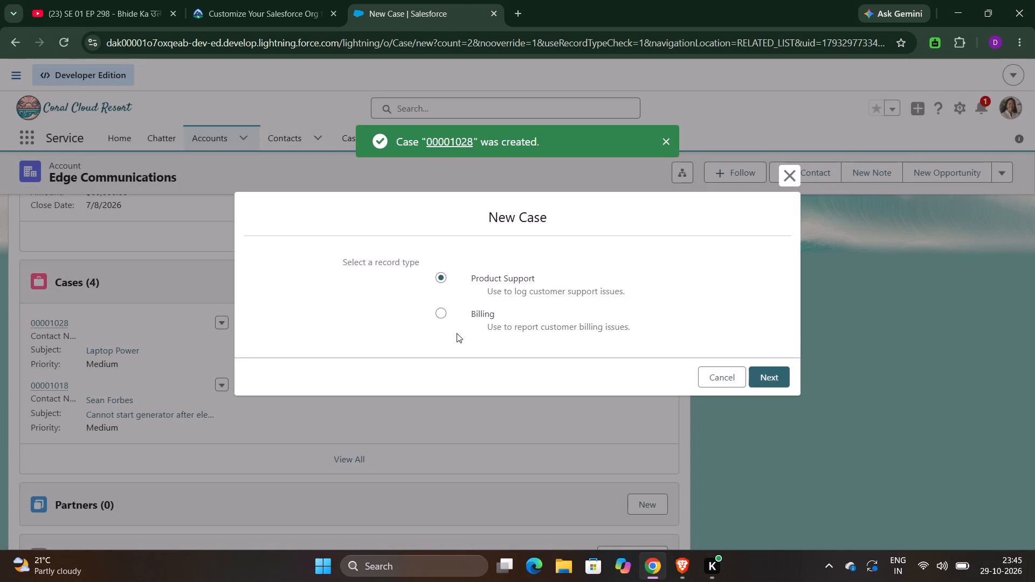
left_click(444, 313)
left_click(764, 379)
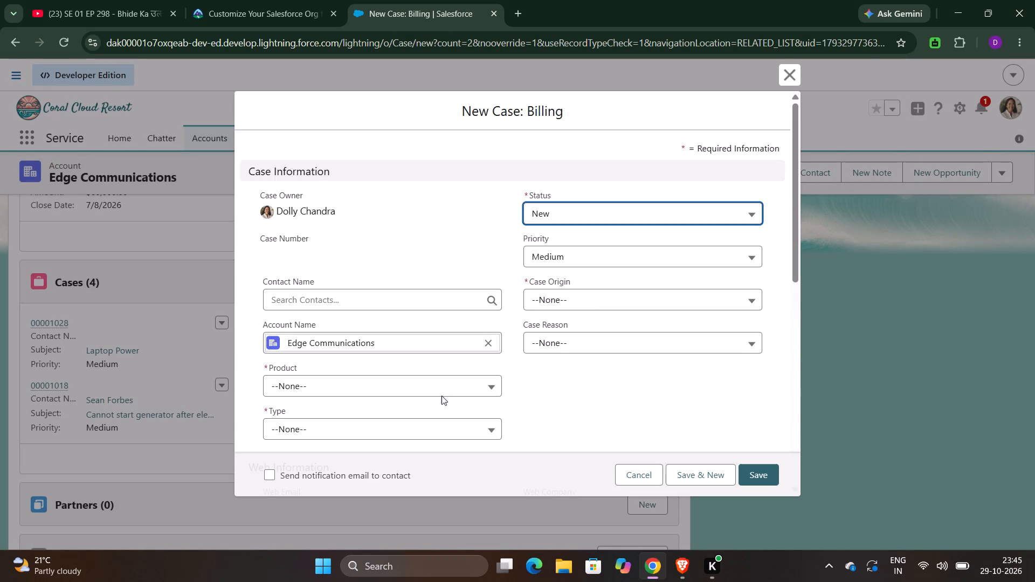
Set the Billing case's Product to GC3020, Type to Electronic and Case Origin to Email.
left_click(462, 387)
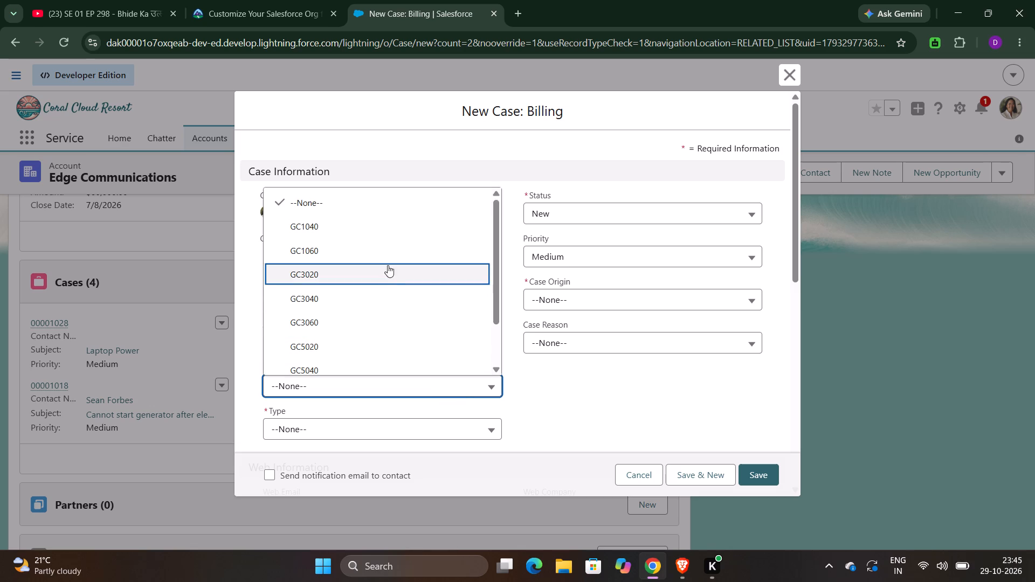
left_click(388, 270)
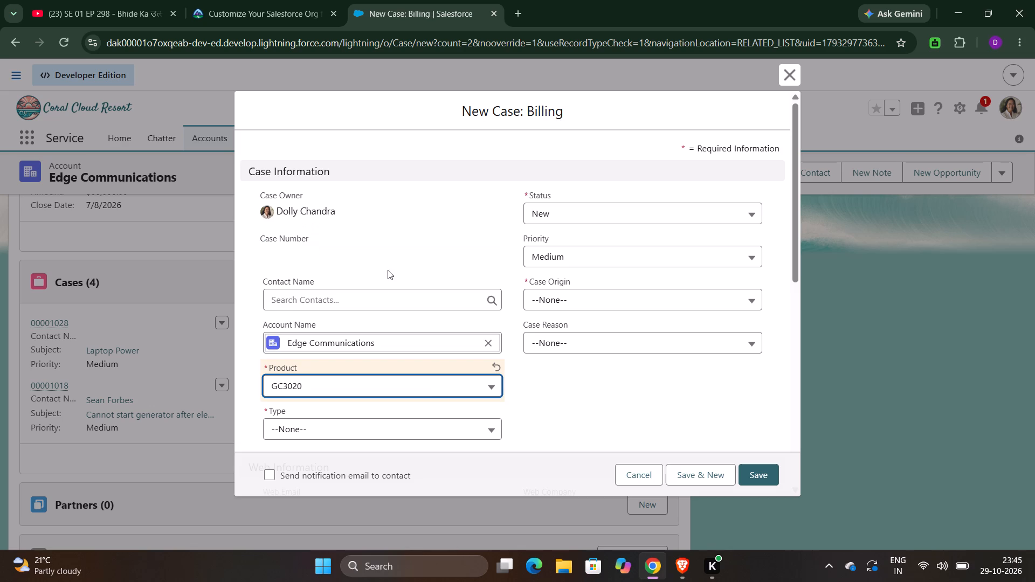
left_click(438, 429)
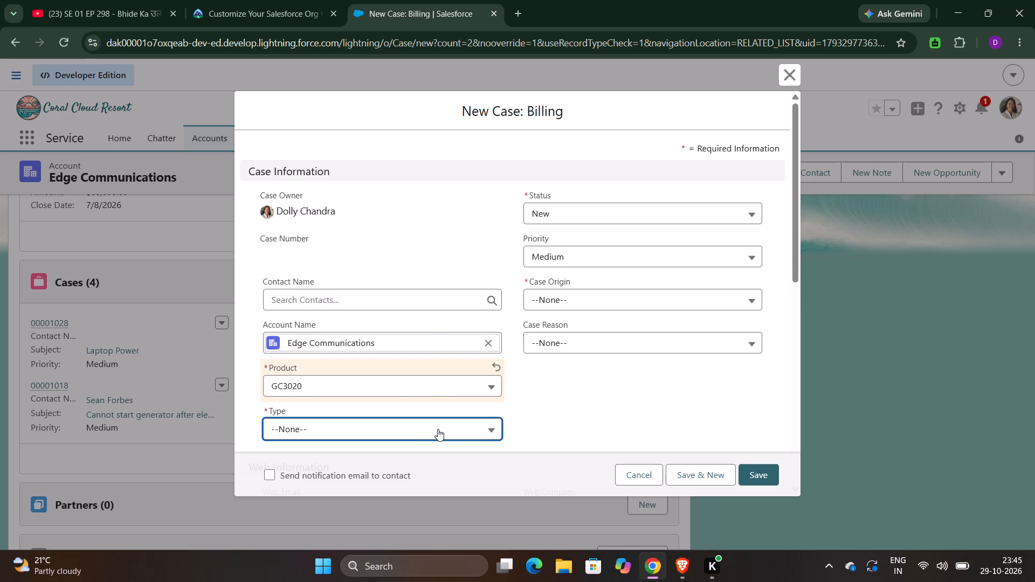
left_click(362, 275)
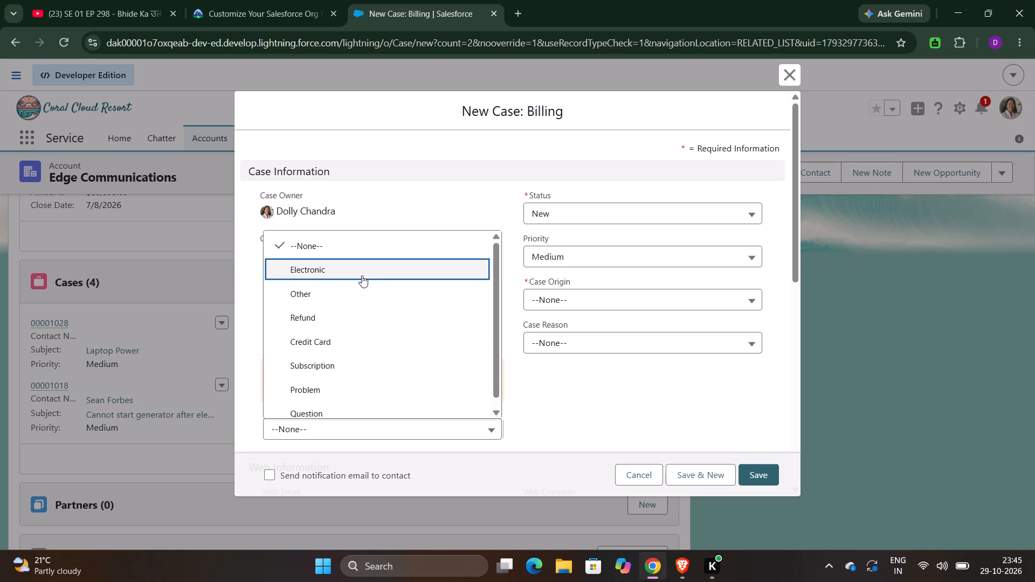
scroll(663, 282, "down", 1)
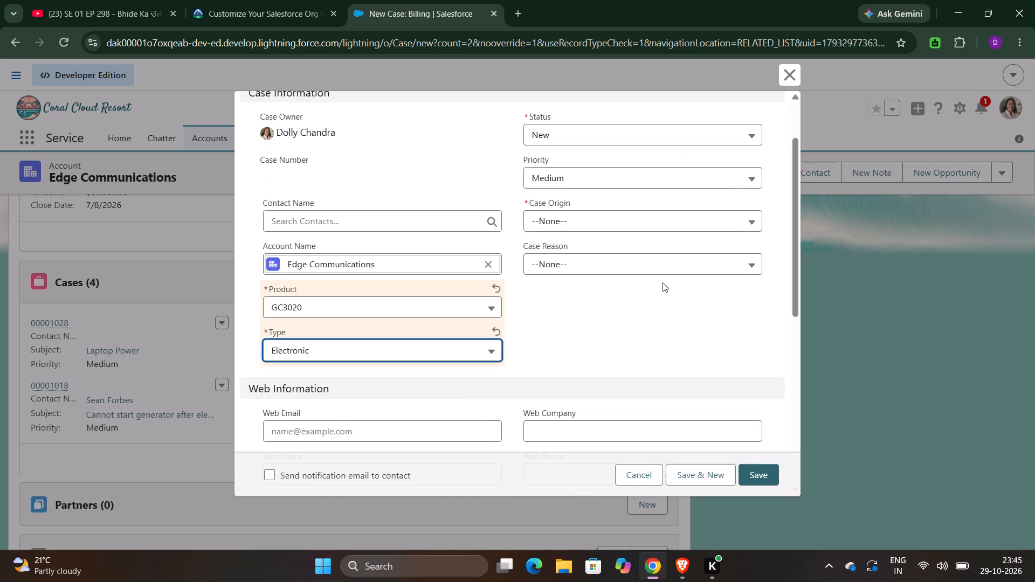
scroll(673, 182, "up", 1)
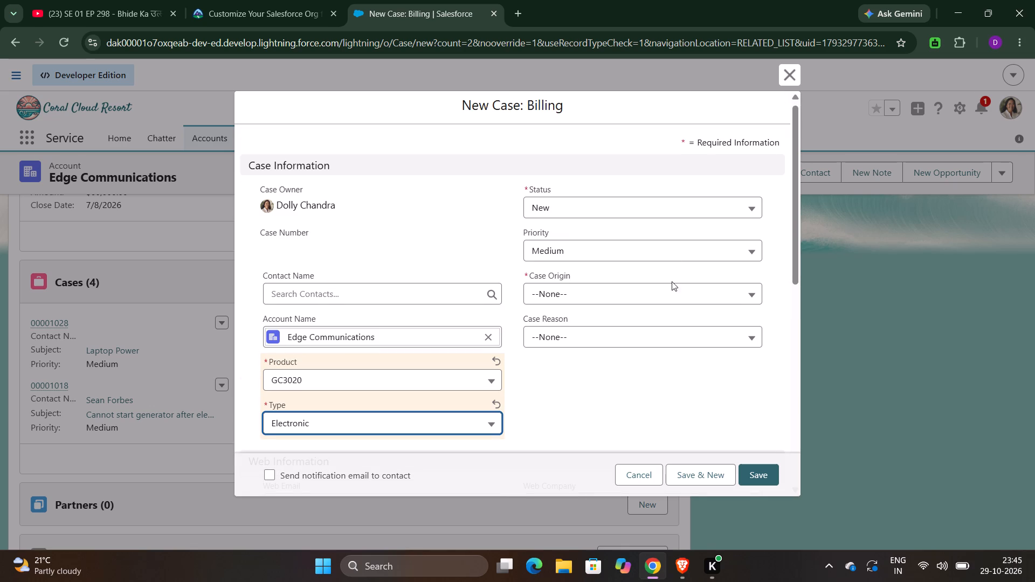
left_click(678, 303)
left_click(620, 369)
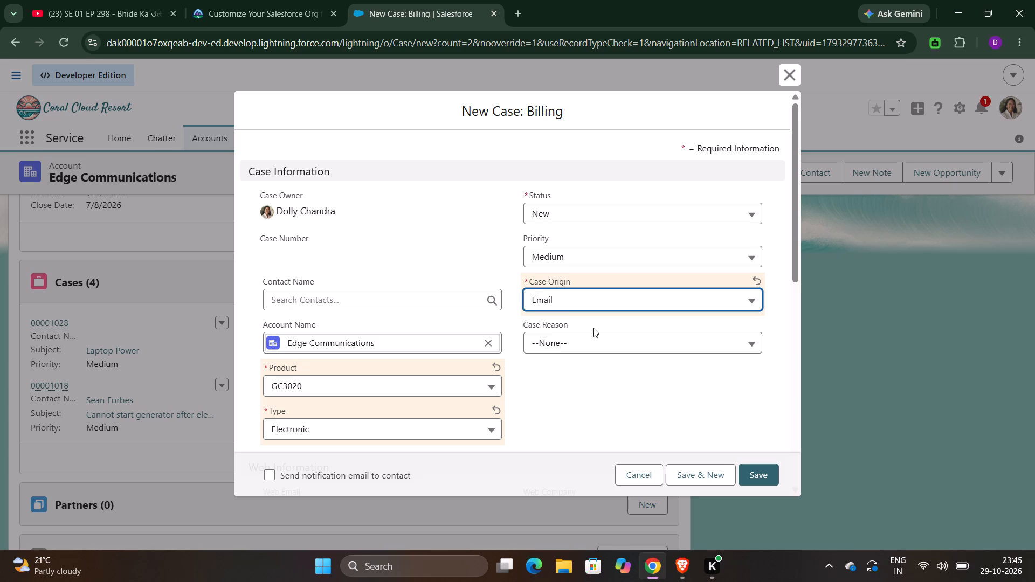
Fill the Billing case's Subject with "CC overpayment not refunded", copied from the Trailhead instructions.
scroll(593, 328, "down", 1)
left_click(277, 0)
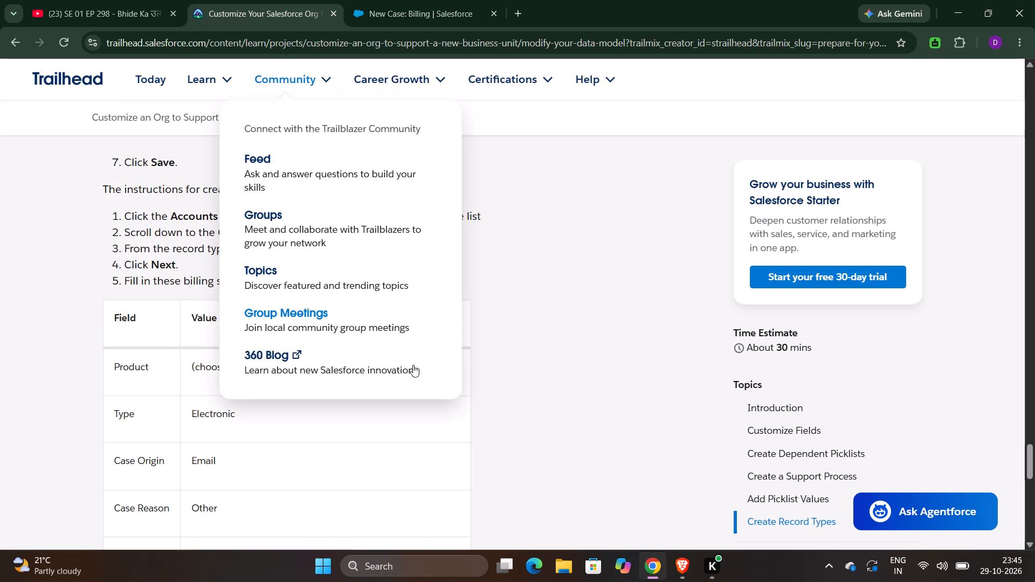
scroll(555, 427, "down", 5)
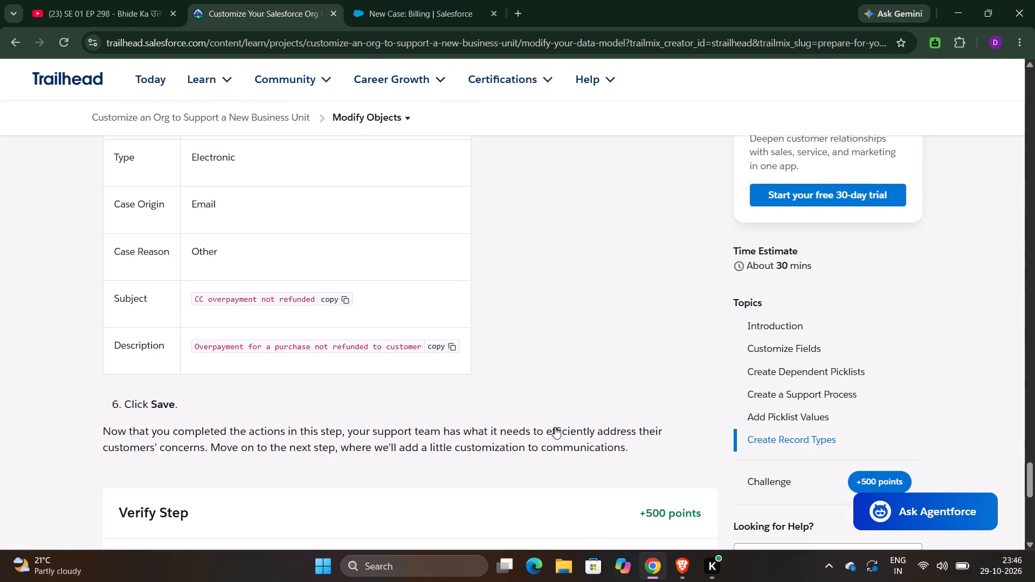
left_click(350, 297)
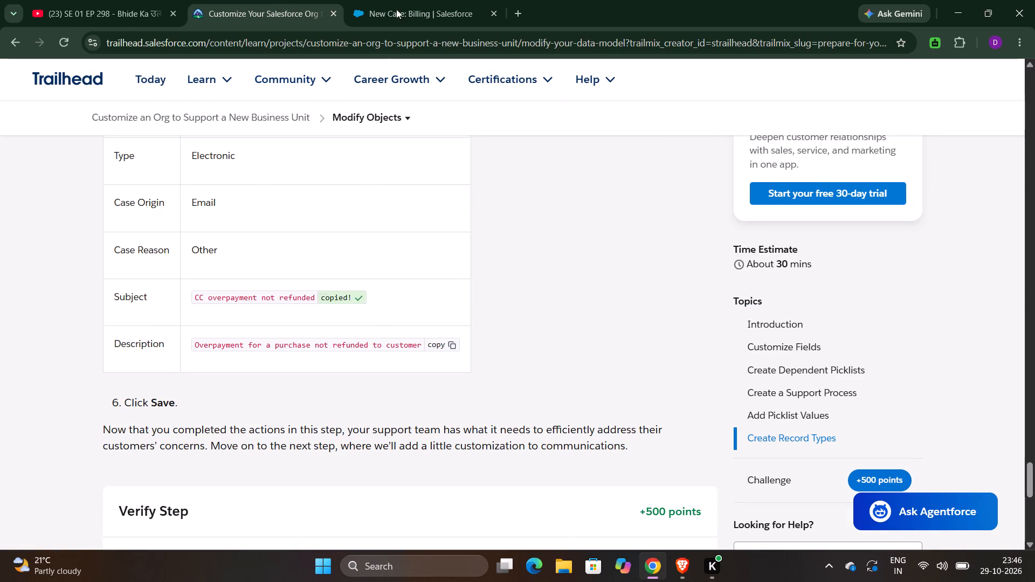
left_click(402, 0)
scroll(467, 367, "down", 2)
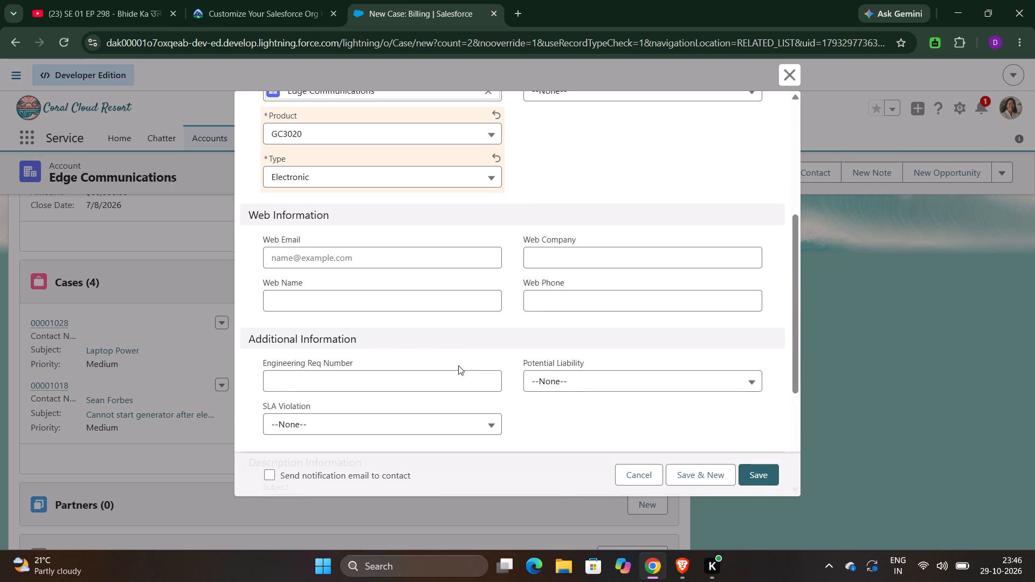
scroll(396, 337, "down", 2)
left_click(423, 305)
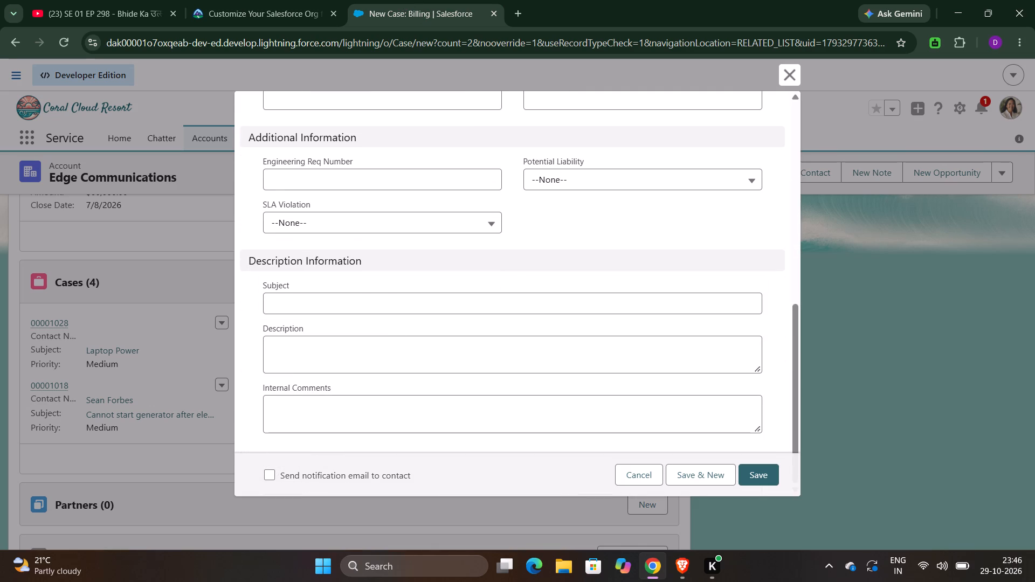
key("ctrl+v")
Fill the Billing case's Description with "Overpayment for a purchase not refunded to customer", copied from the Trailhead instructions.
left_click(219, 0)
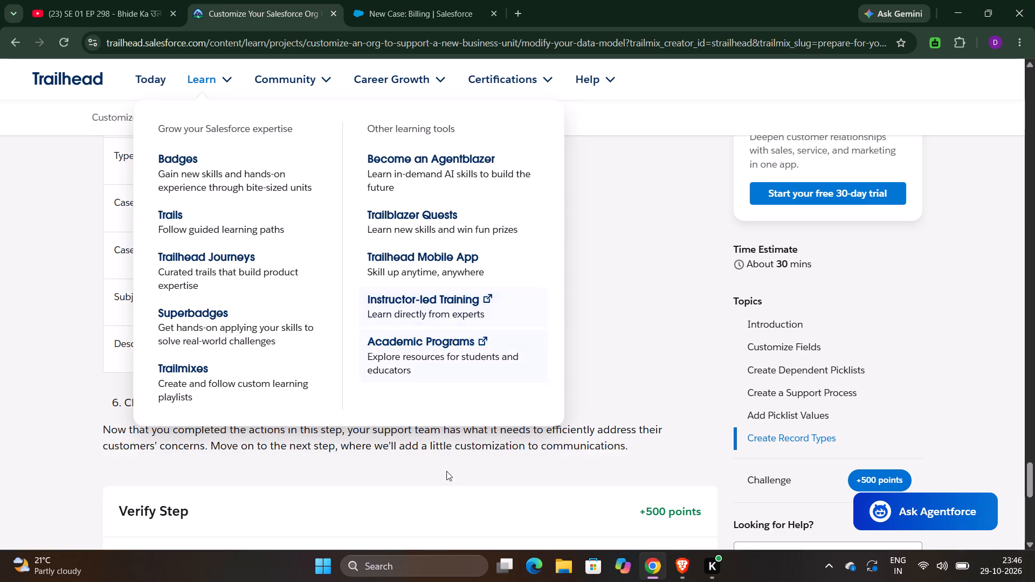
left_click(438, 348)
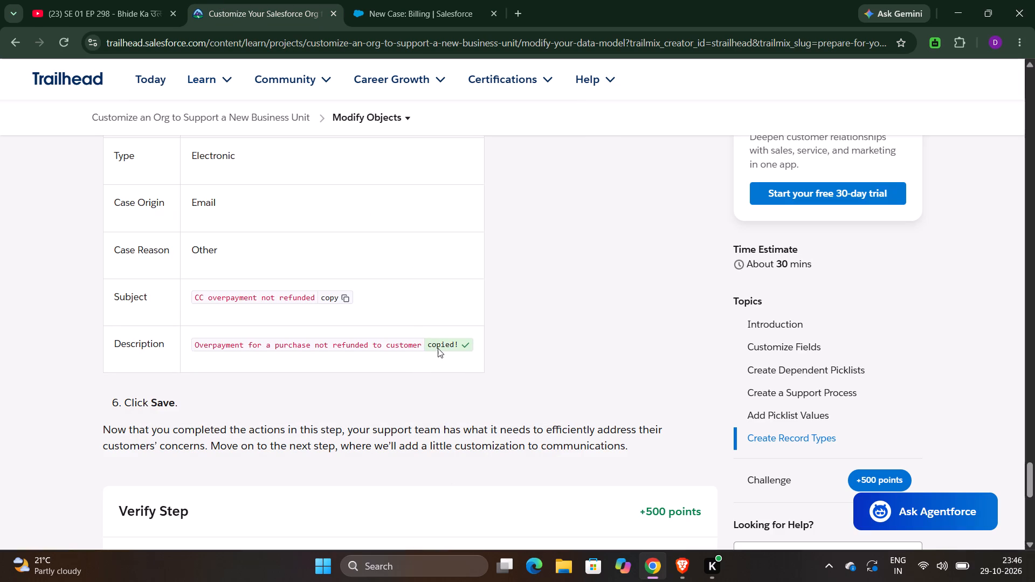
left_click(390, 0)
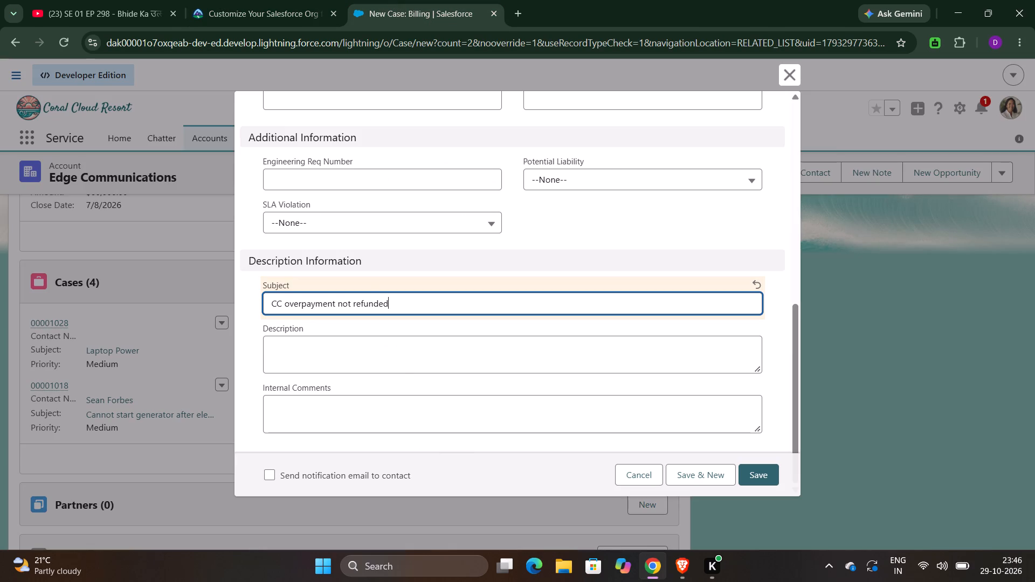
left_click(394, 359)
key("ctrl+v")
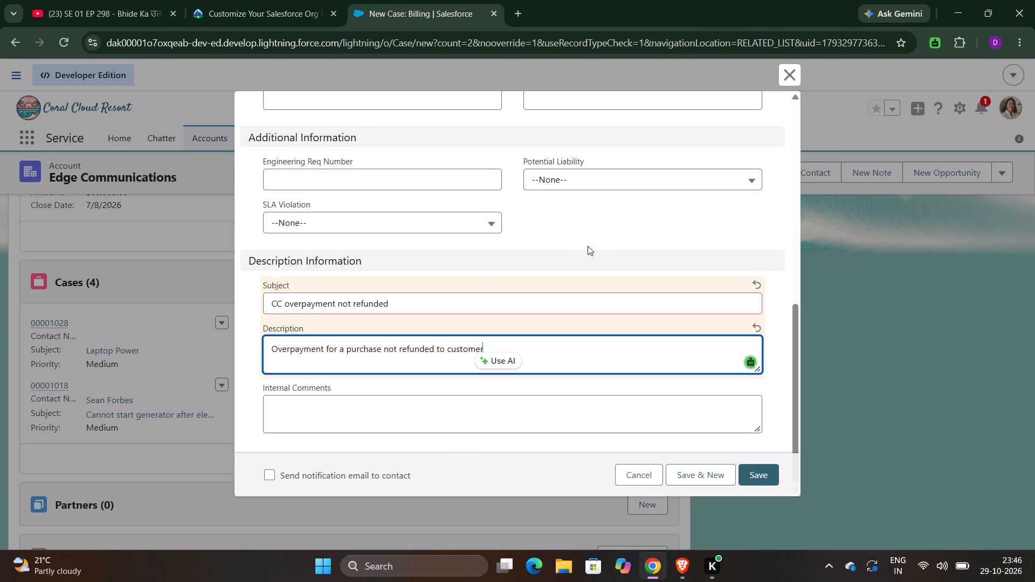
Set the Billing case's Case Reason to Other and save the case.
scroll(563, 241, "up", 5)
scroll(563, 241, "down", 1)
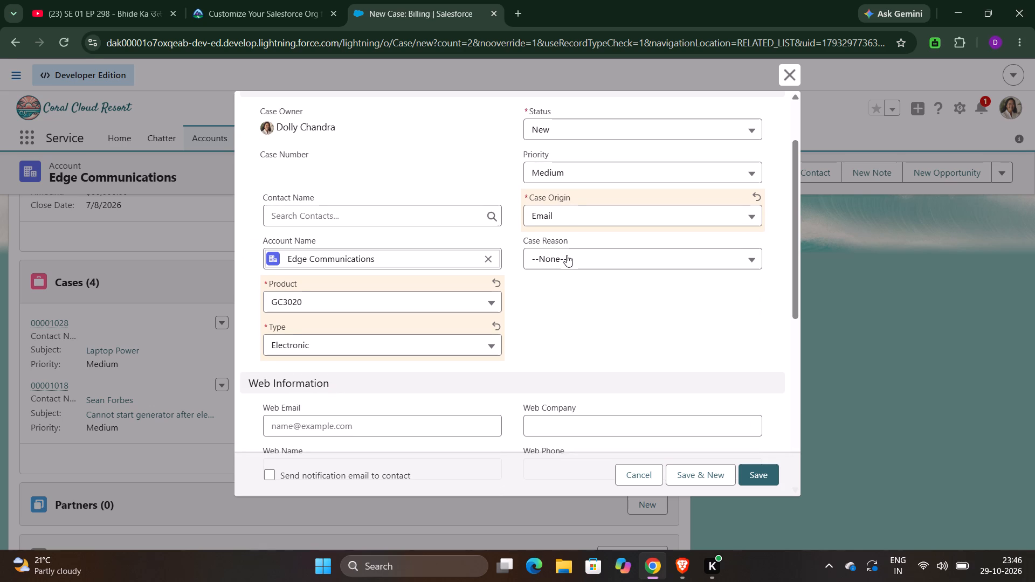
left_click(567, 255)
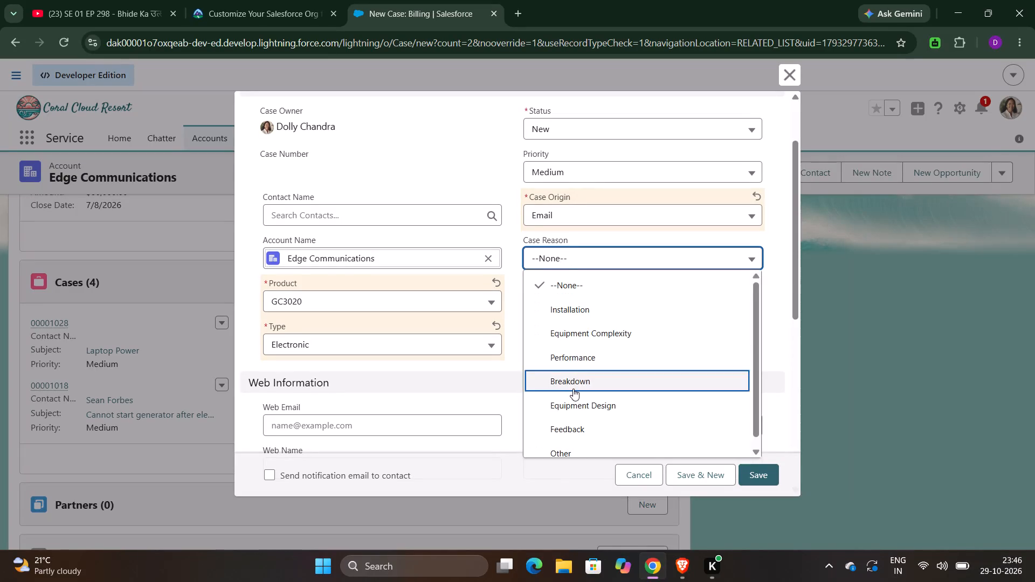
scroll(579, 418, "down", 5)
left_click(563, 453)
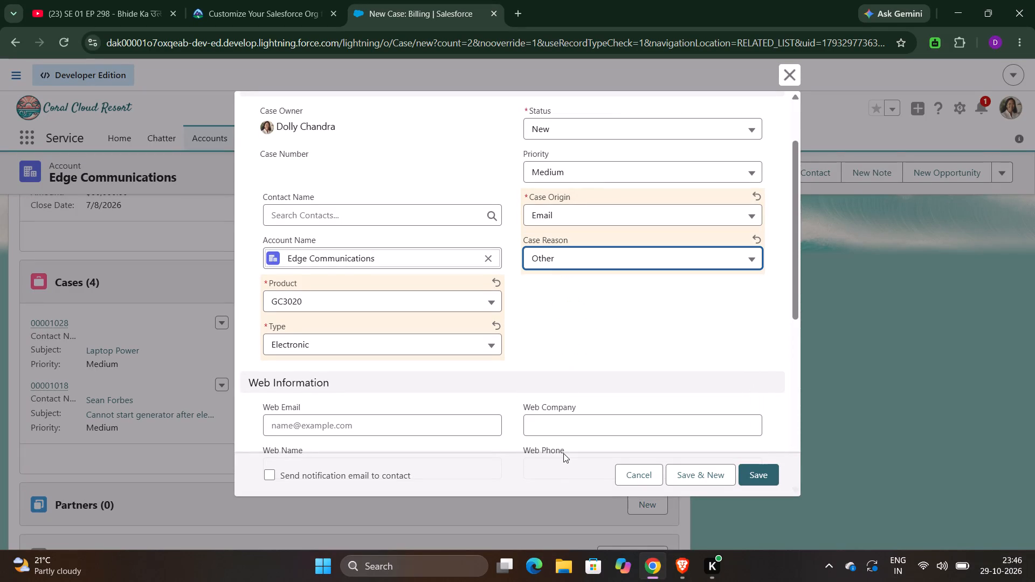
scroll(623, 325, "down", 7)
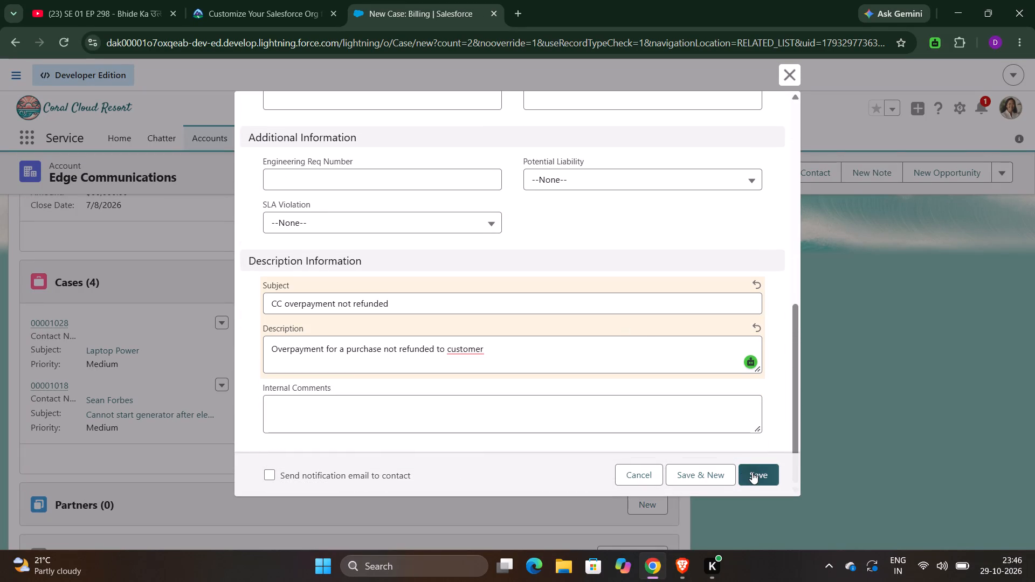
left_click(753, 473)
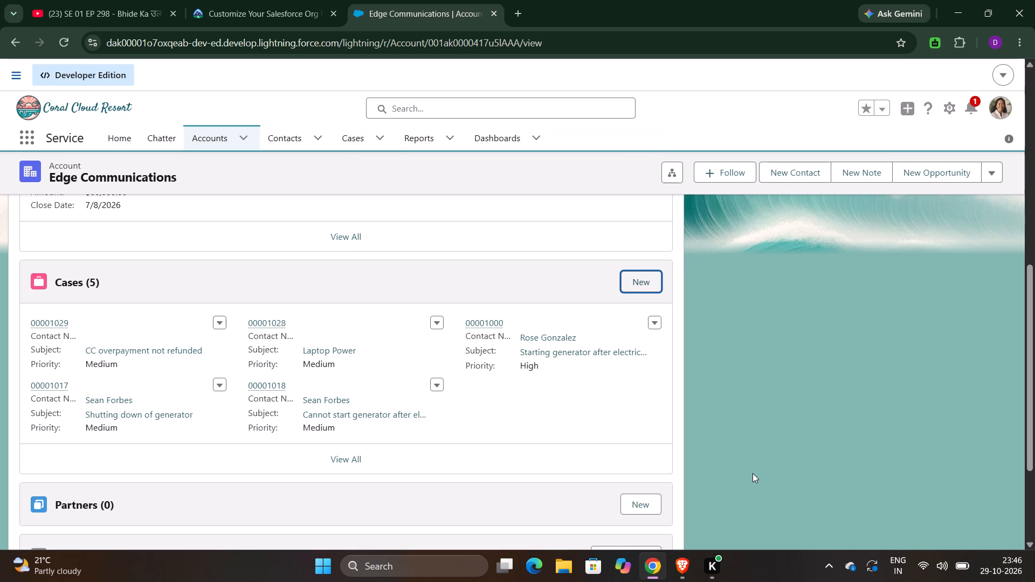
Return to the Trailhead Modify Objects unit and run its step verification for 500 points.
left_click(281, 0)
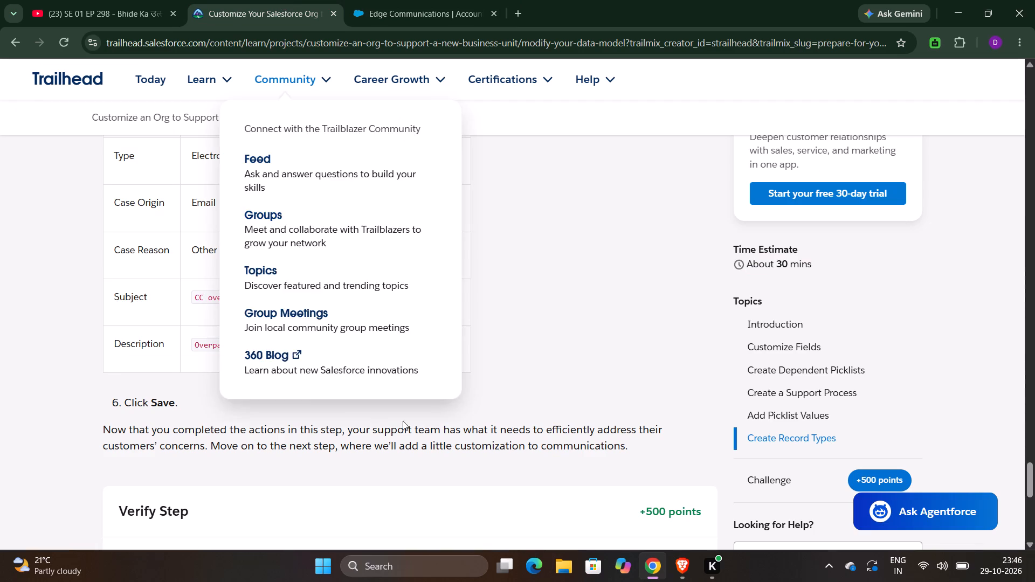
scroll(589, 424, "down", 4)
left_click(254, 390)
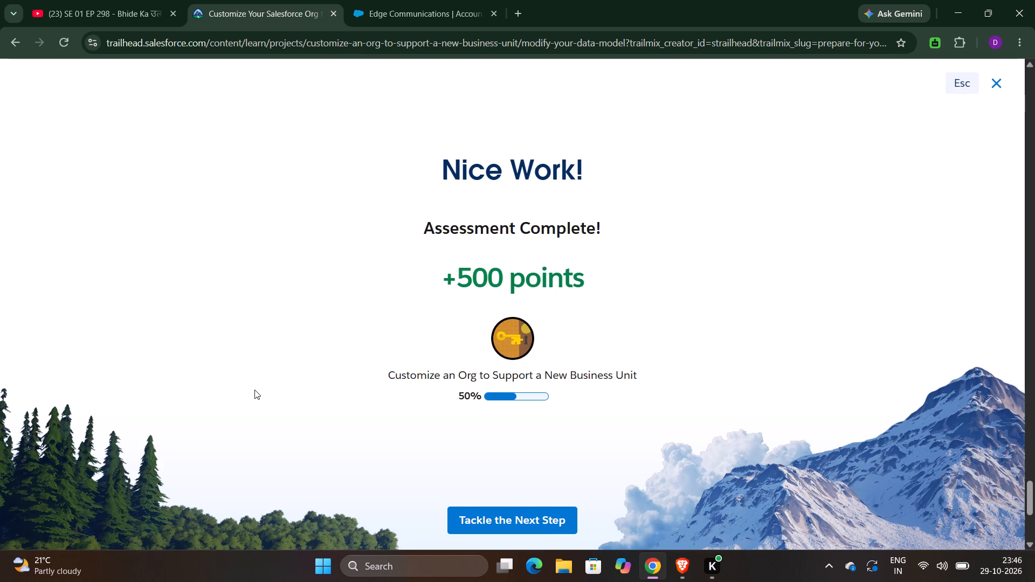
Proceed to the next step of the Customize an Org to Support a New Business Unit project.
left_click(503, 521)
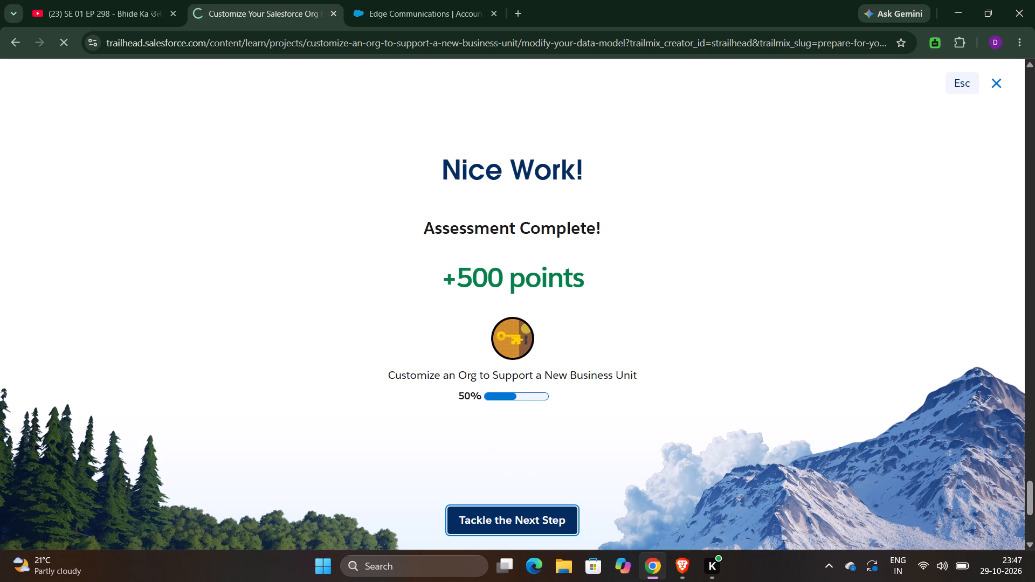
Close the Edge Communications org page and the Brave window with the Kuro sign-in page.
left_click(498, 14)
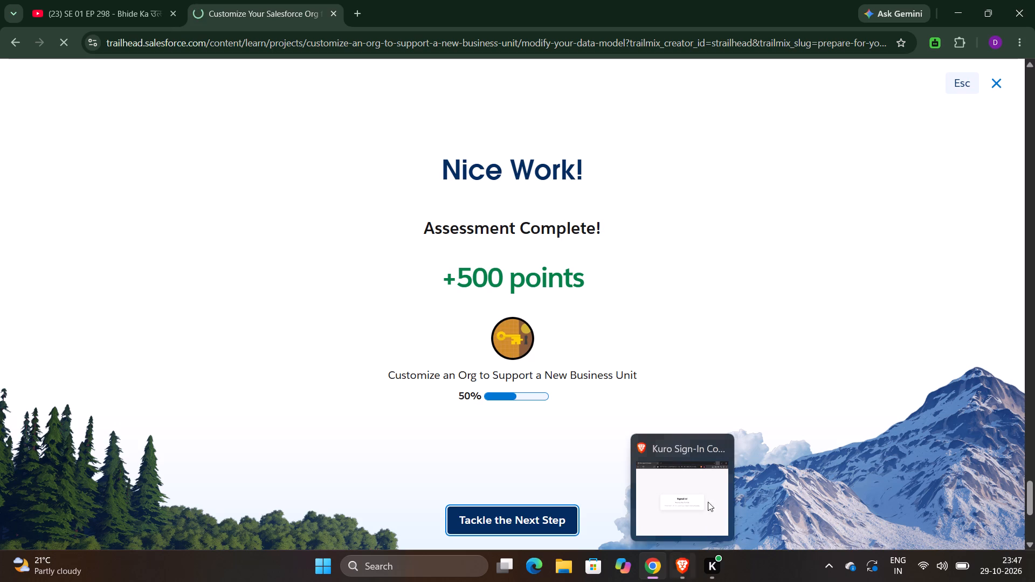
left_click(727, 441)
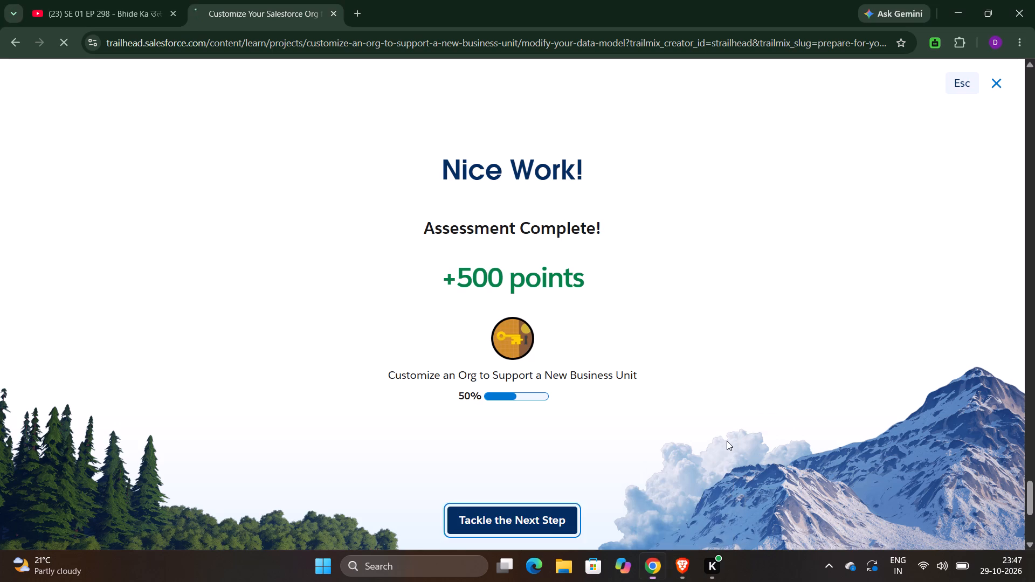
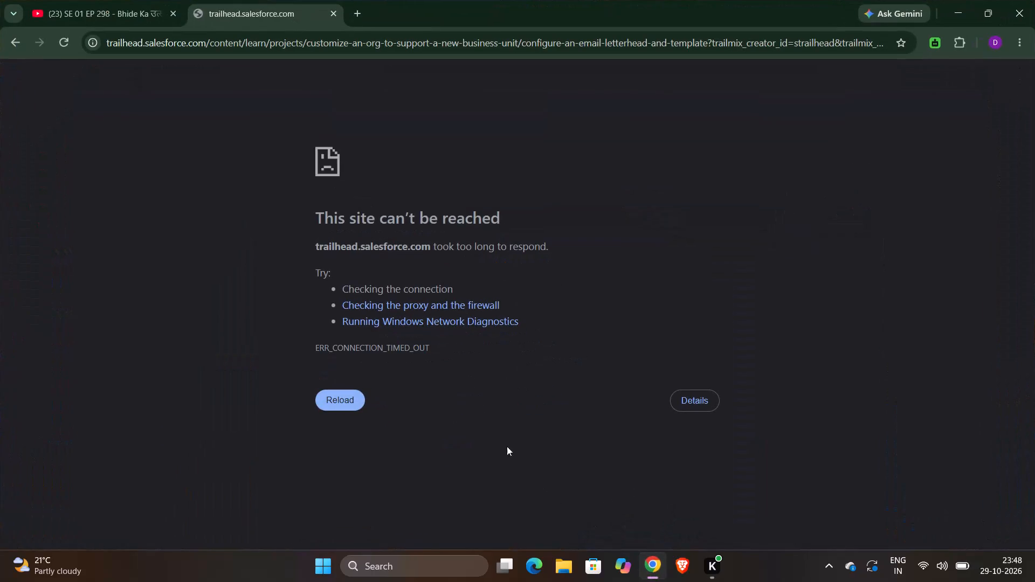
Reload the Trailhead page for the project's email letterhead and template configuration unit.
left_click(337, 400)
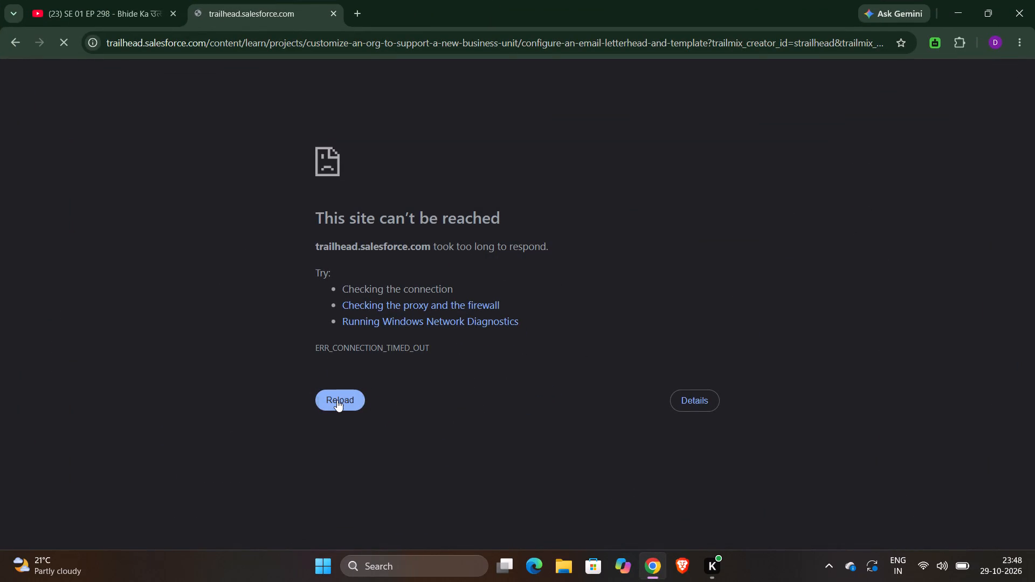
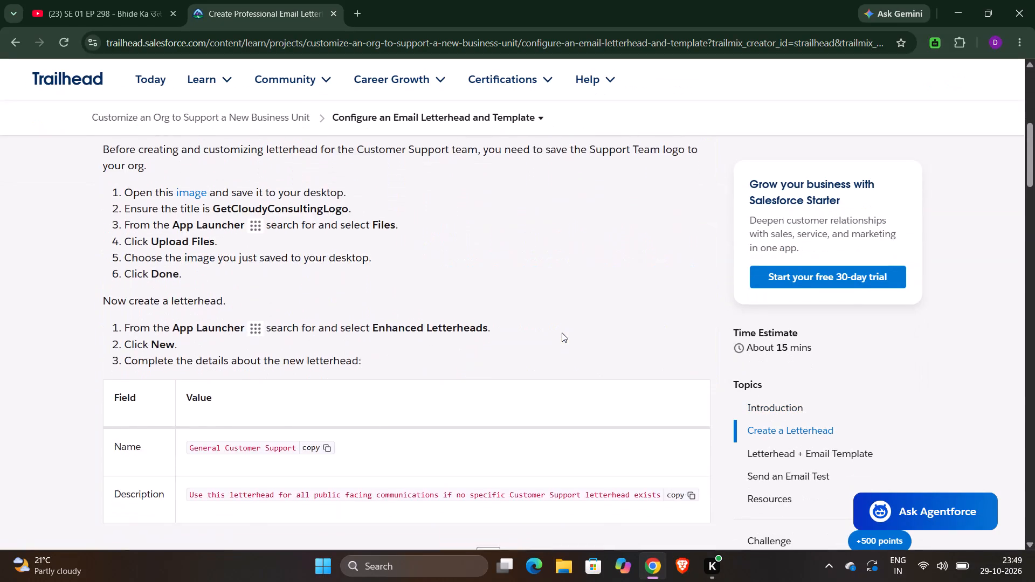
Launch the hands-on org from the challenge section of the Configure an Email Letterhead and Template unit.
scroll(562, 332, "up", 12)
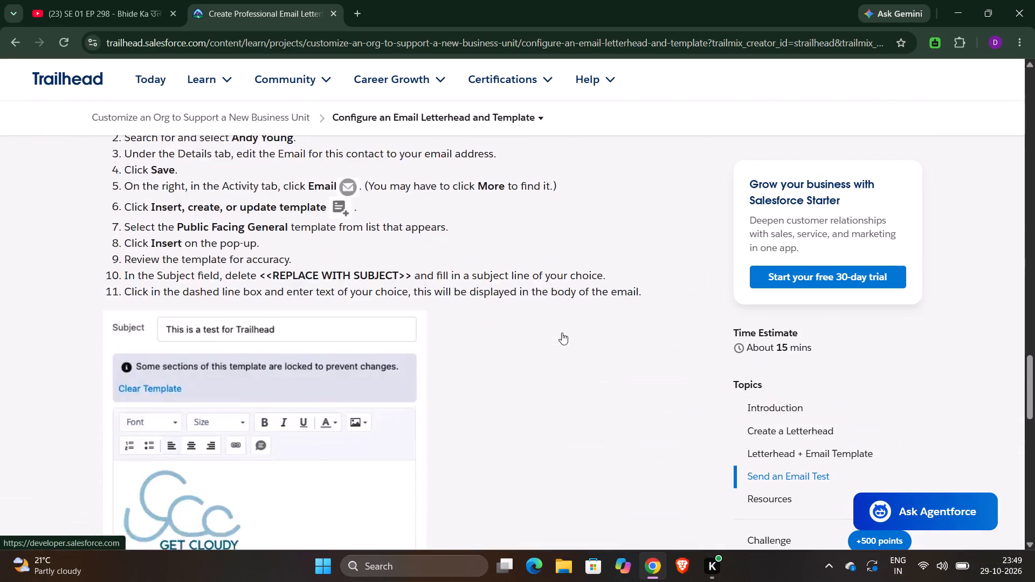
scroll(562, 332, "up", 9)
scroll(562, 332, "down", 18)
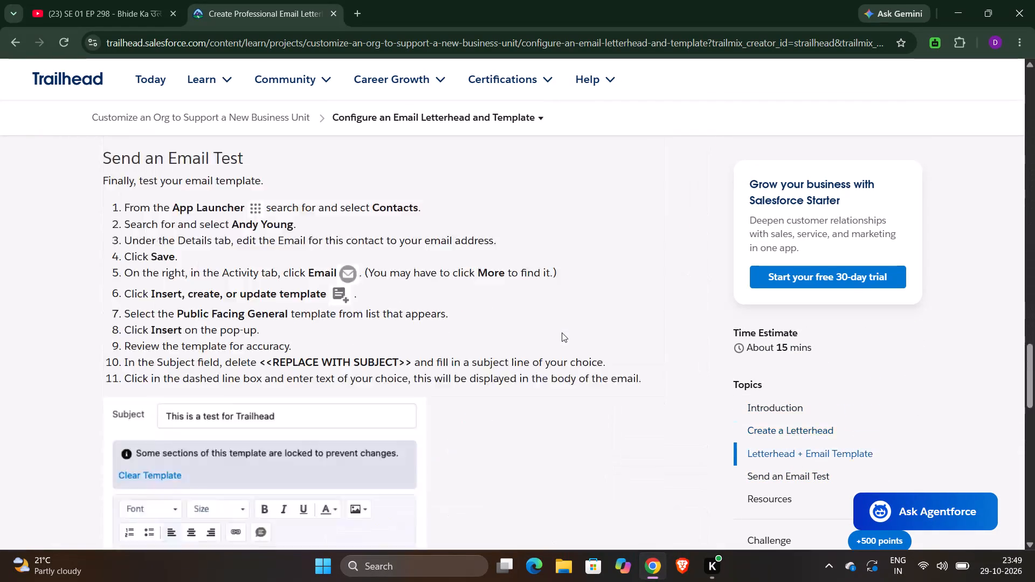
scroll(644, 241, "up", 3)
scroll(625, 405, "down", 5)
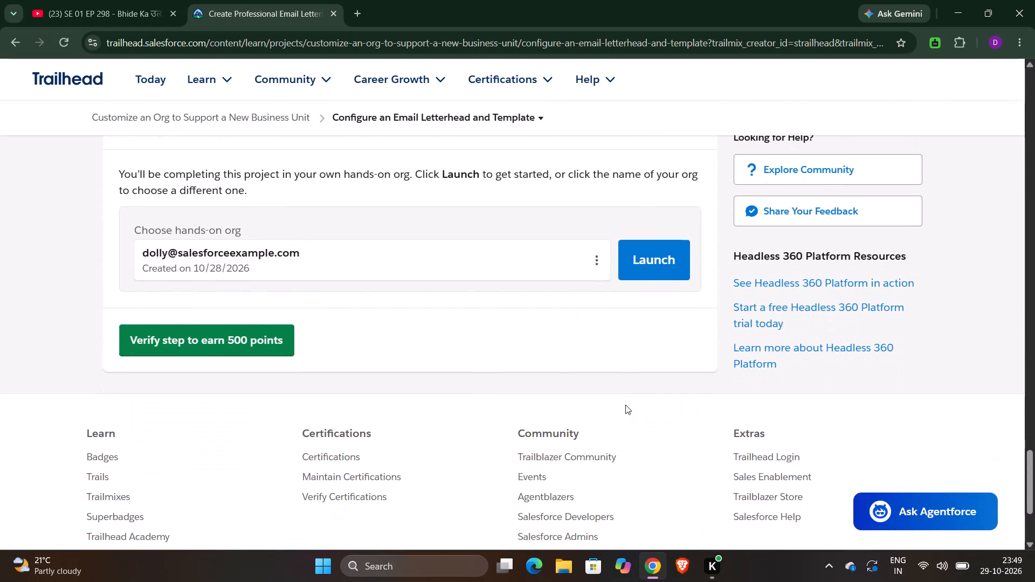
left_click(643, 242)
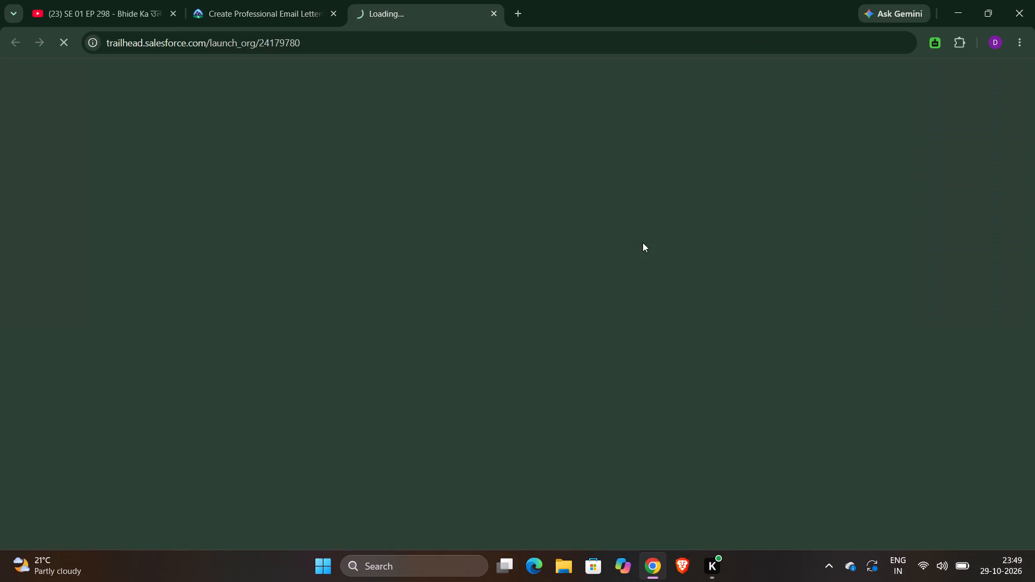
Return to the Trailhead unit and consult the Create a Letterhead instructions for saving the Support Team logo.
left_click(261, 0)
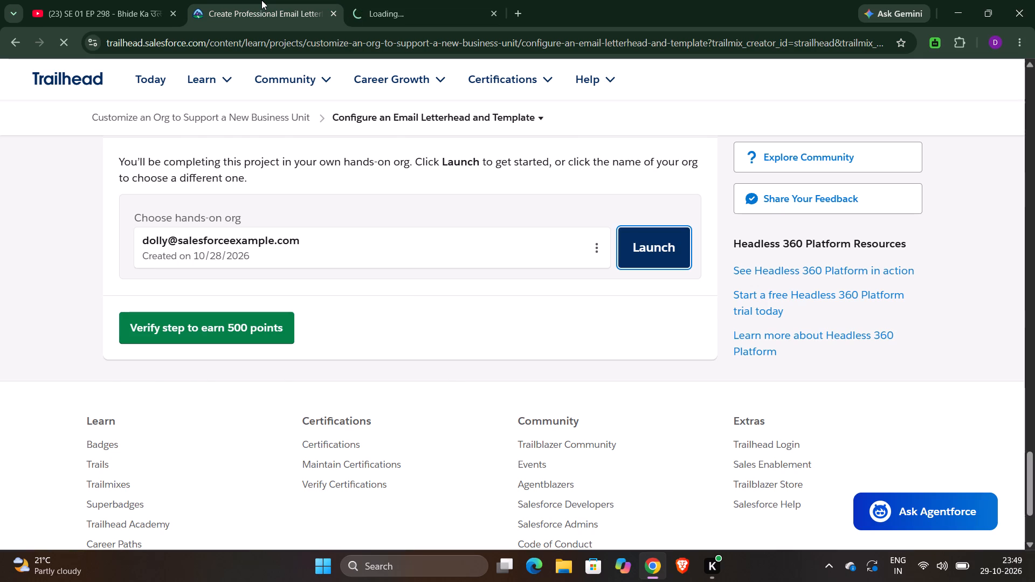
scroll(618, 270, "up", 19)
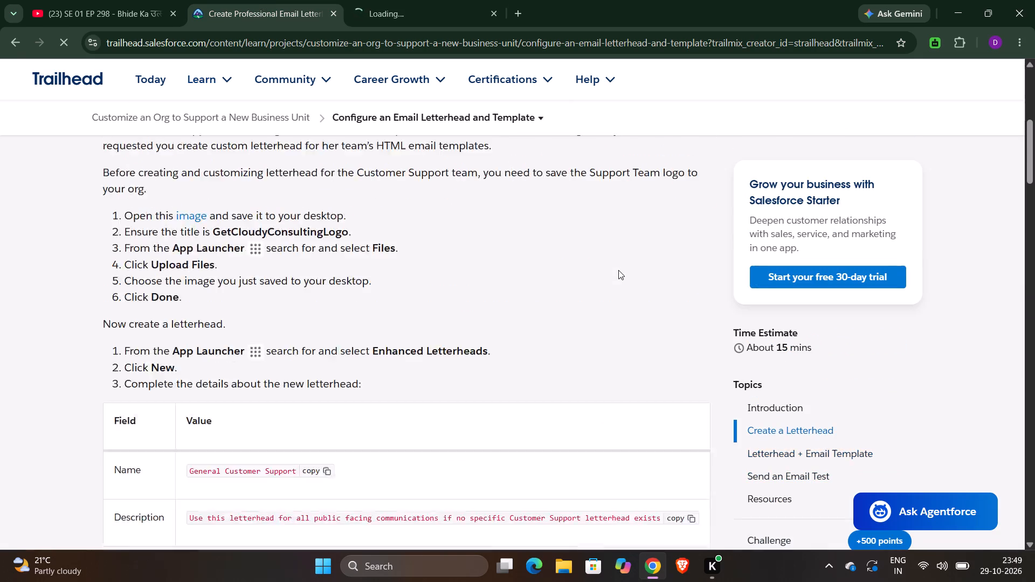
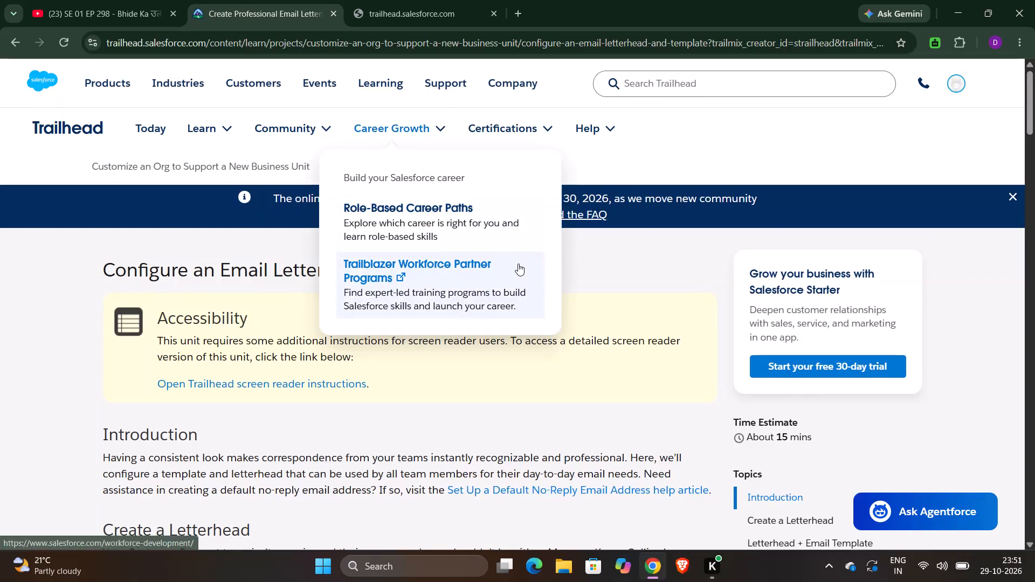
Launch the hands-on org again from the unit's challenge section and close the duplicate tab left from the earlier launch.
scroll(518, 264, "down", 7)
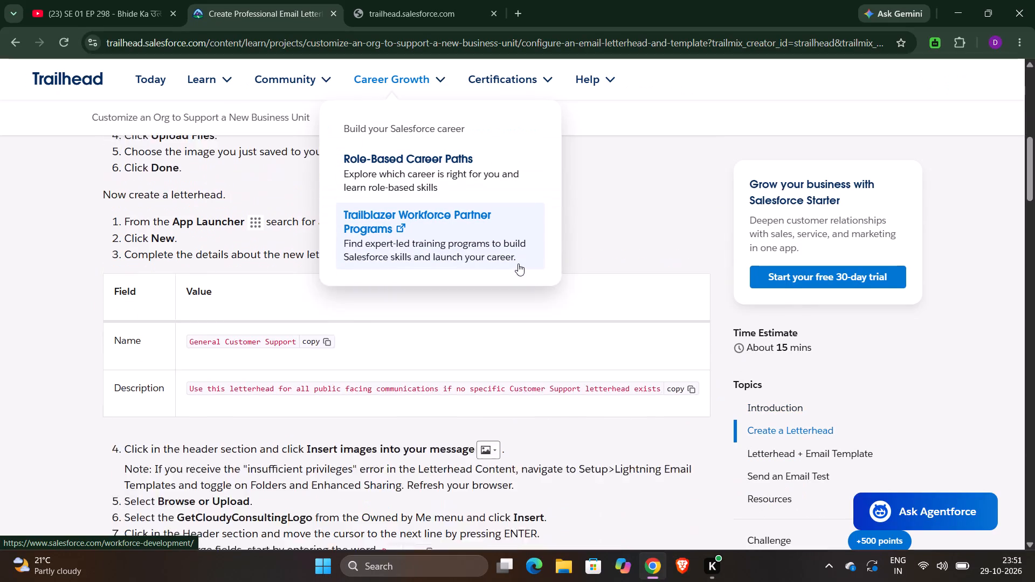
scroll(639, 324, "down", 15)
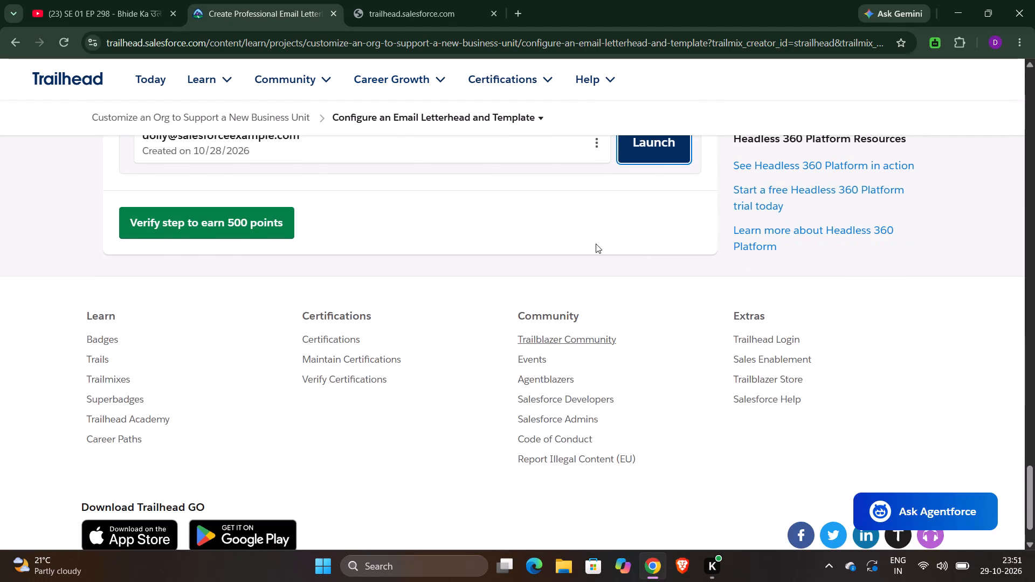
scroll(596, 244, "up", 1)
left_click(670, 271)
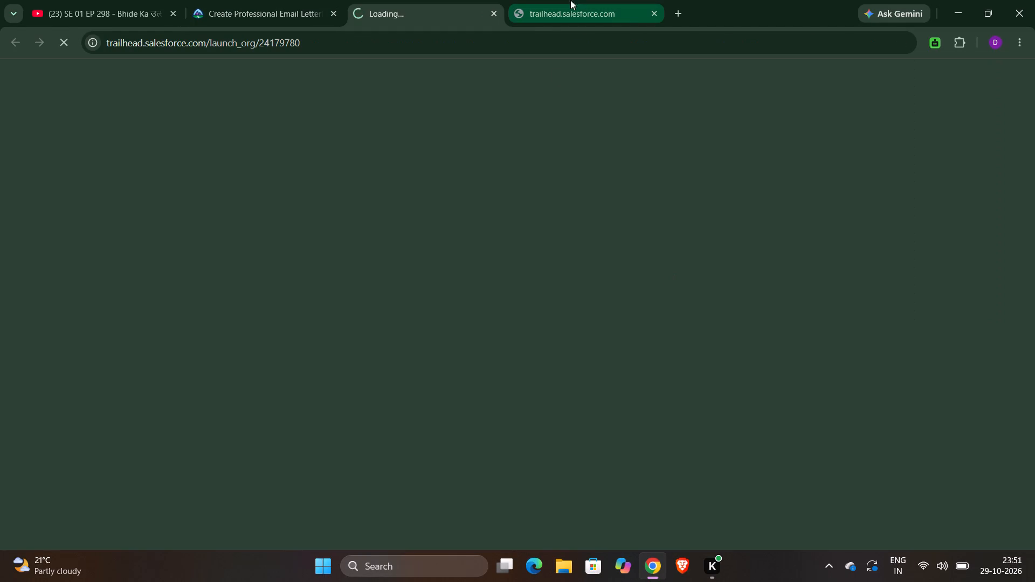
left_click(657, 10)
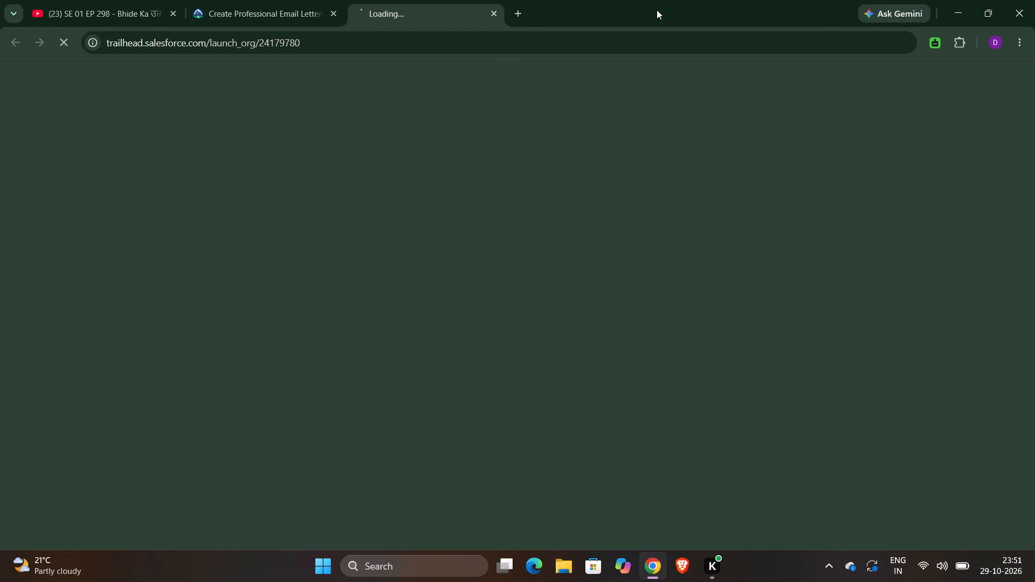
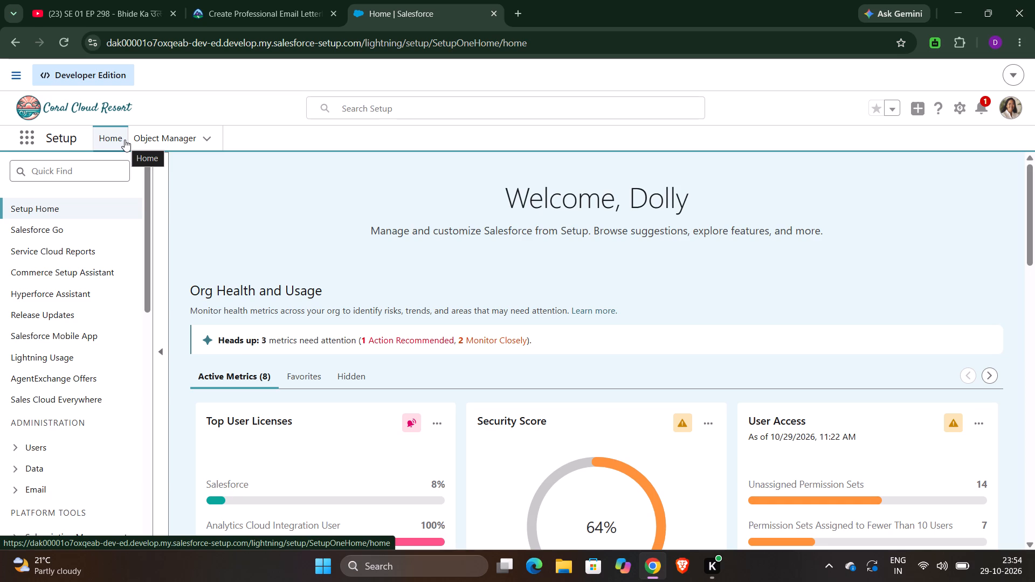
Open the logo image linked in the unit's Create a Letterhead section, save it to Downloads as GetCloudyConsultingLogo, and close its tab.
left_click(248, 0)
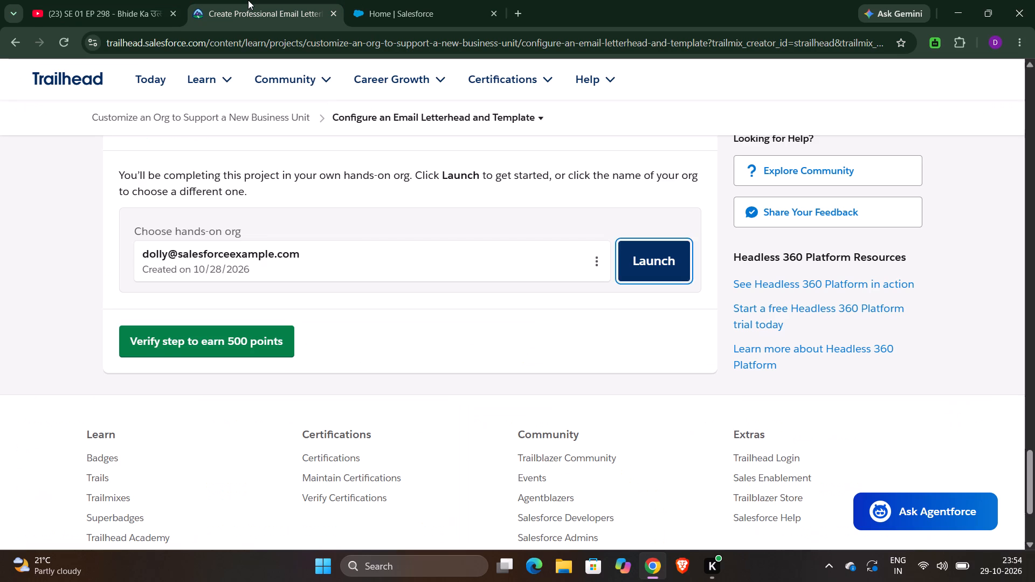
left_click(428, 0)
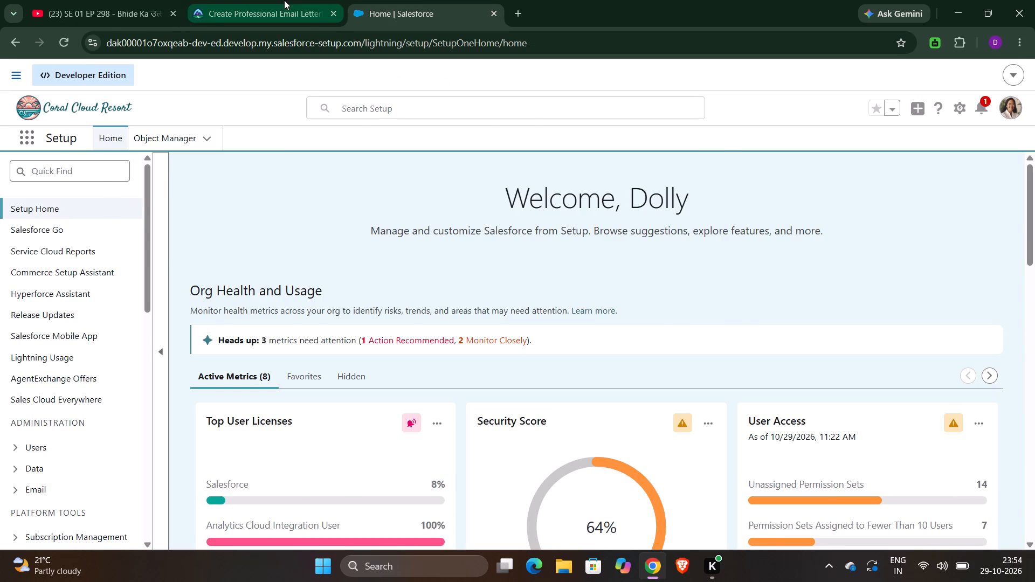
left_click(284, 0)
scroll(542, 292, "up", 20)
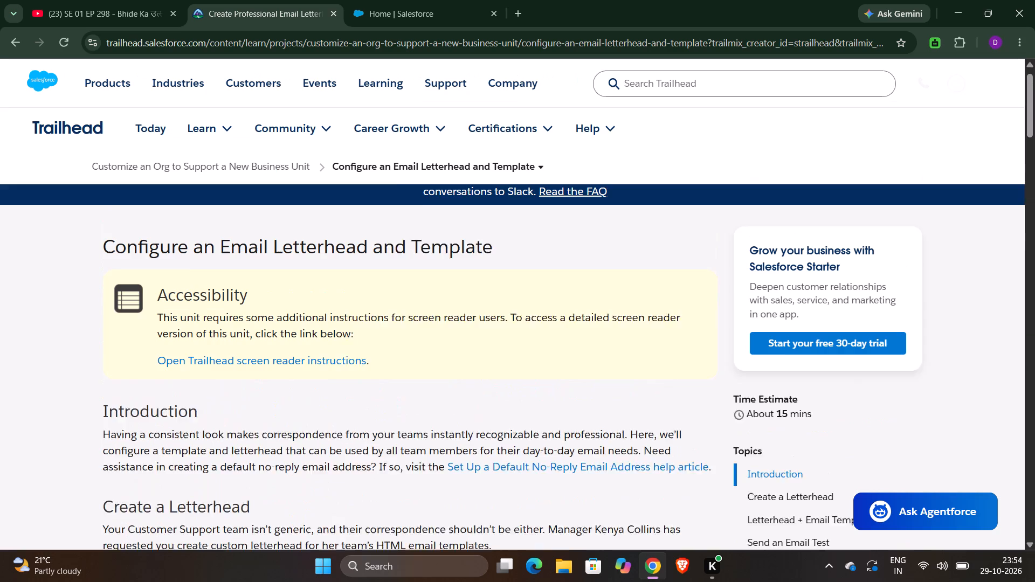
scroll(214, 511, "down", 2)
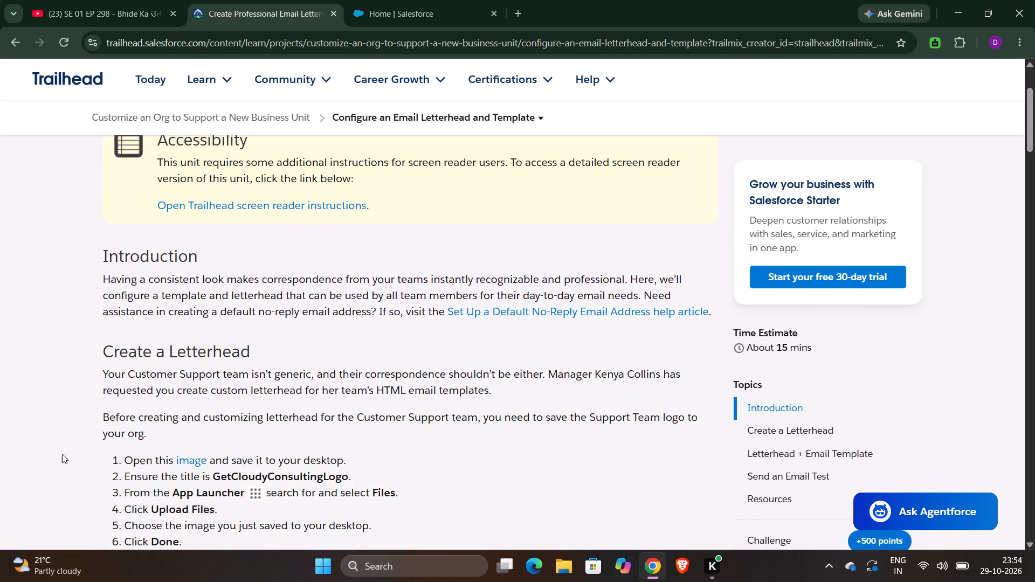
left_click(198, 461)
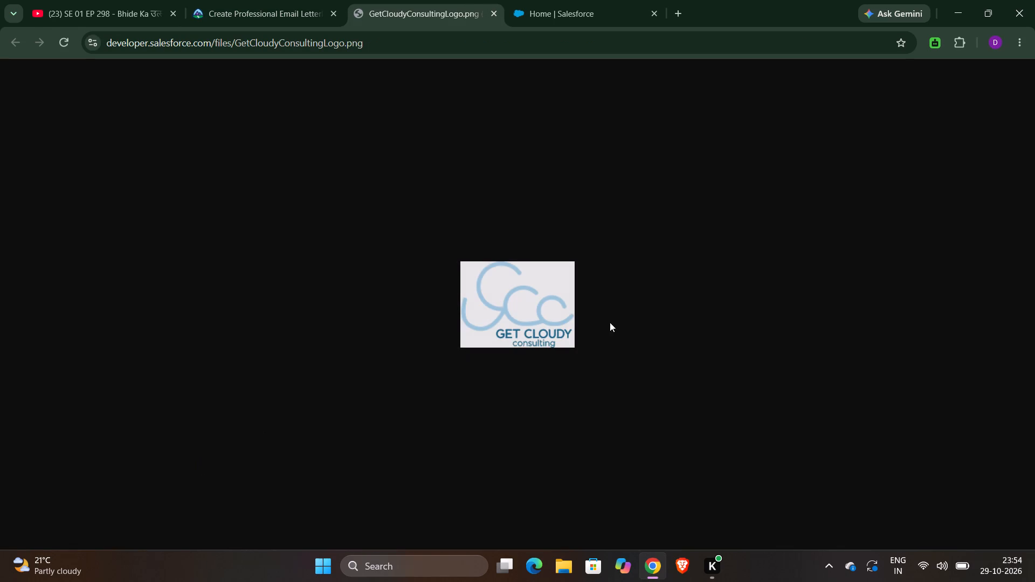
left_click(1018, 48)
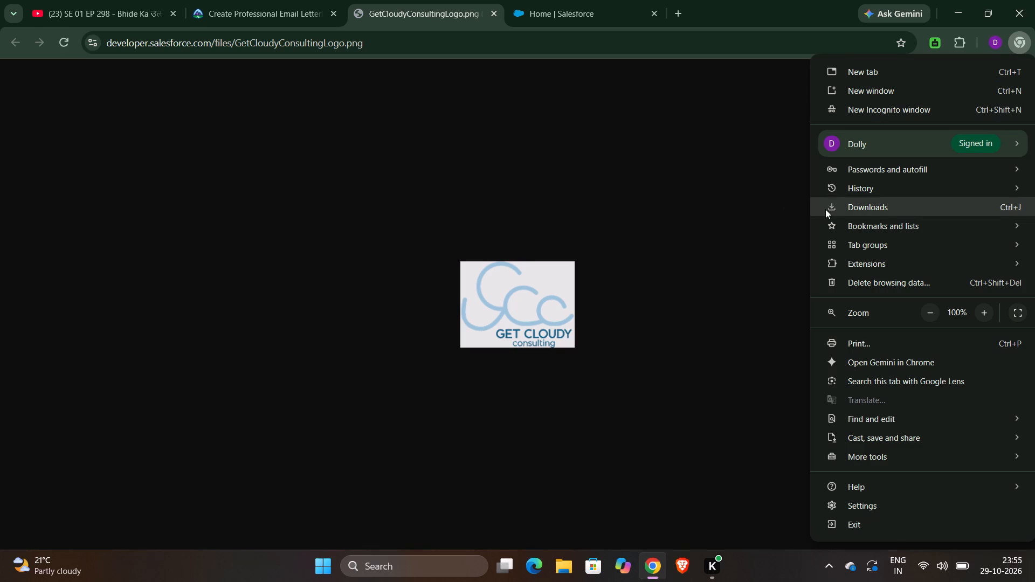
left_click(565, 191)
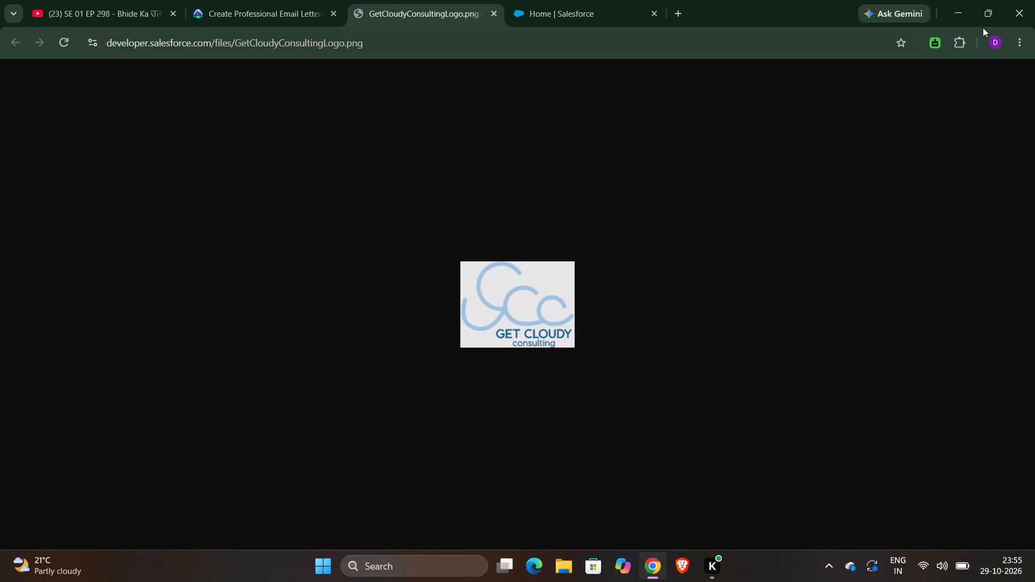
left_click(548, 284)
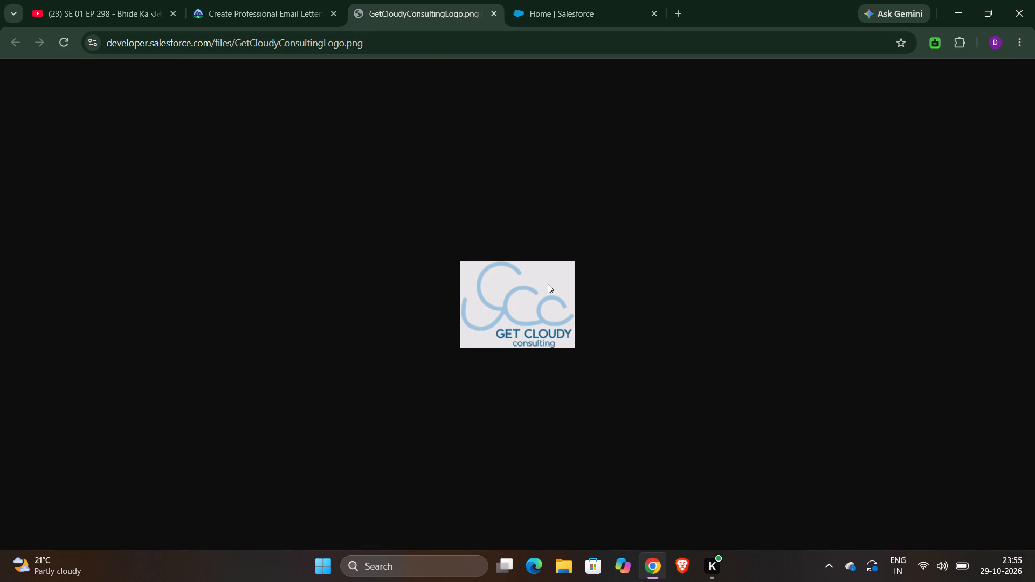
left_click(548, 284)
right_click(590, 271)
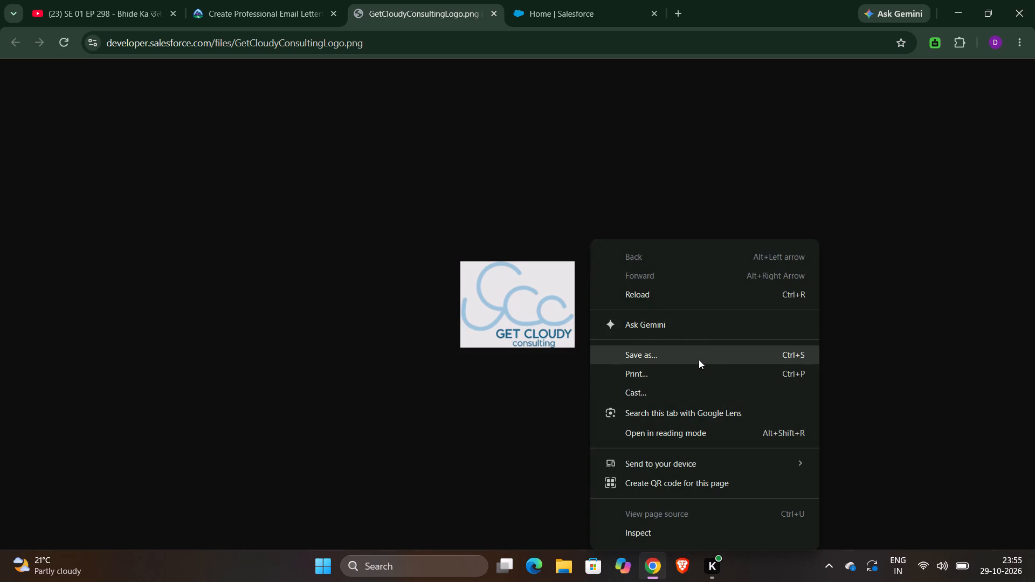
left_click(699, 359)
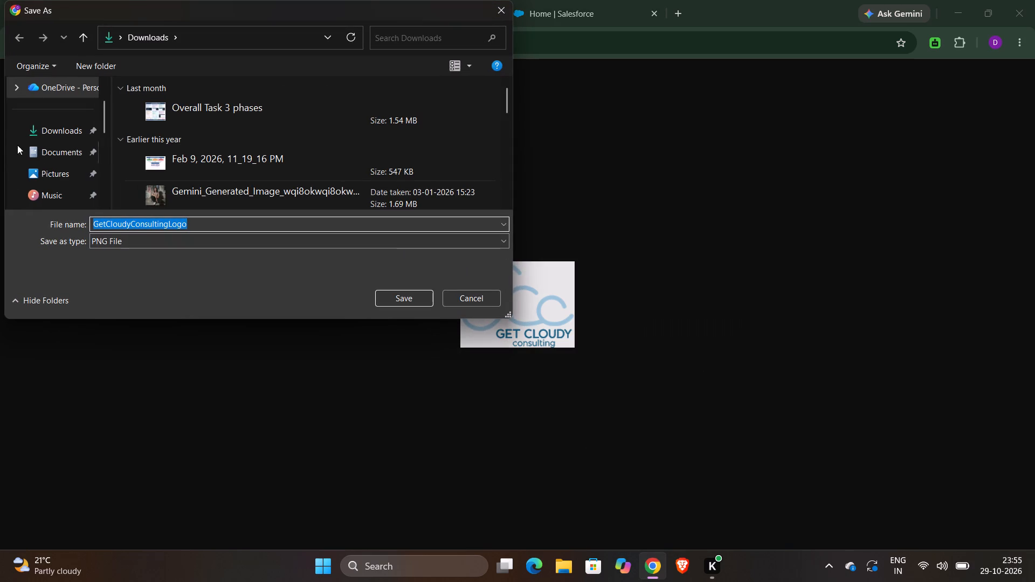
left_click(61, 131)
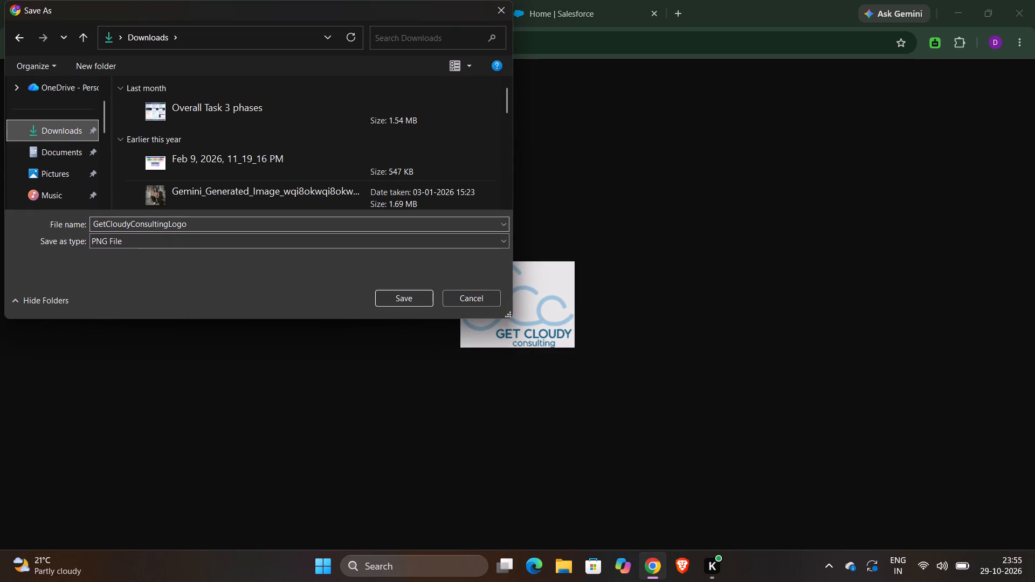
left_click_drag(249, 227, 230, 228)
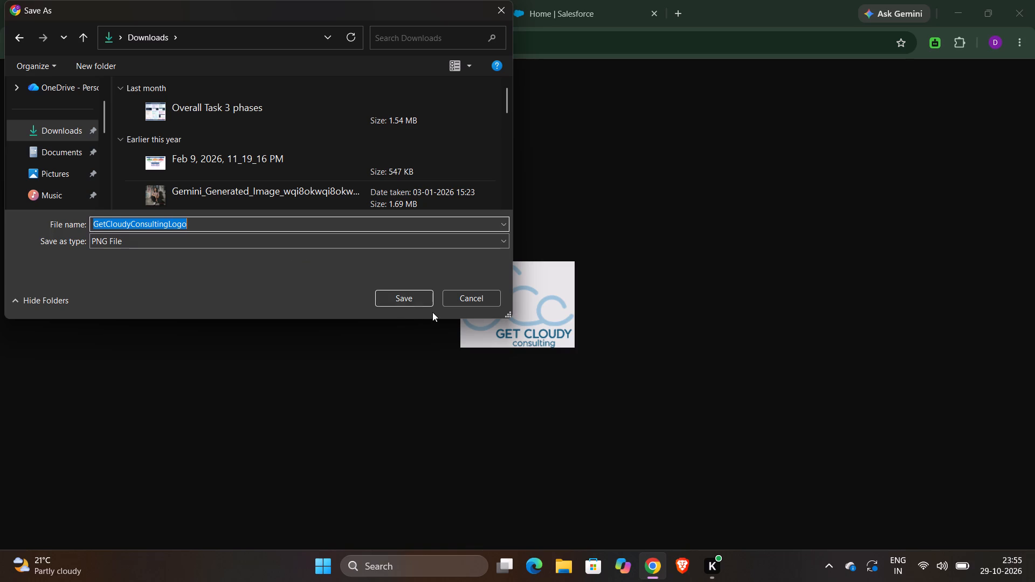
left_click(401, 299)
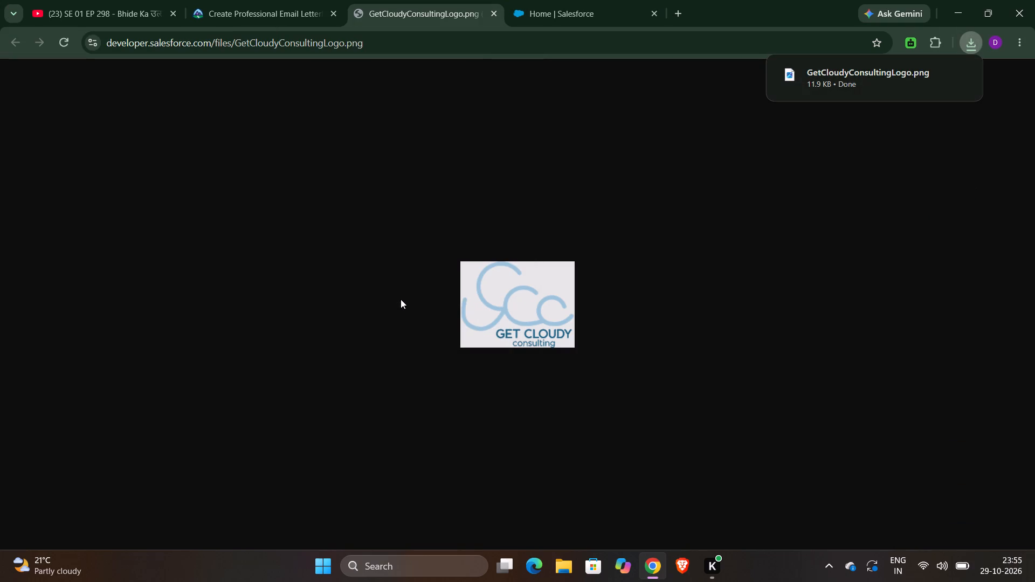
left_click(498, 13)
Upload GetCloudyConsultingLogo.png from Downloads to Files in the hands-on Salesforce org.
left_click(393, 0)
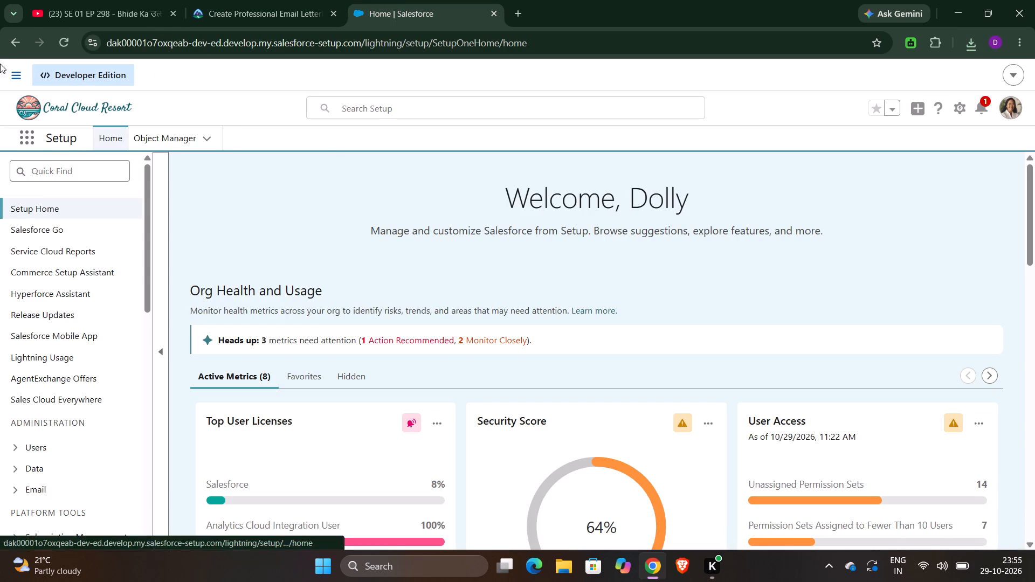
left_click(23, 140)
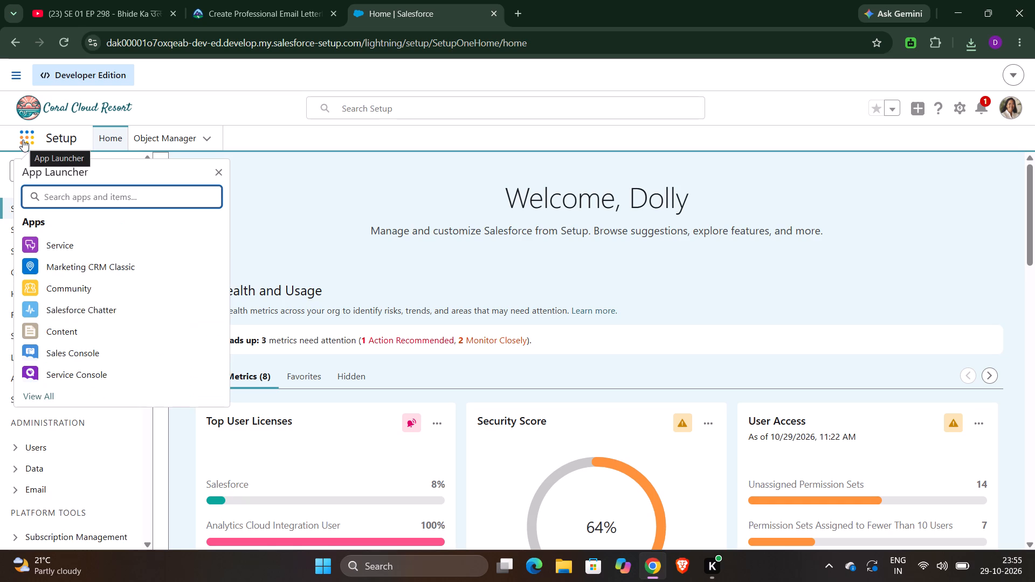
type("files")
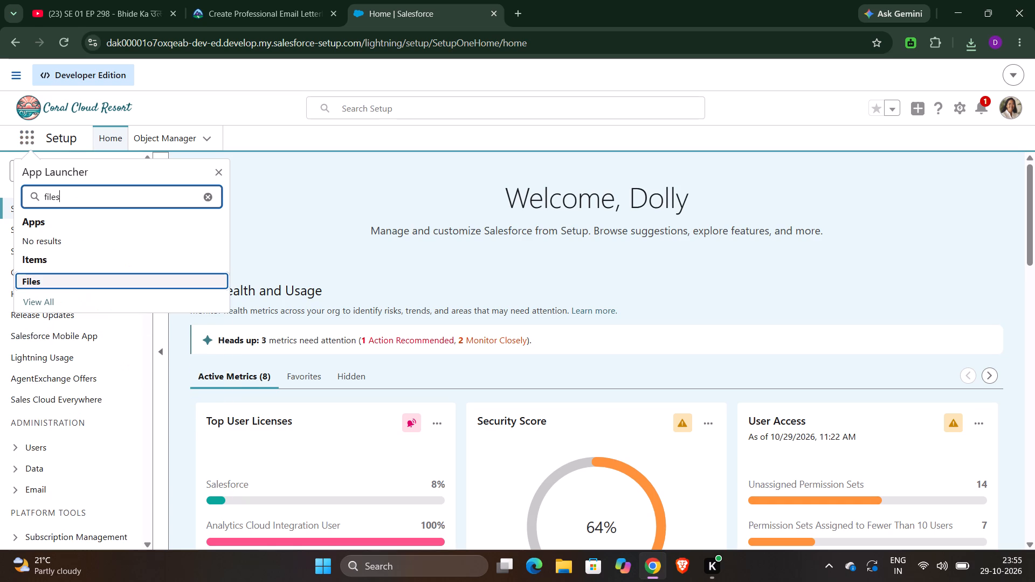
left_click(36, 278)
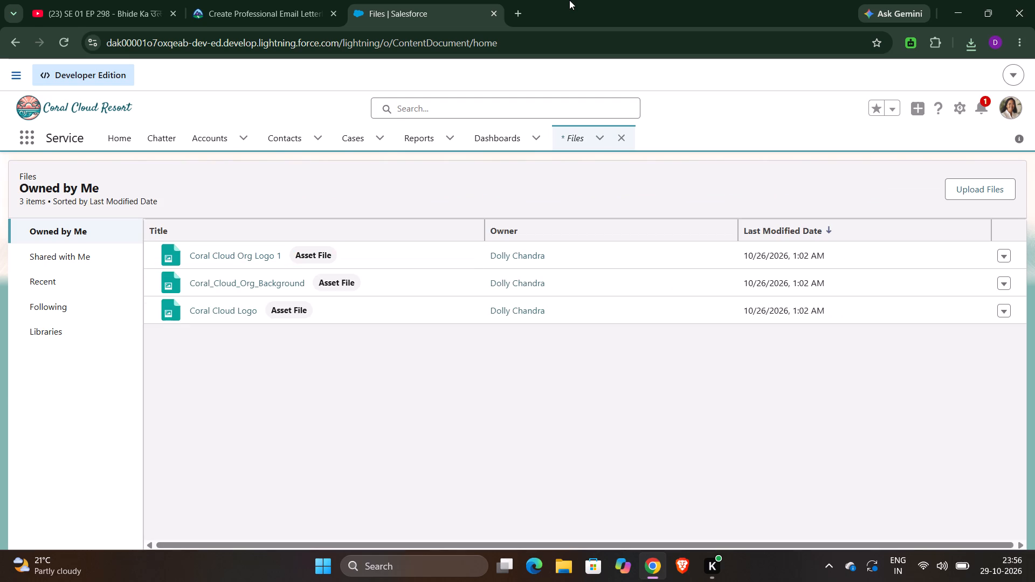
left_click(991, 190)
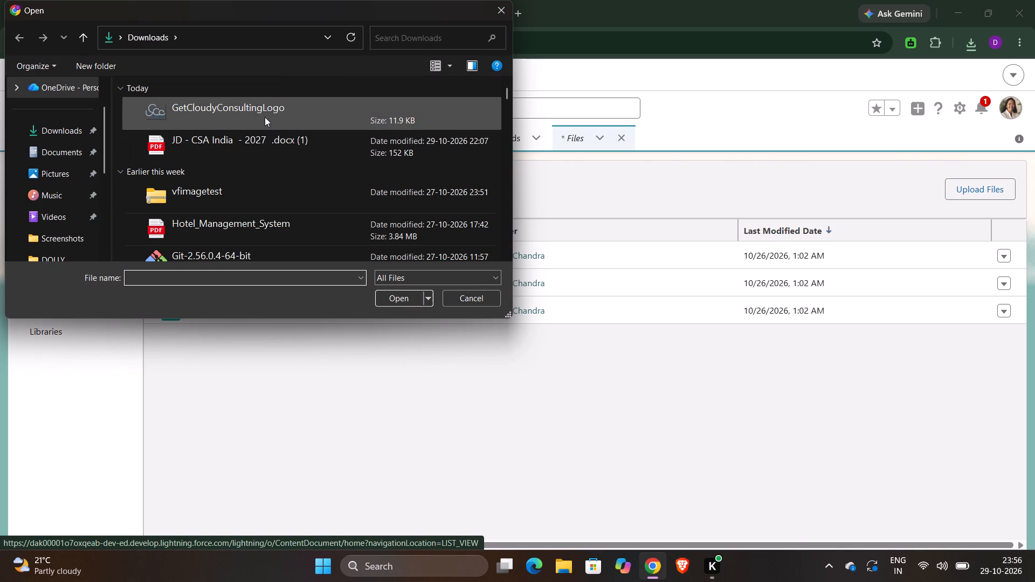
double_click(234, 116)
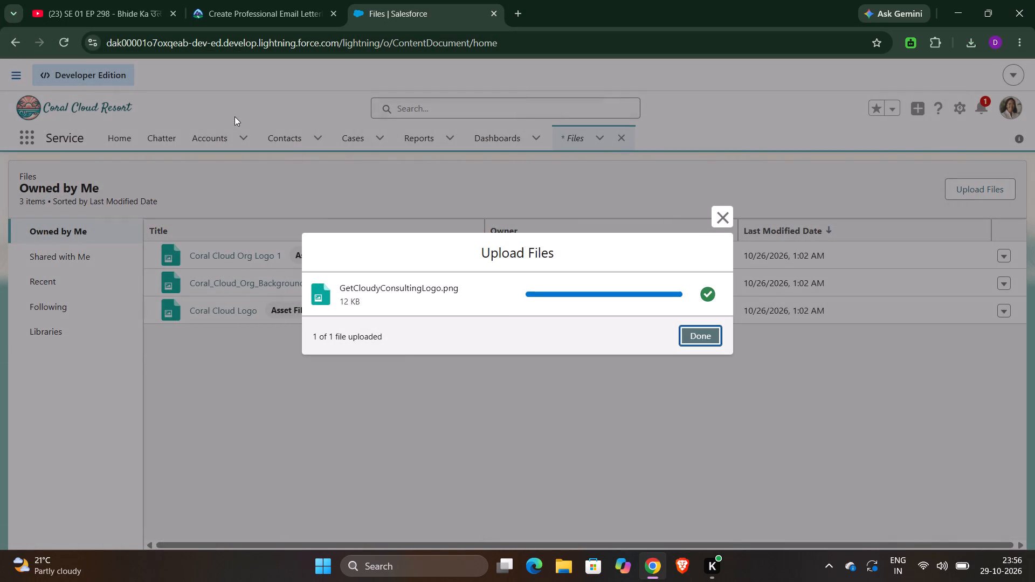
left_click(699, 338)
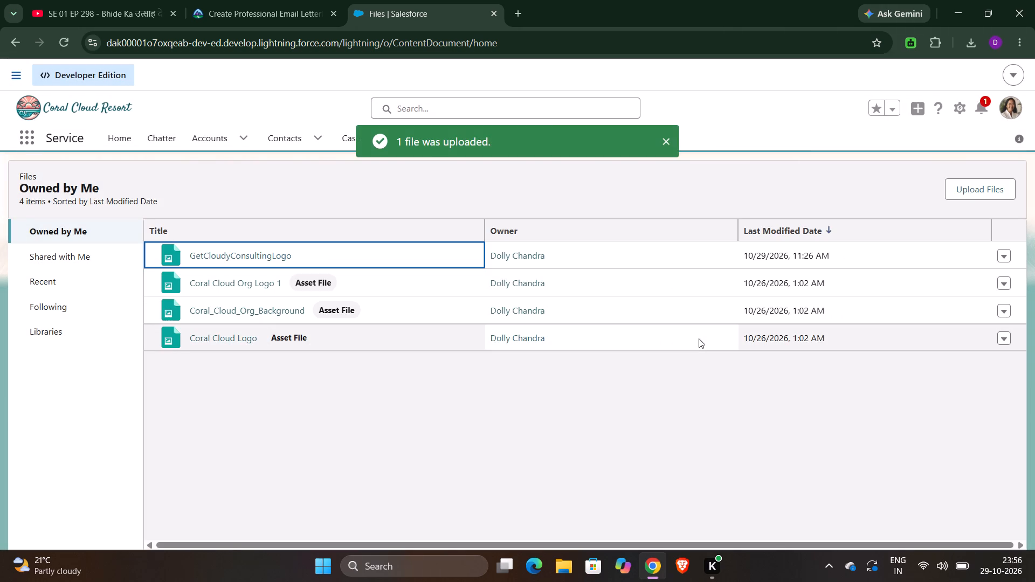
Start a new Enhanced Letterhead and name it General Customer Support, copying the name from the Trailhead unit.
left_click(29, 140)
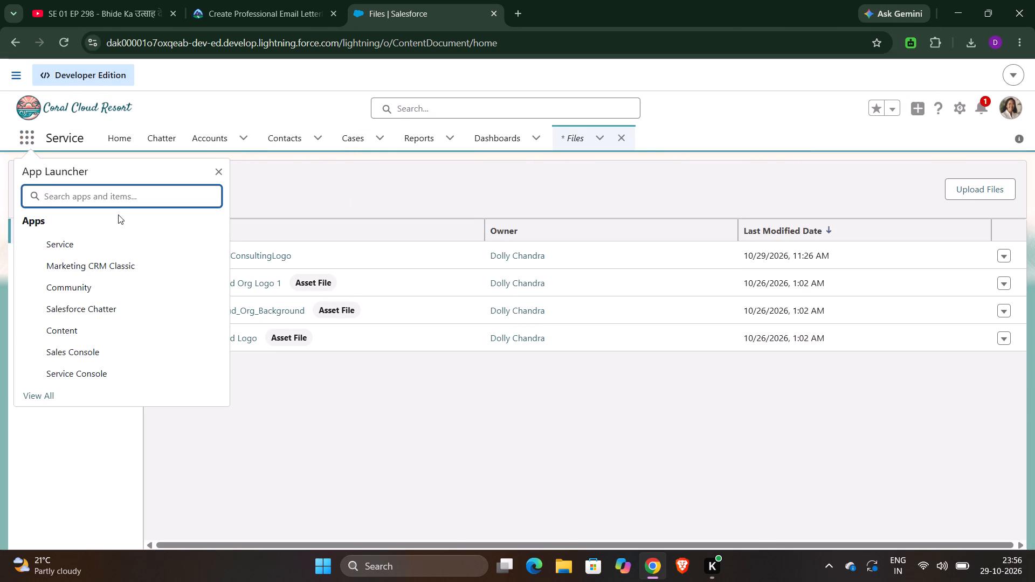
type("en")
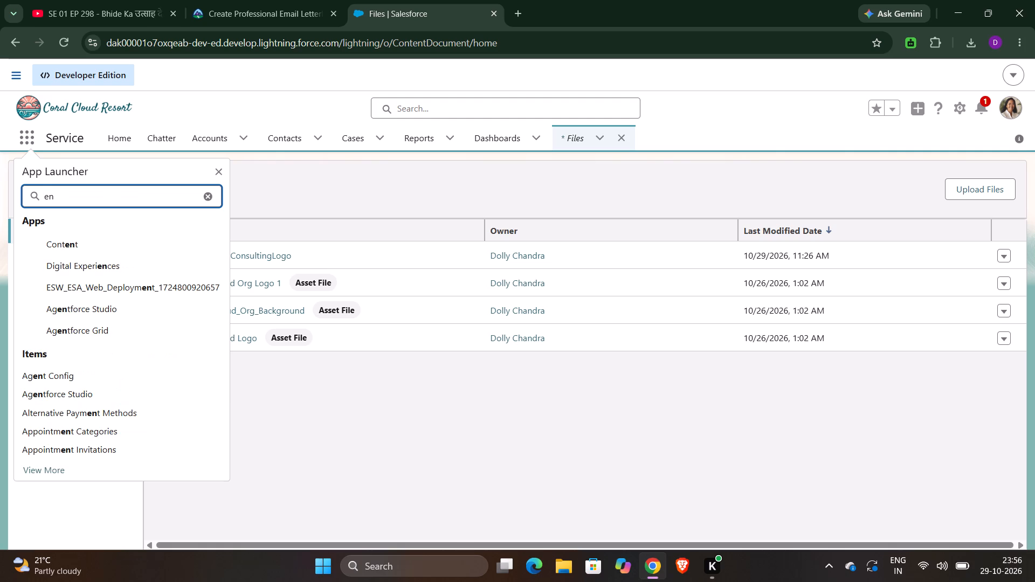
type("ha")
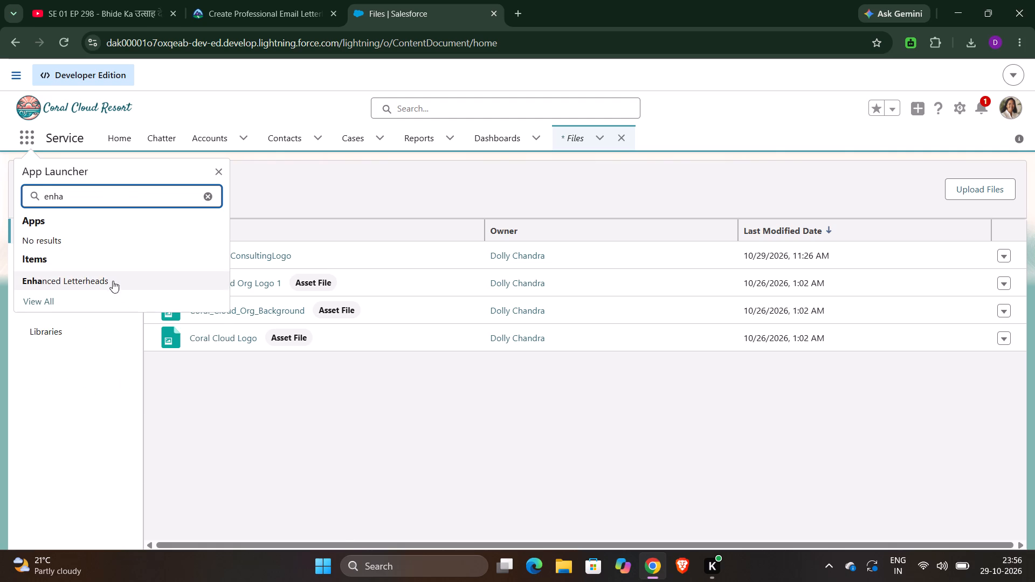
left_click(95, 276)
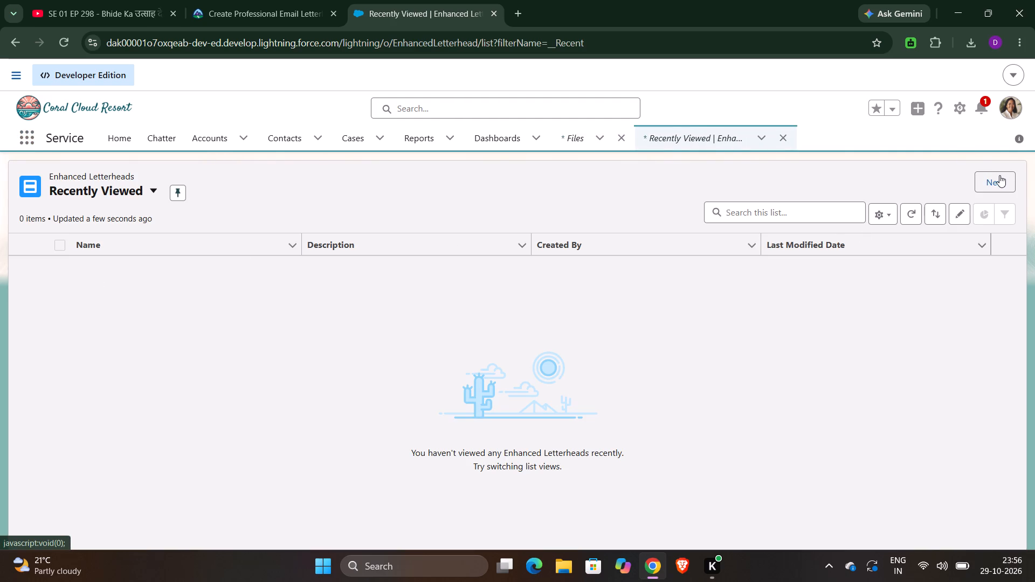
left_click(999, 175)
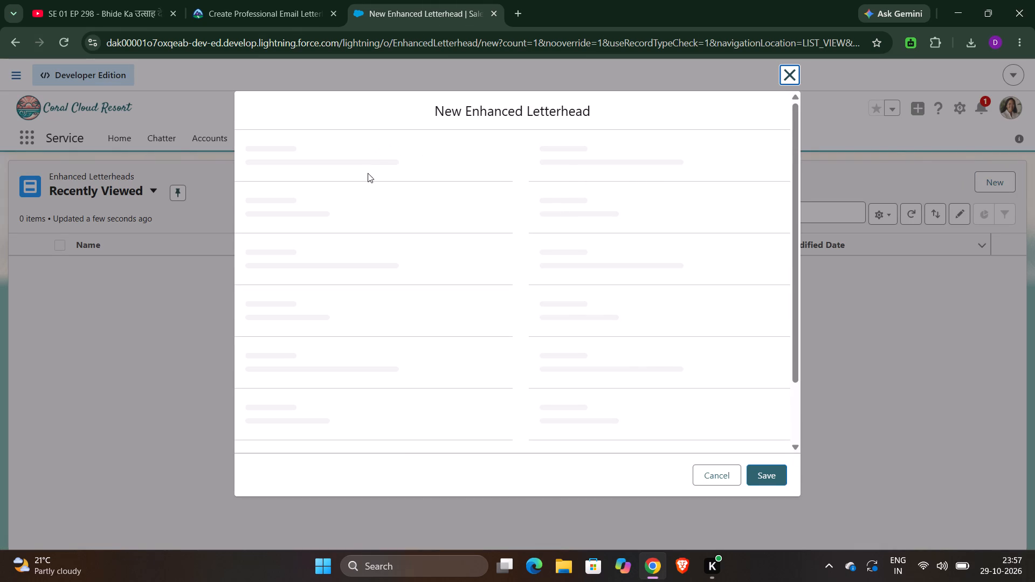
left_click(259, 0)
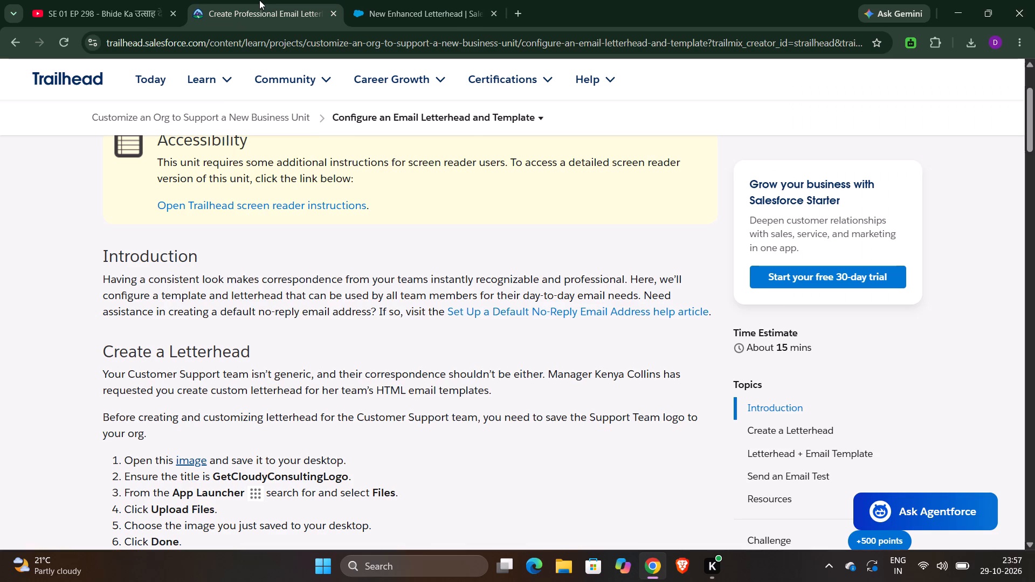
scroll(592, 430, "down", 5)
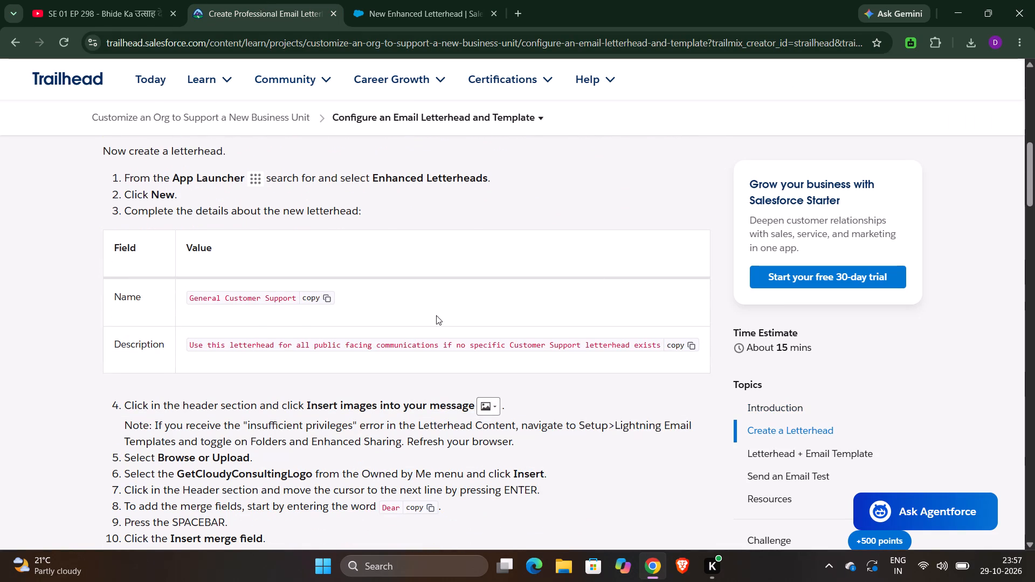
left_click(301, 292)
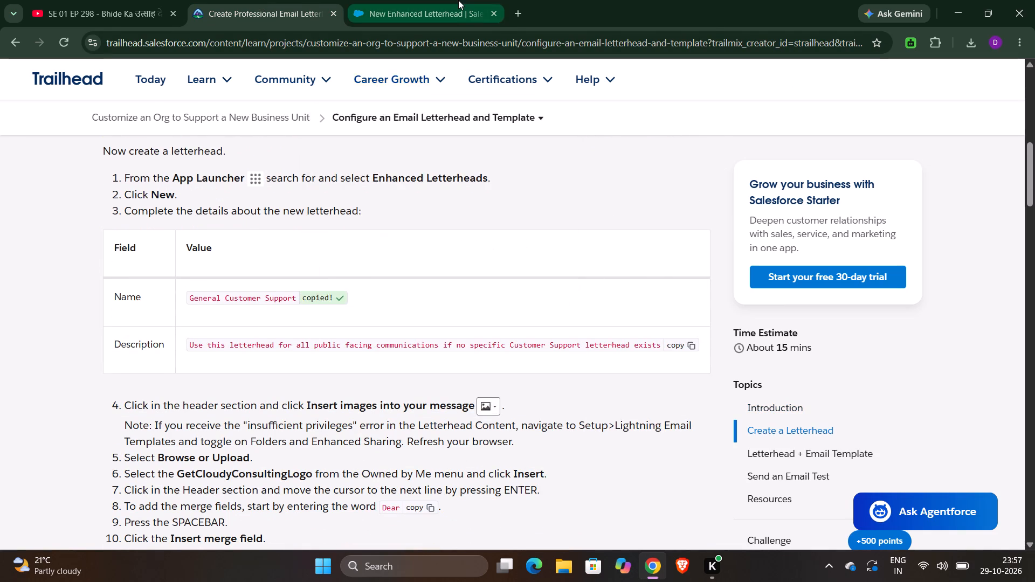
left_click(458, 0)
key("ctrl+v")
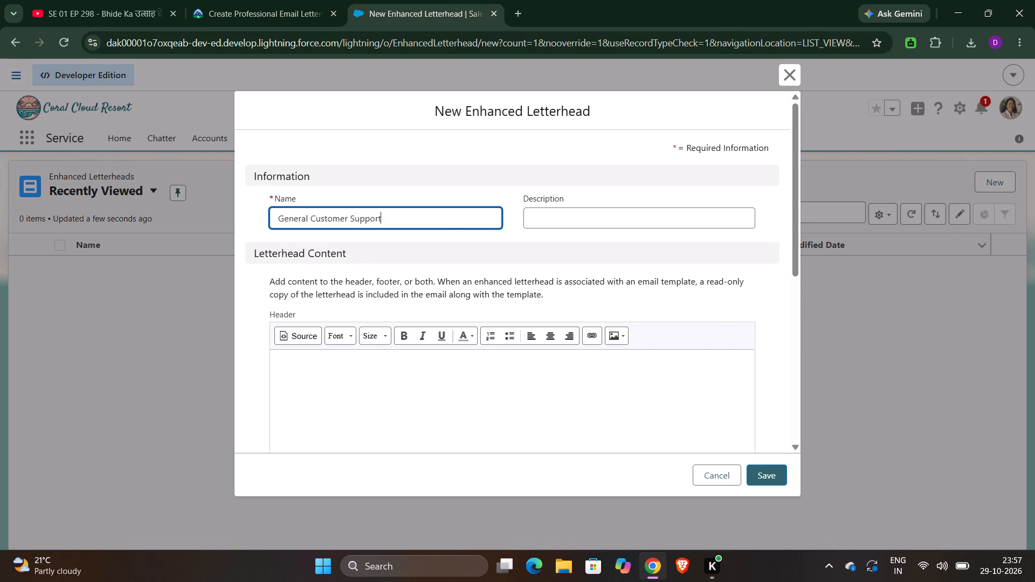
Set the letterhead's description to "Use this letterhead for all public facing communications if no specific Customer Support letterhead exists".
left_click(229, 0)
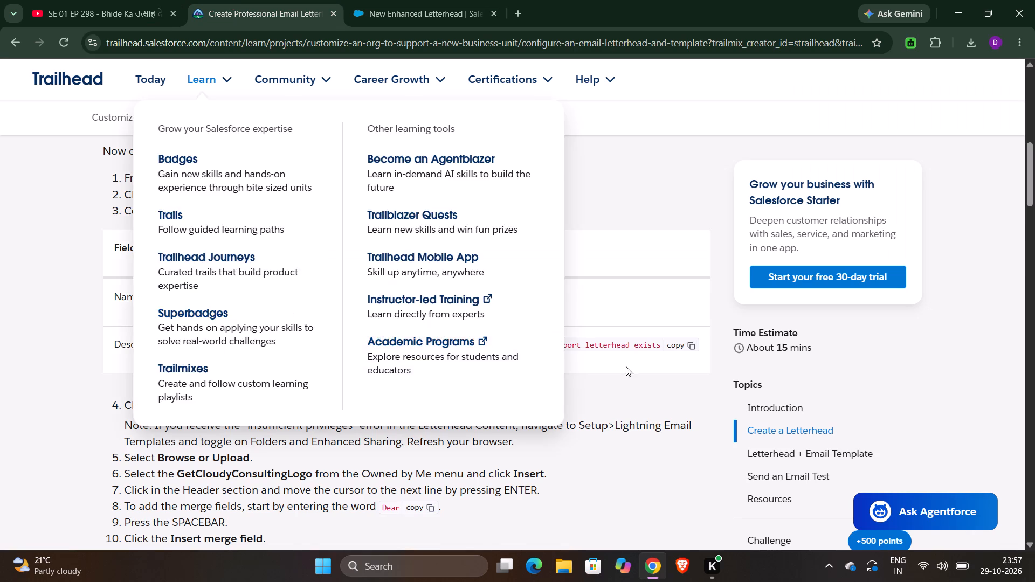
left_click(697, 346)
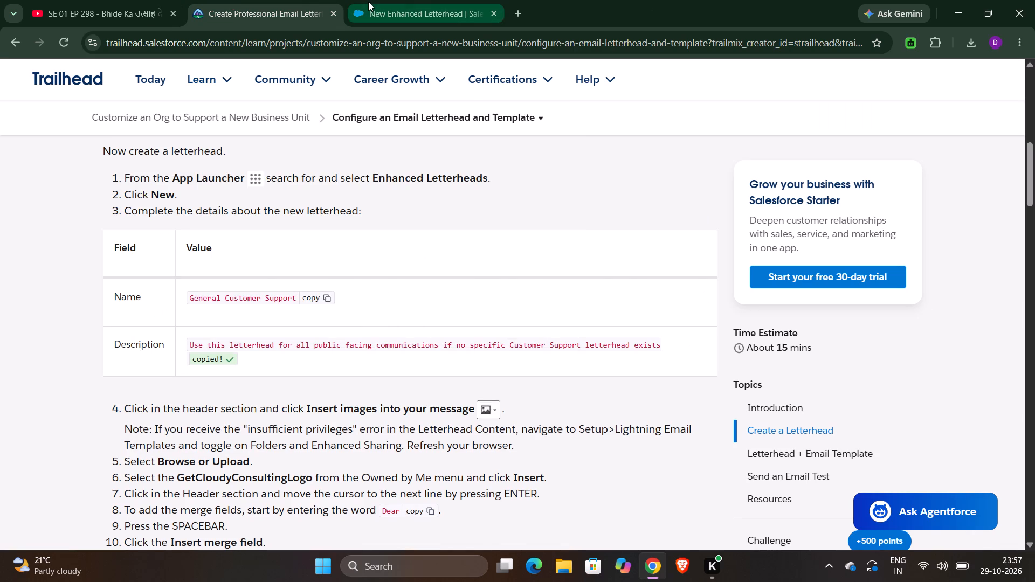
left_click(368, 2)
left_click_drag(604, 204, 597, 212)
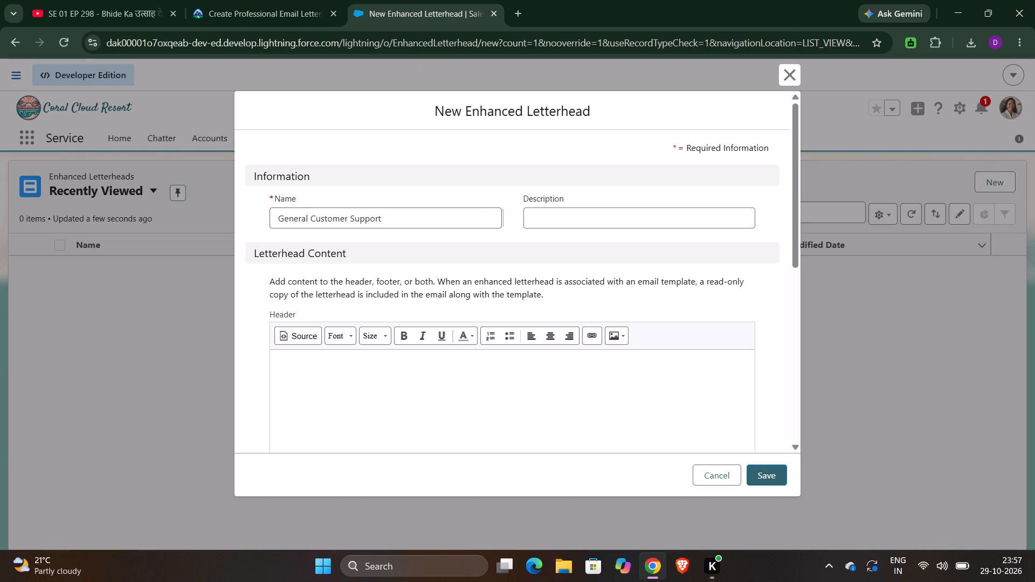
left_click_drag(597, 212, 595, 215)
left_click(595, 215)
key("ctrl+v")
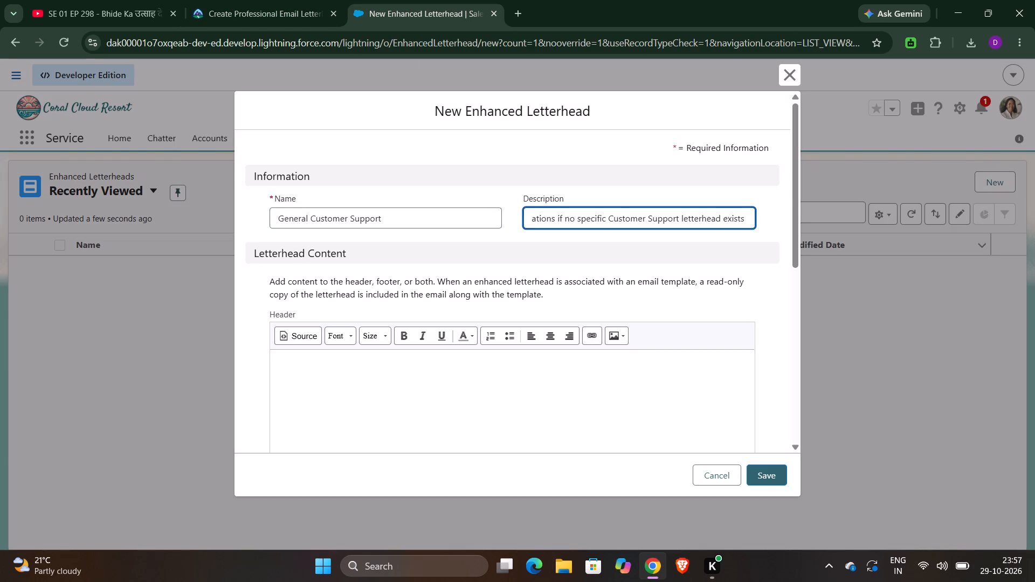
Insert the GetCloudyConsultingLogo image from the files owned by me into the letterhead's header.
left_click(618, 337)
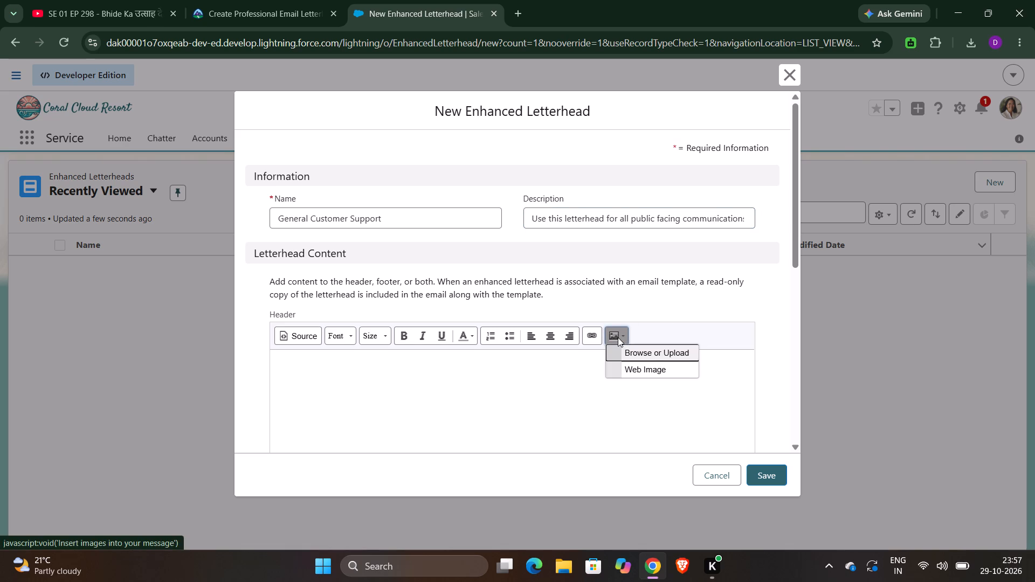
left_click(660, 353)
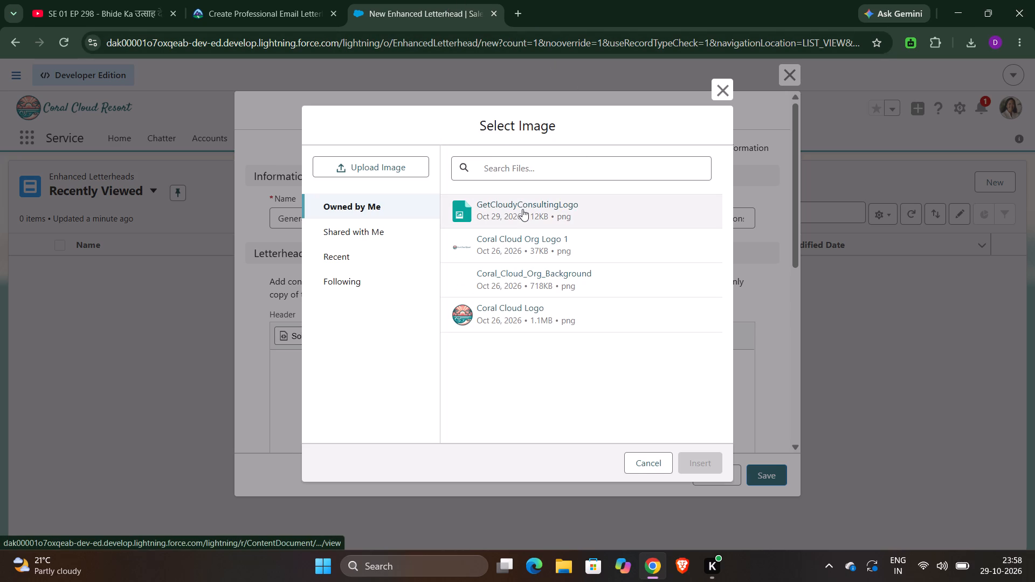
left_click(522, 209)
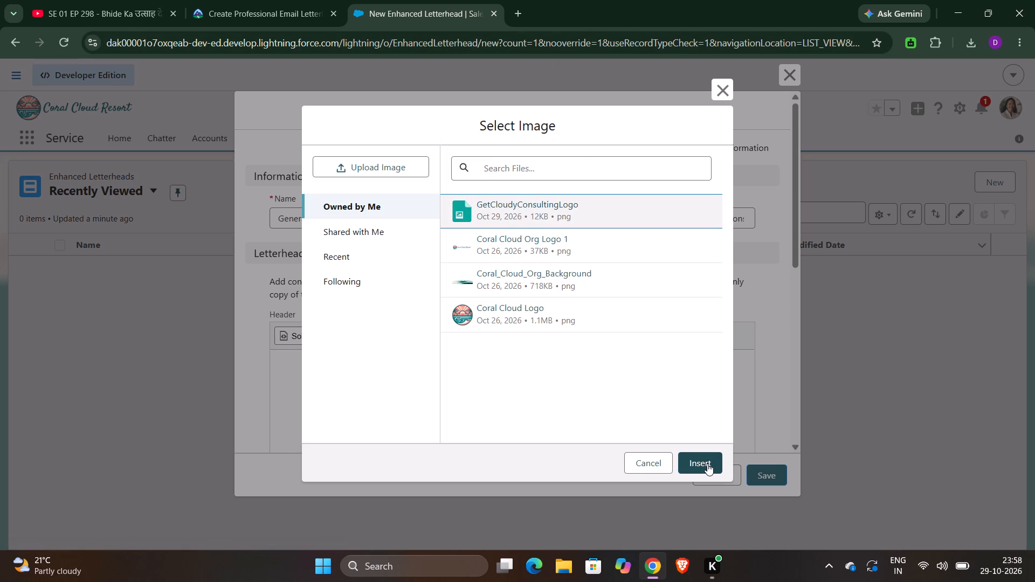
left_click(707, 463)
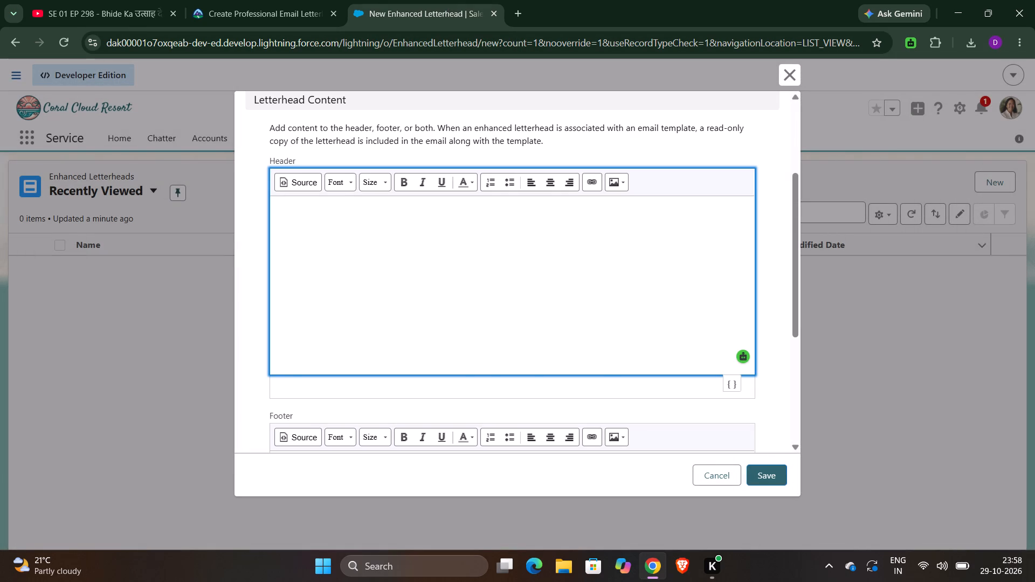
scroll(489, 229, "down", 1)
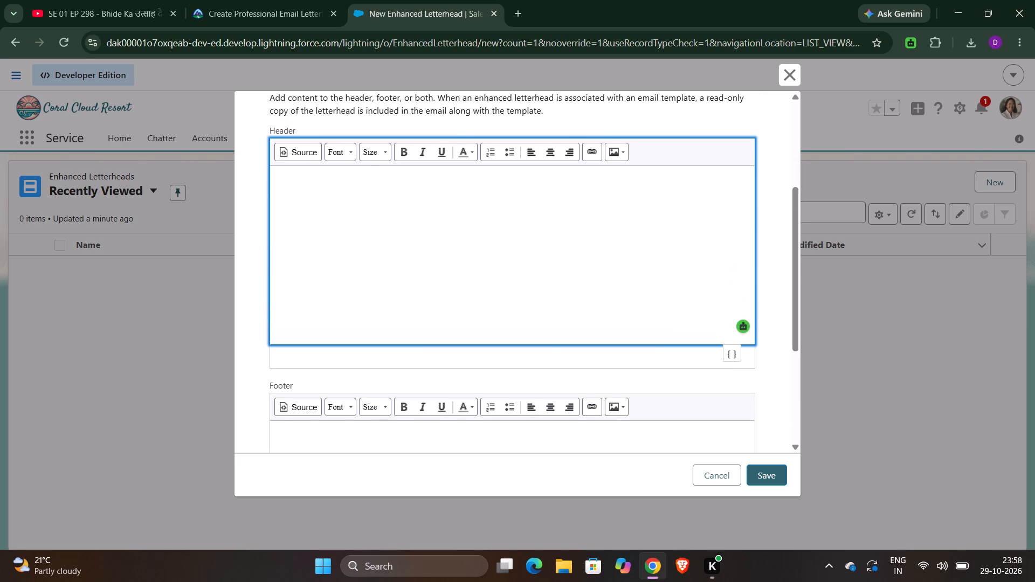
scroll(453, 246, "up", 1)
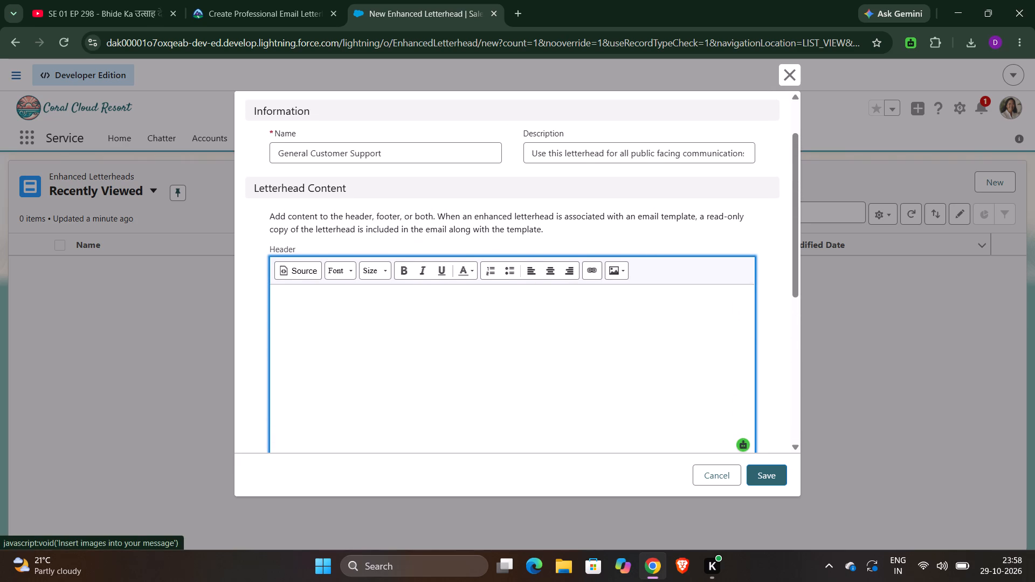
scroll(543, 392, "up", 3)
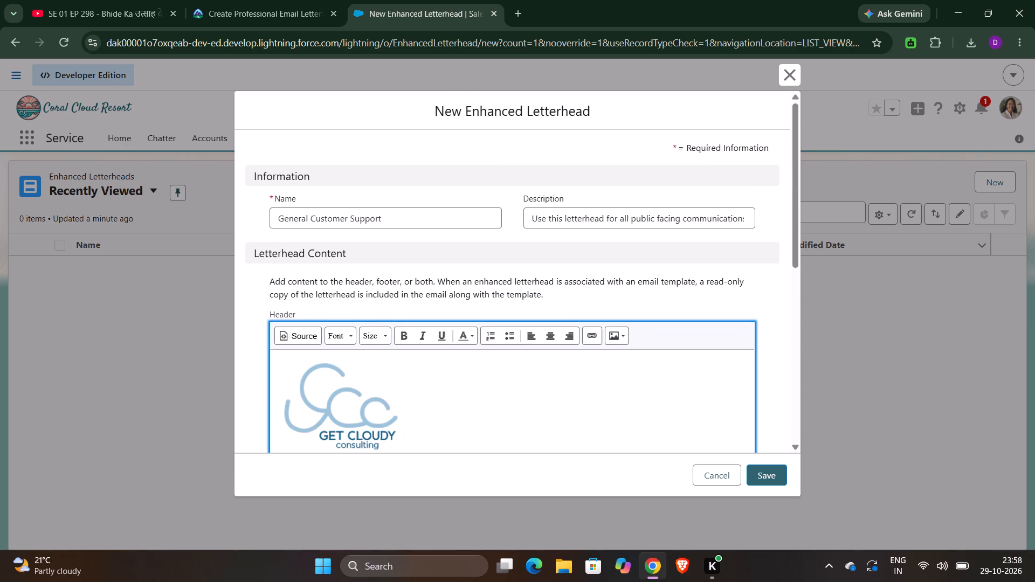
Start a new line below the header logo and add "Dear" followed by a space, copying the word from the Trailhead unit.
left_click(436, 428)
scroll(427, 385, "down", 1)
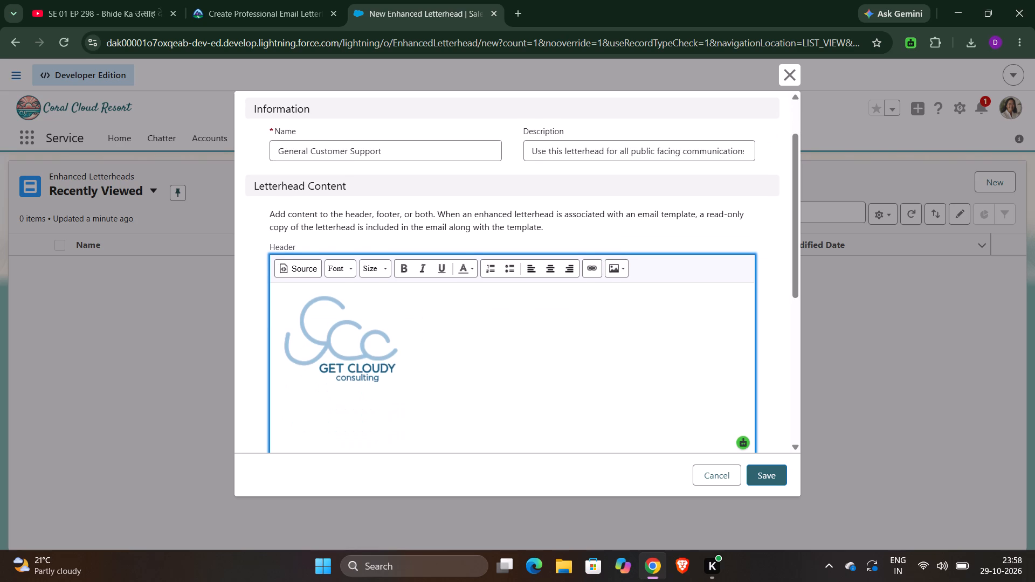
key("Return")
left_click(261, 0)
scroll(507, 472, "down", 1)
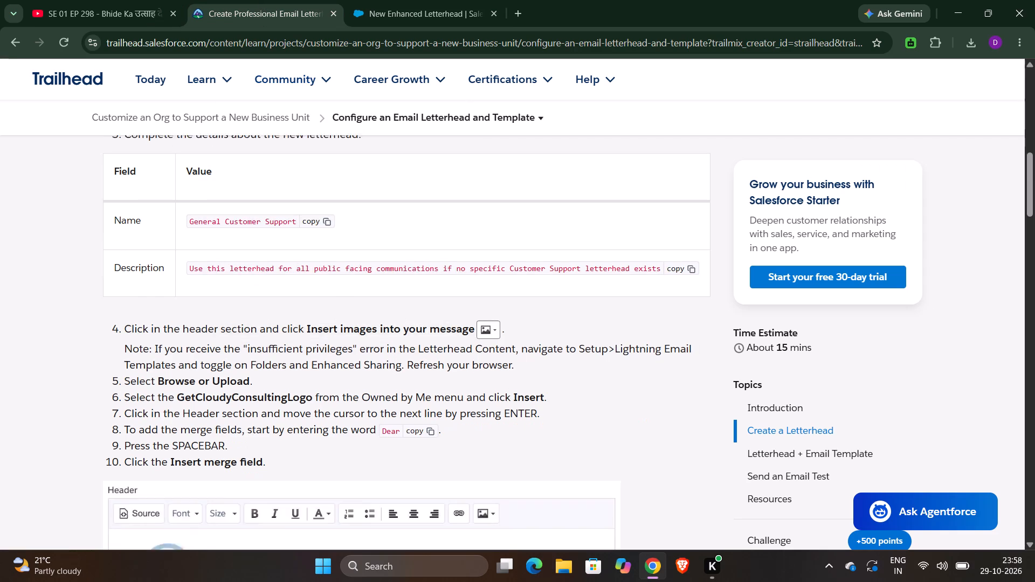
scroll(507, 472, "down", 2)
scroll(316, 452, "down", 3)
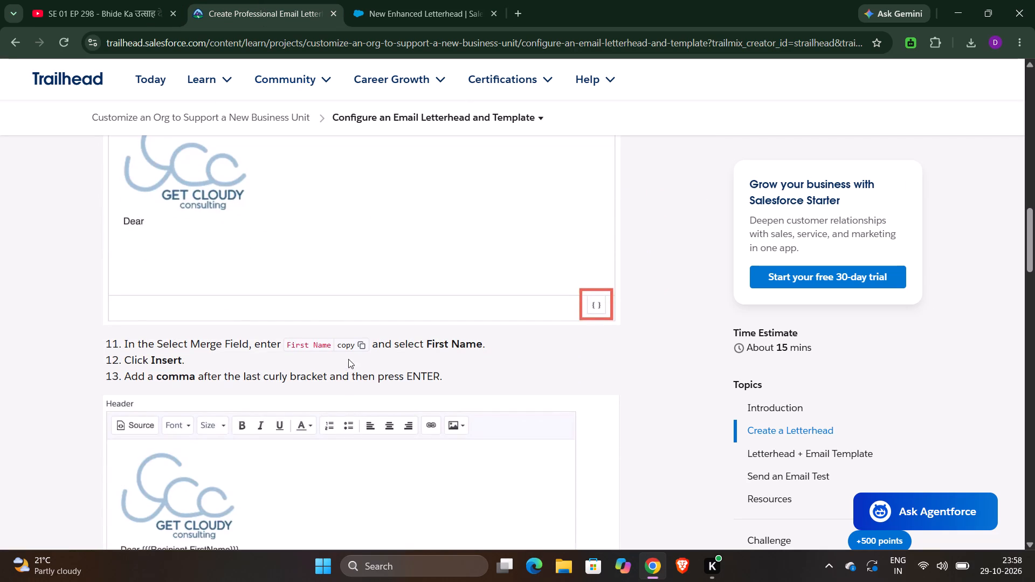
scroll(339, 331, "up", 2)
scroll(319, 200, "up", 1)
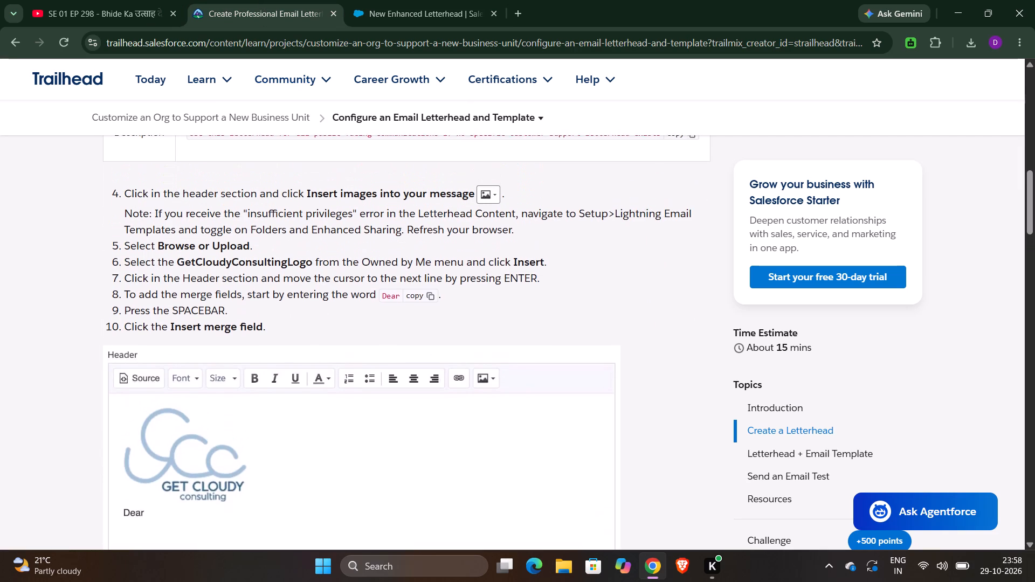
left_click(424, 293)
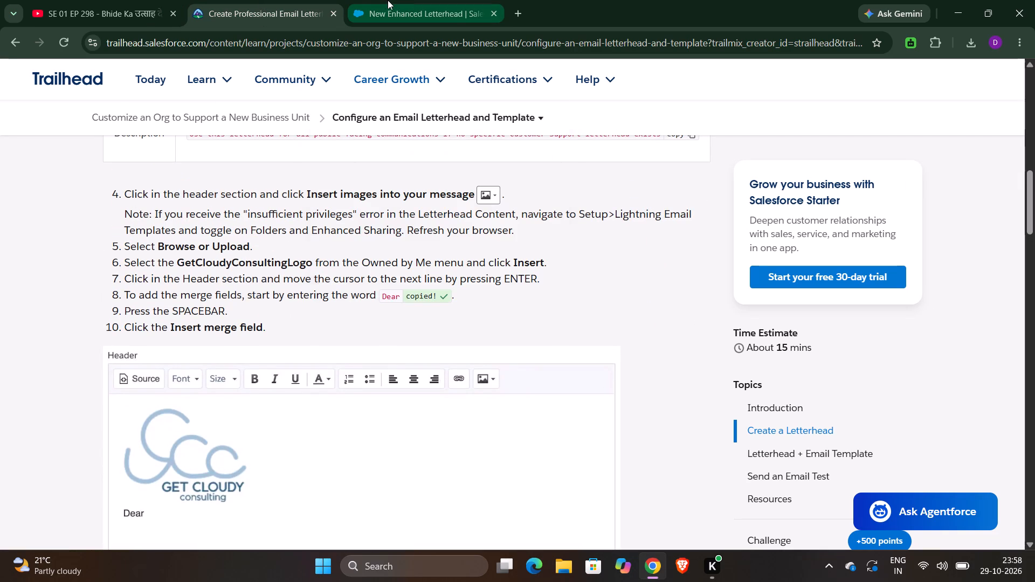
left_click(385, 0)
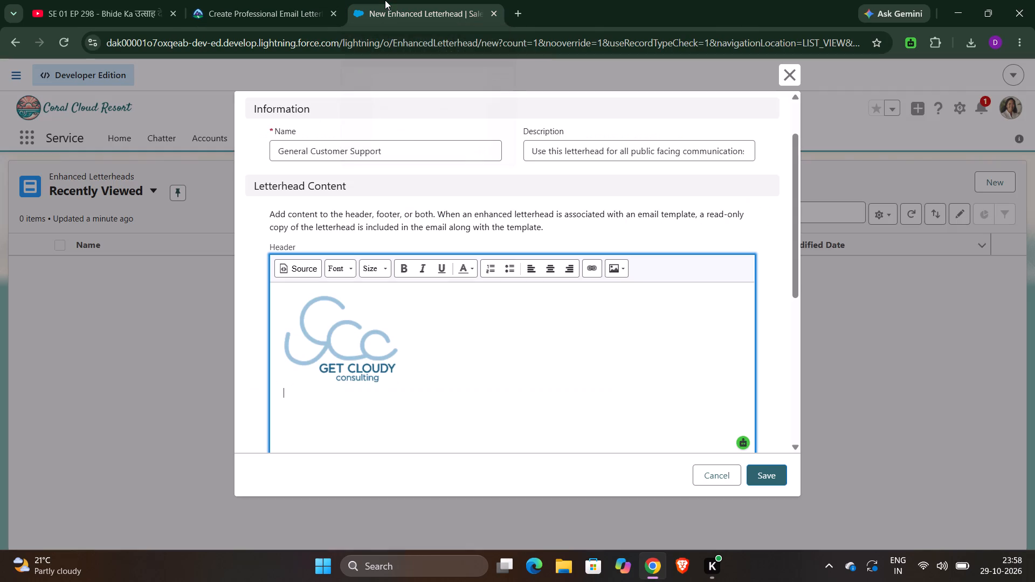
key("ctrl+v")
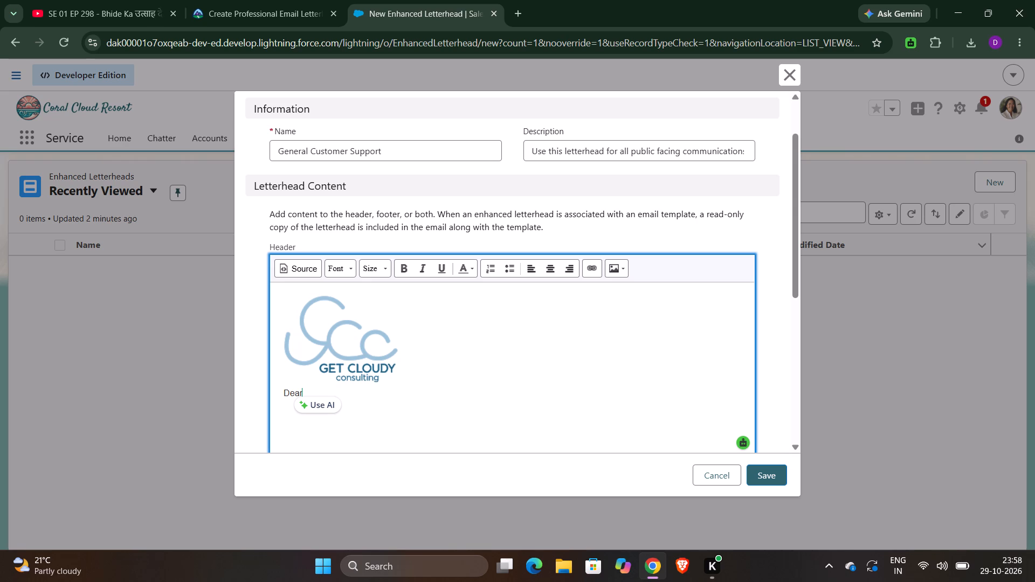
key("space")
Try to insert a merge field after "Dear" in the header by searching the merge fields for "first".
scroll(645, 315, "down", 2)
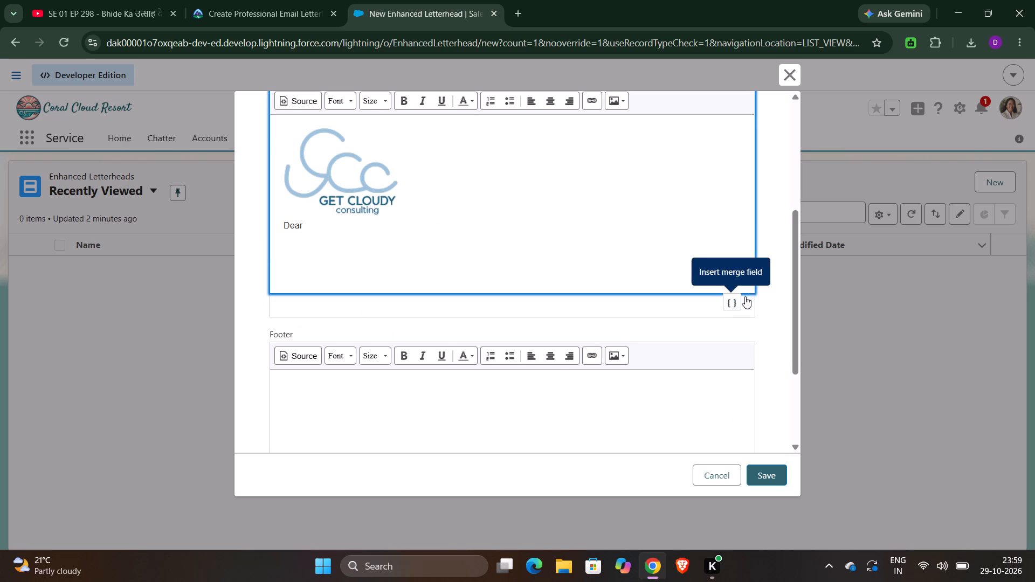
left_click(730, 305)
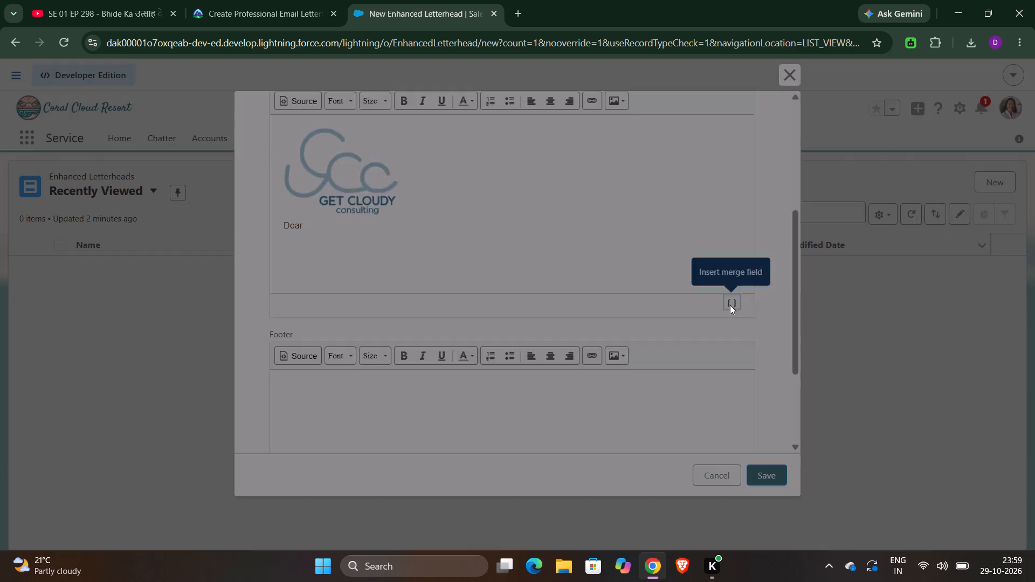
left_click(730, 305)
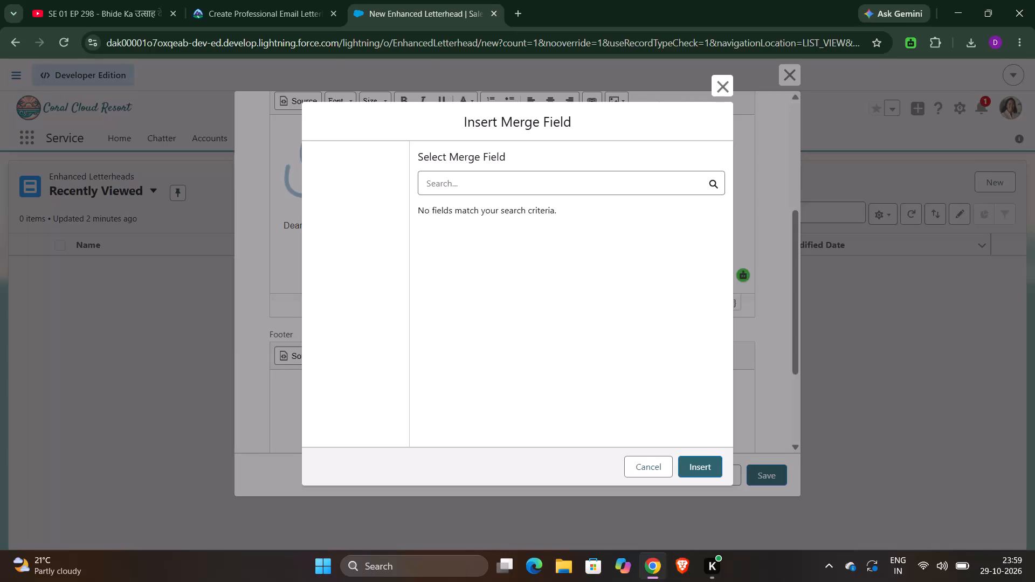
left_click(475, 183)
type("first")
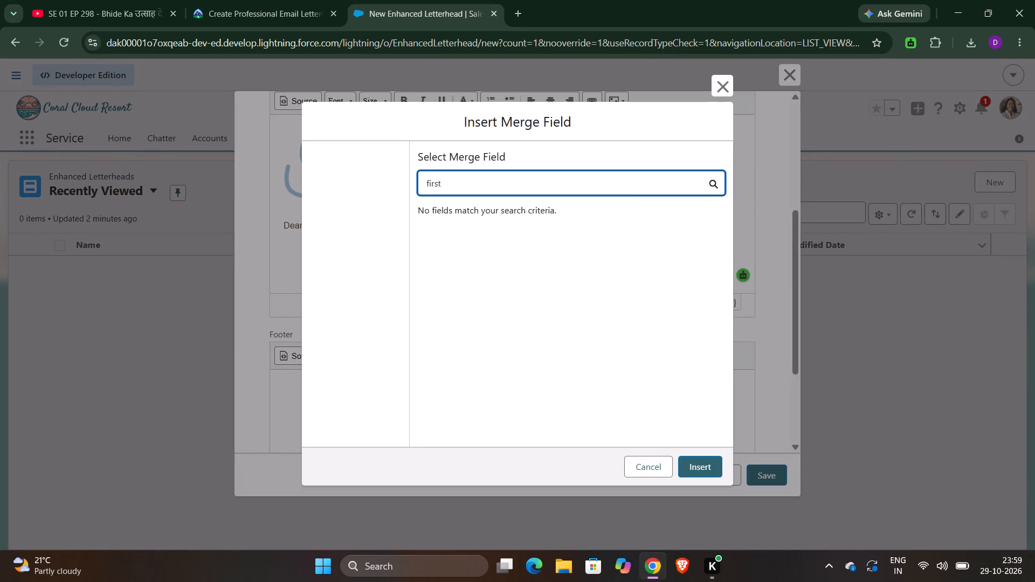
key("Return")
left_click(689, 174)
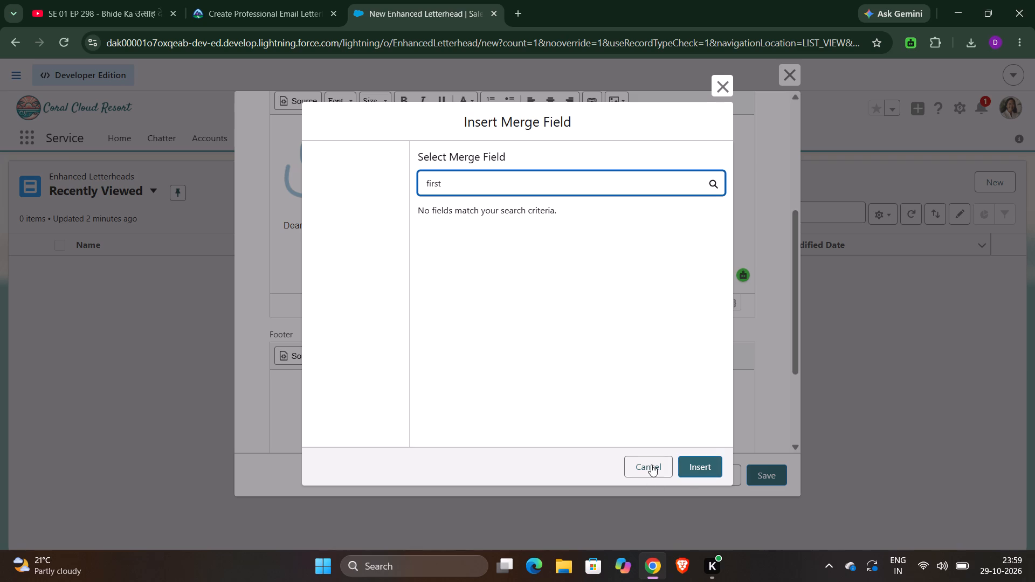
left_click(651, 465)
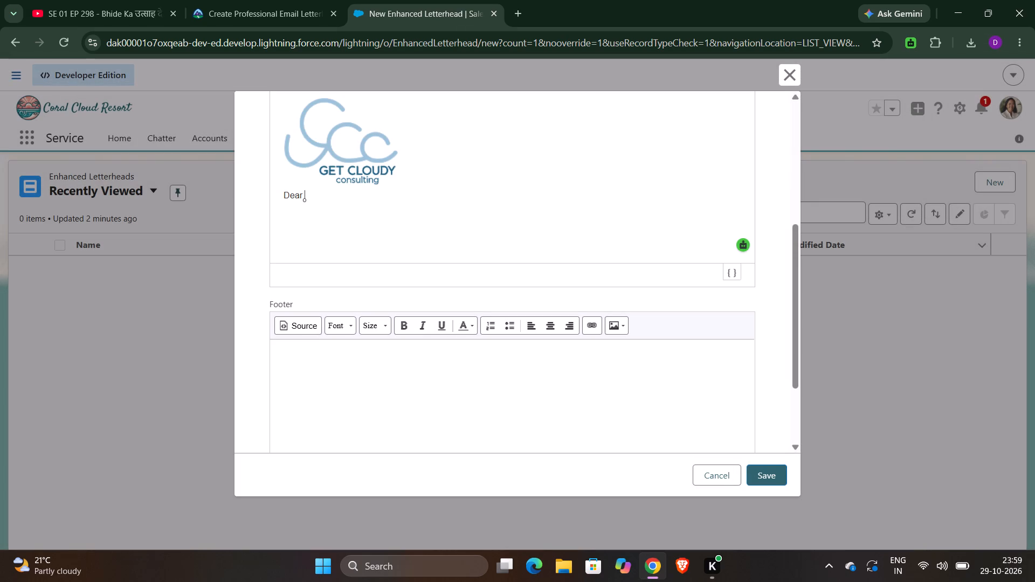
Redo the line break before "Dear" in the header and reopen merge field insertion at the end of that line.
left_click(281, 198)
key("BackSpace")
key("Return")
left_click(314, 199)
left_click(735, 275)
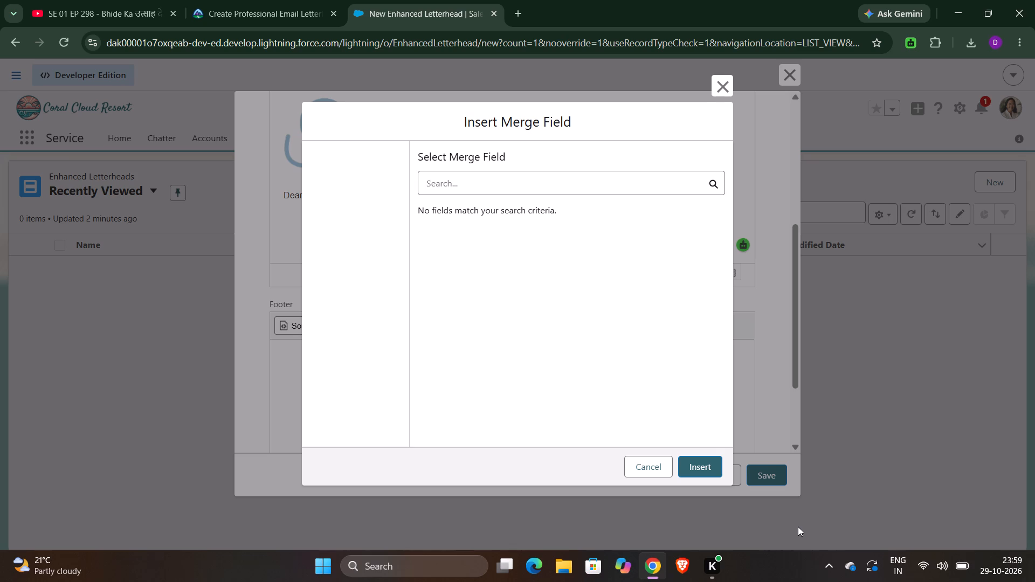
left_click(693, 313)
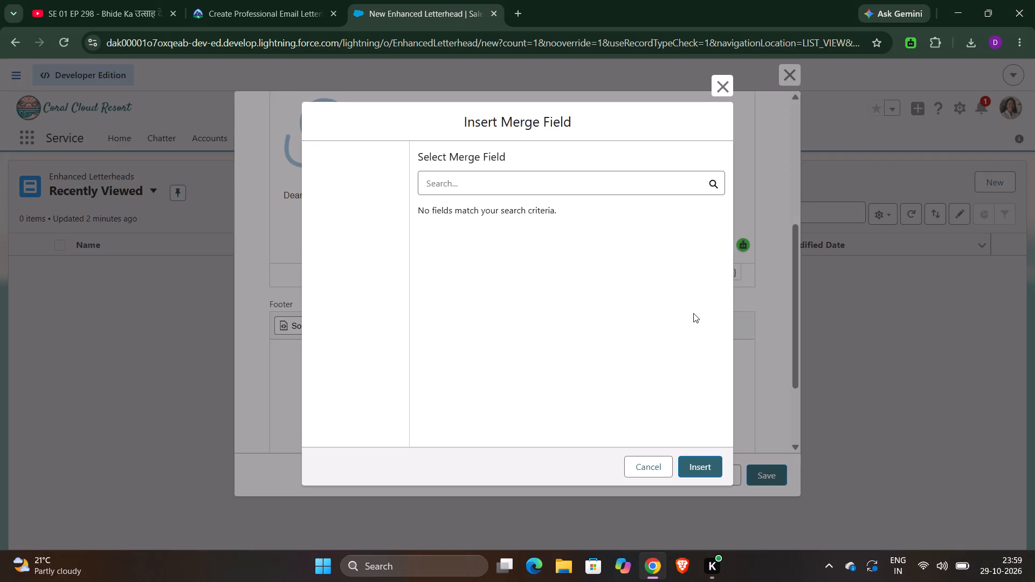
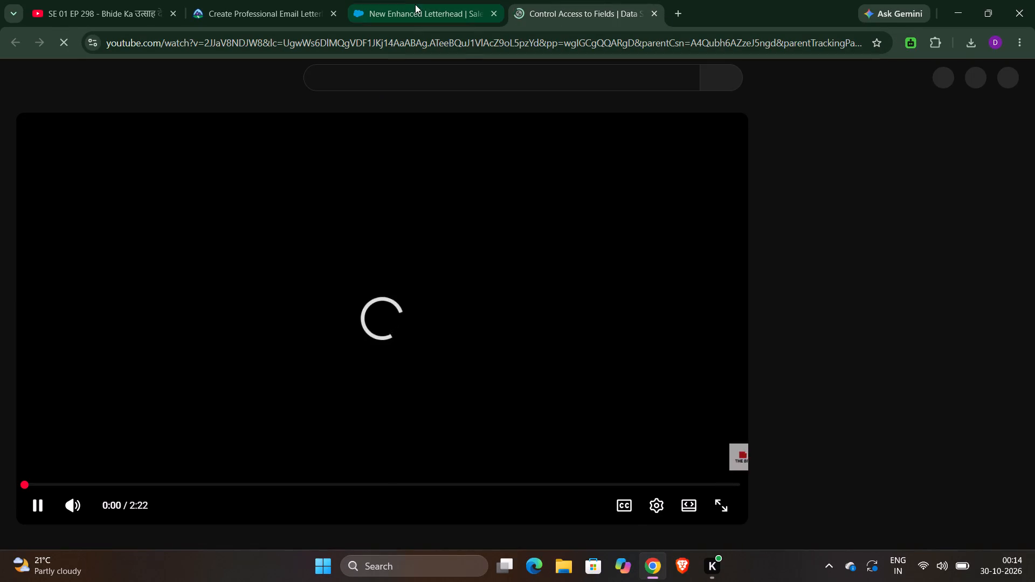
Leave the Control Access to Fields video and switch to the New Enhanced Letterhead page in Salesforce.
left_click(560, 433)
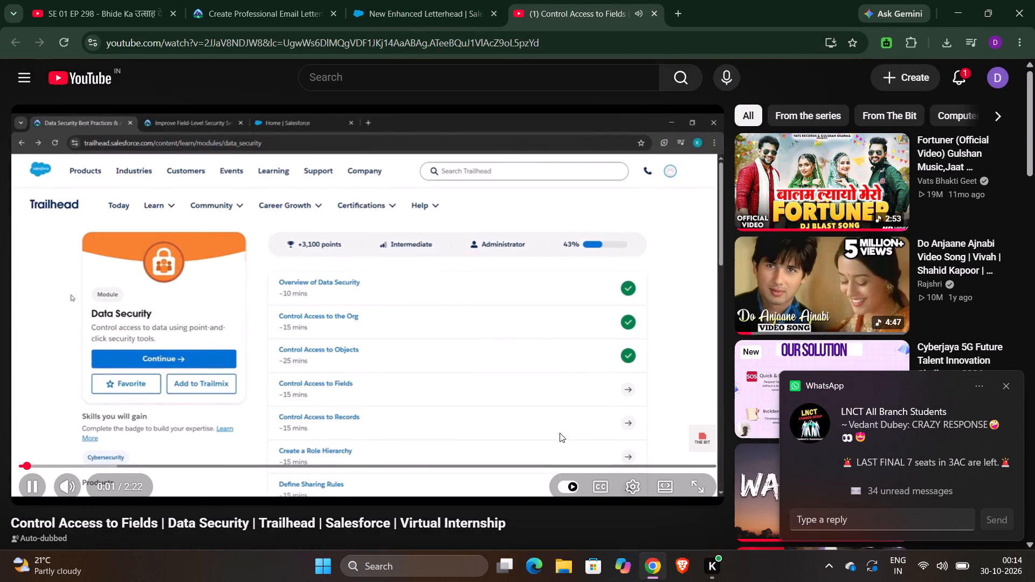
left_click(449, 0)
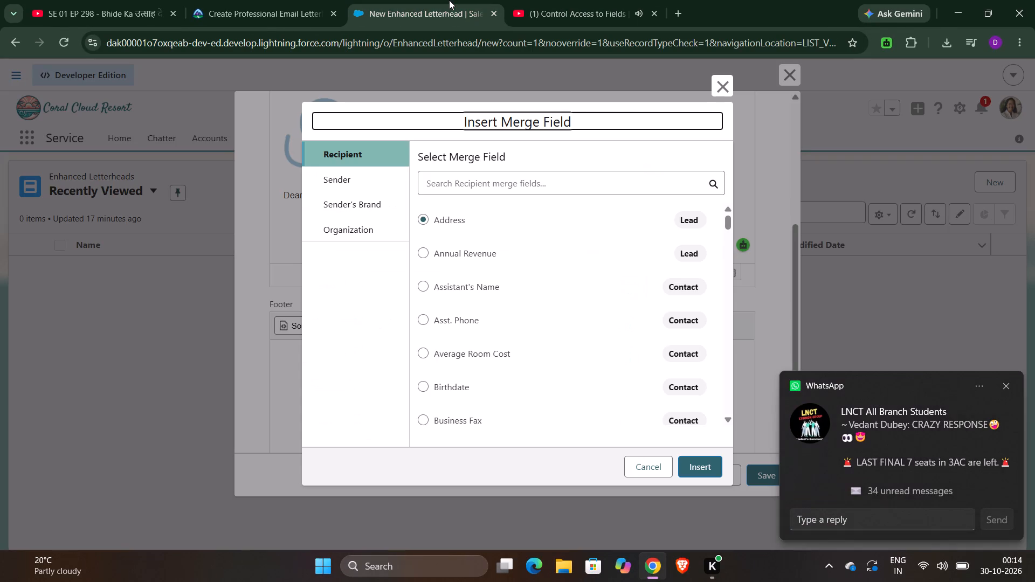
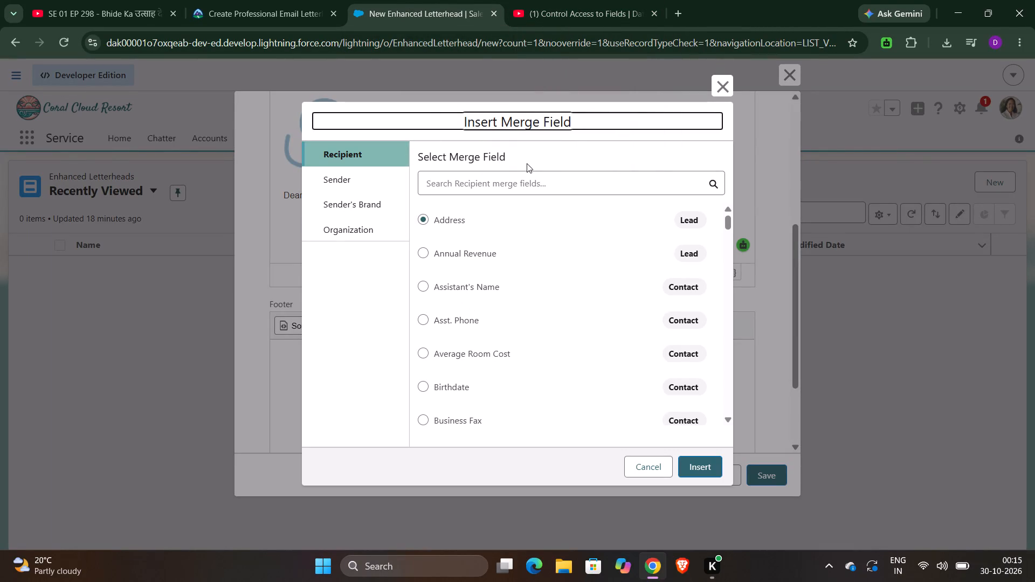
Insert the recipient's First Name merge field after "Dear" in the header, add a comma and a new line, and save the letterhead.
left_click(534, 187)
type("first")
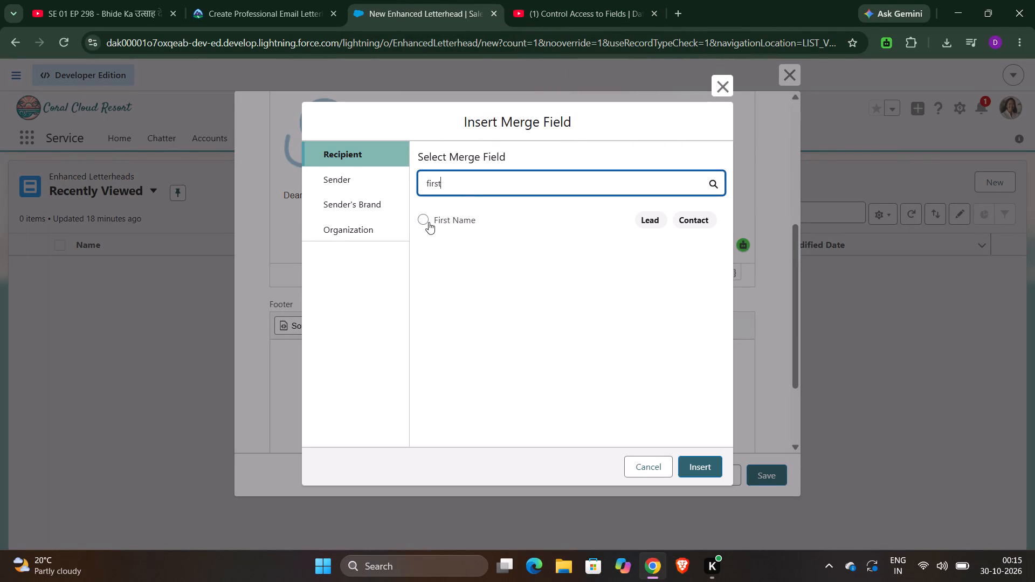
left_click(427, 219)
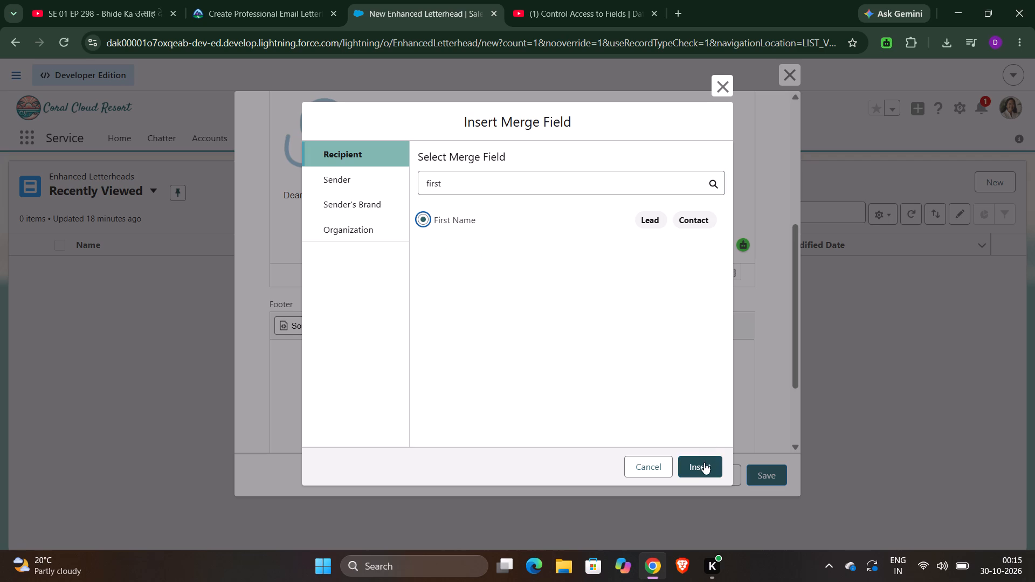
left_click(703, 462)
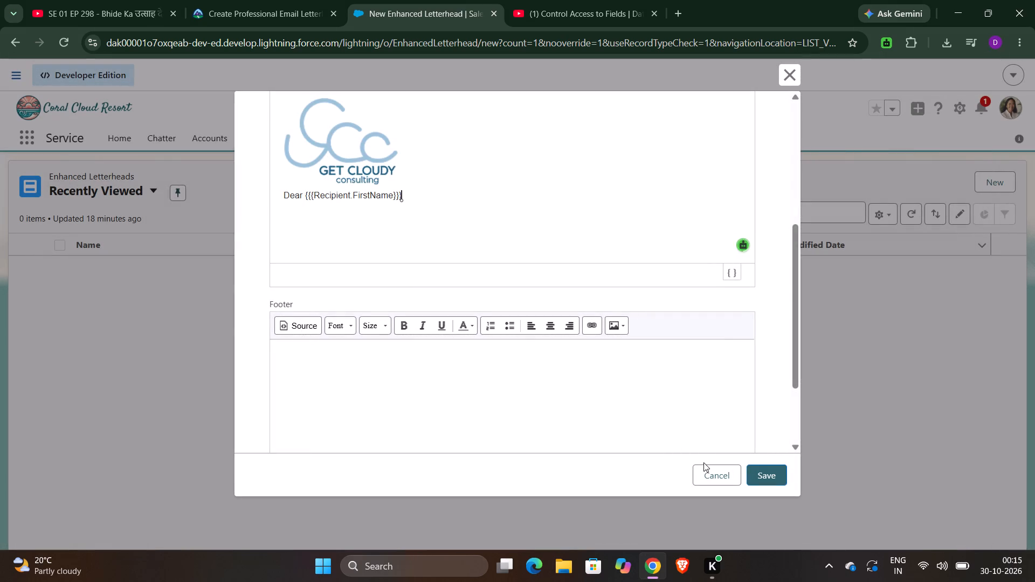
key("comma")
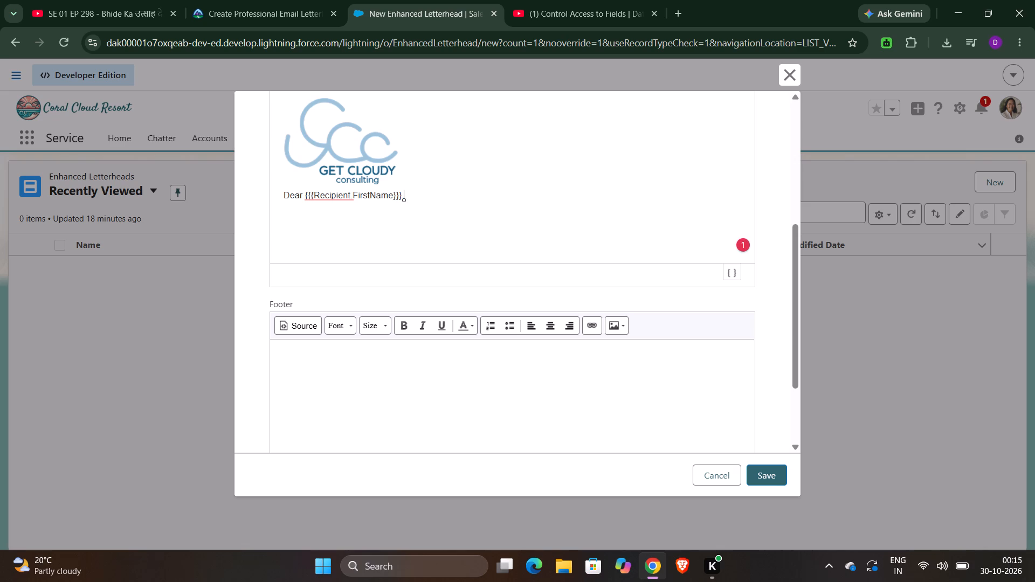
key("Return")
left_click(768, 467)
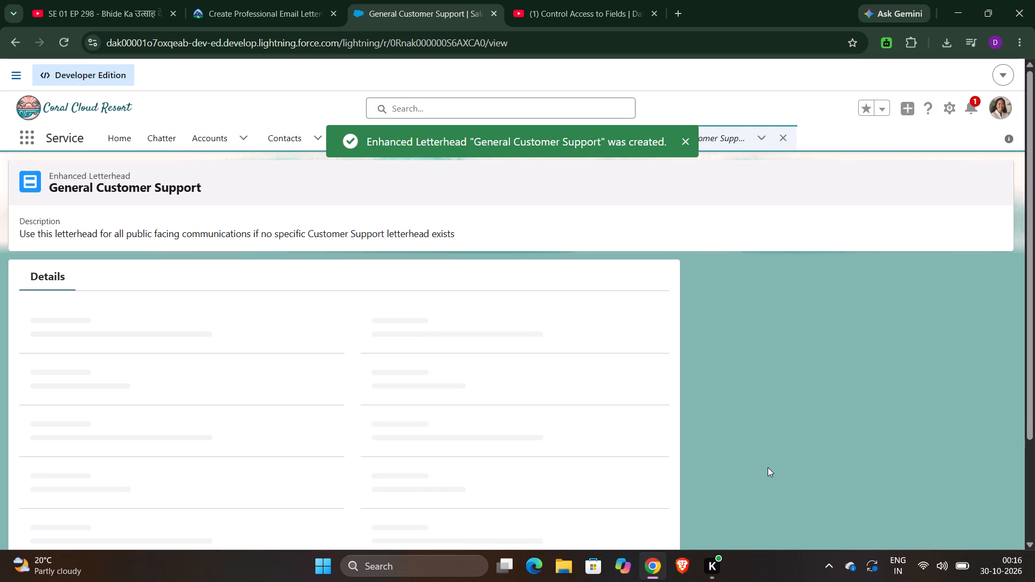
Start a new email template from the Email Templates list and name it Public Facing General, using the name in the Trailhead instructions.
left_click(30, 133)
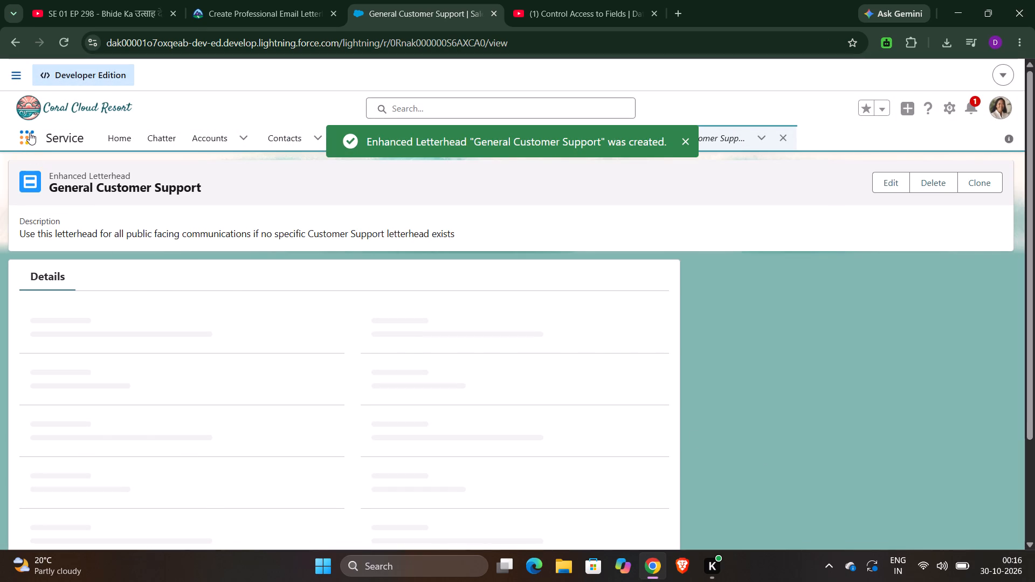
type("emai")
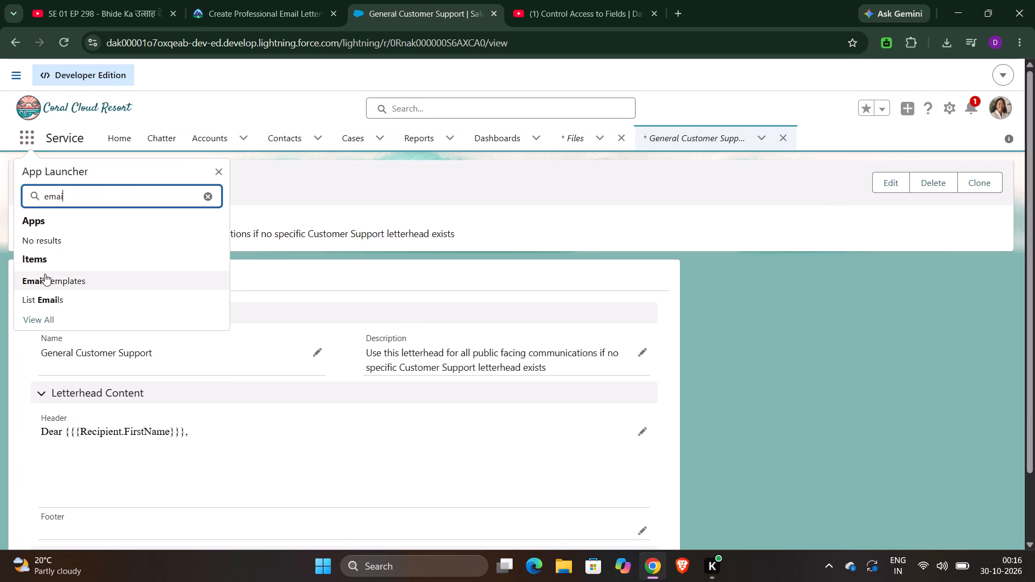
left_click(70, 279)
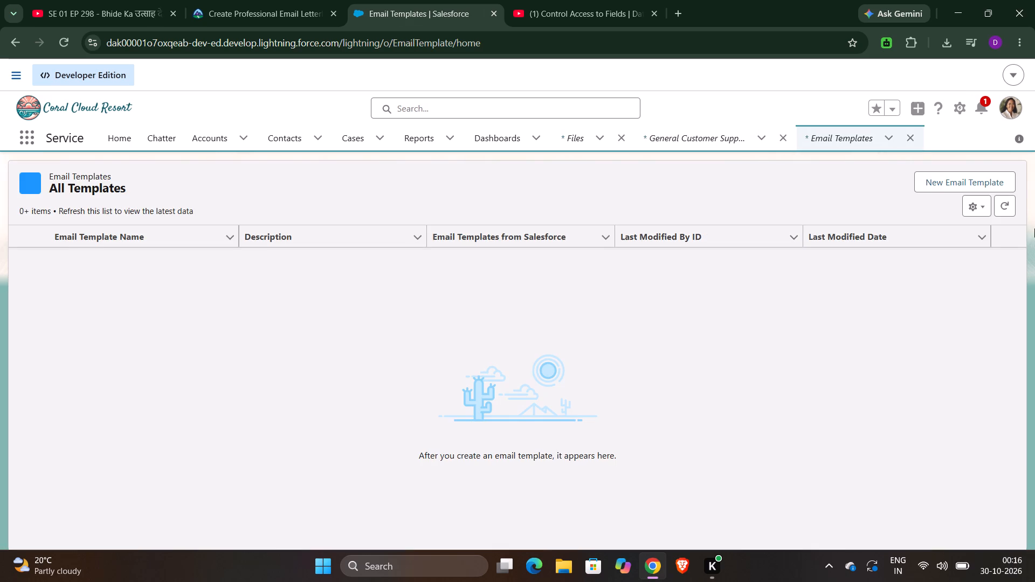
left_click(969, 178)
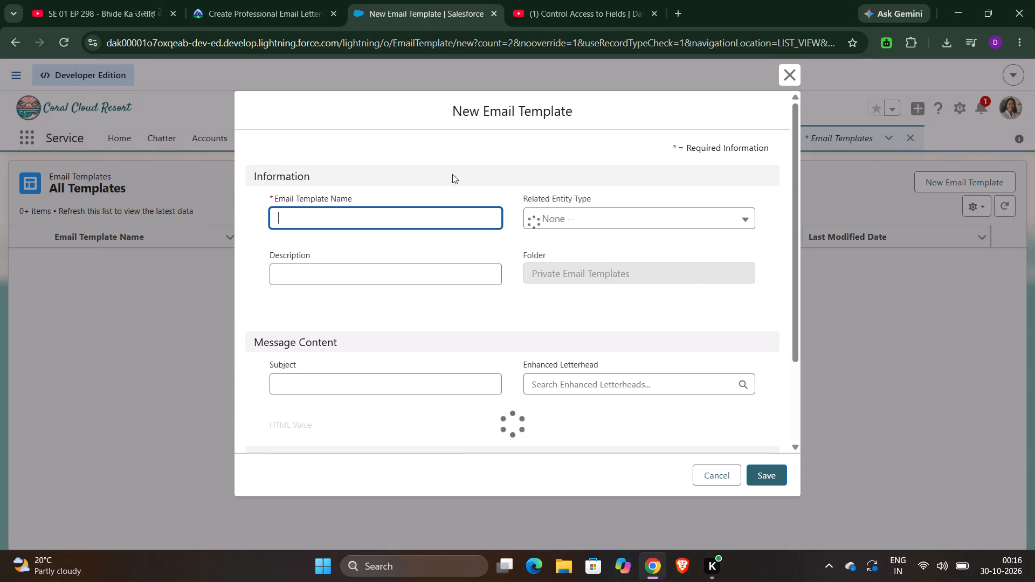
left_click(261, 0)
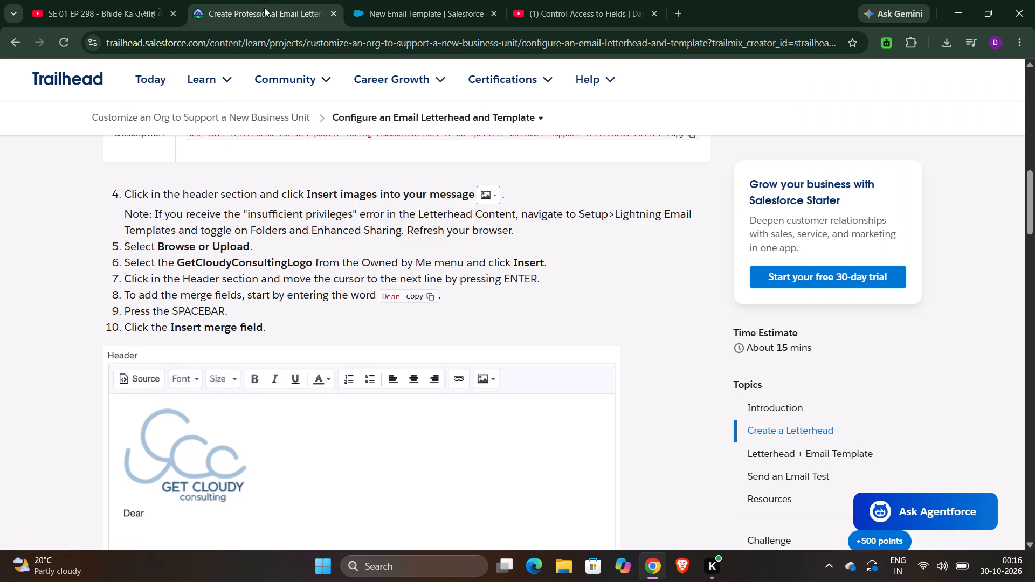
scroll(625, 339, "down", 5)
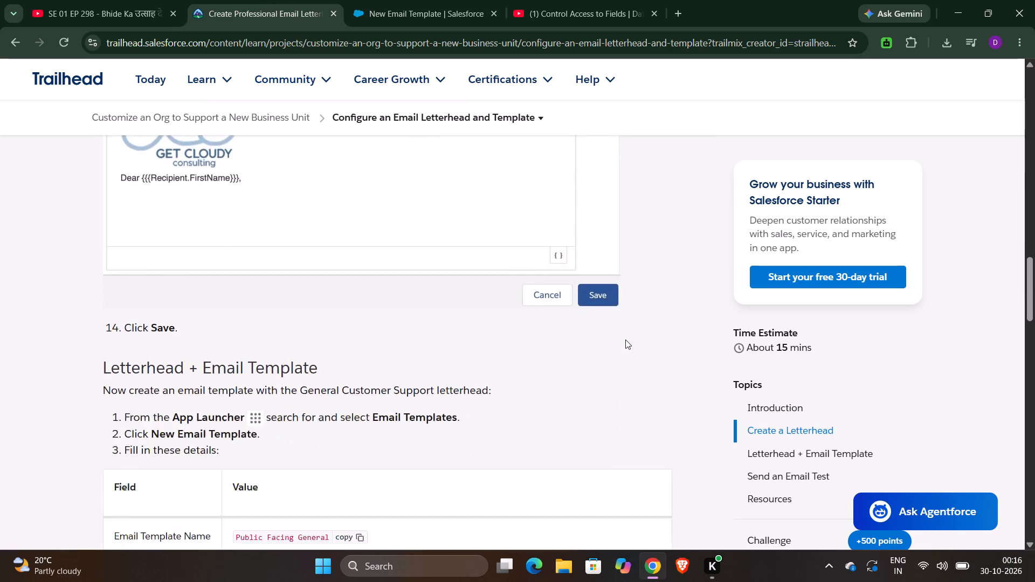
scroll(625, 339, "down", 4)
left_click(347, 287)
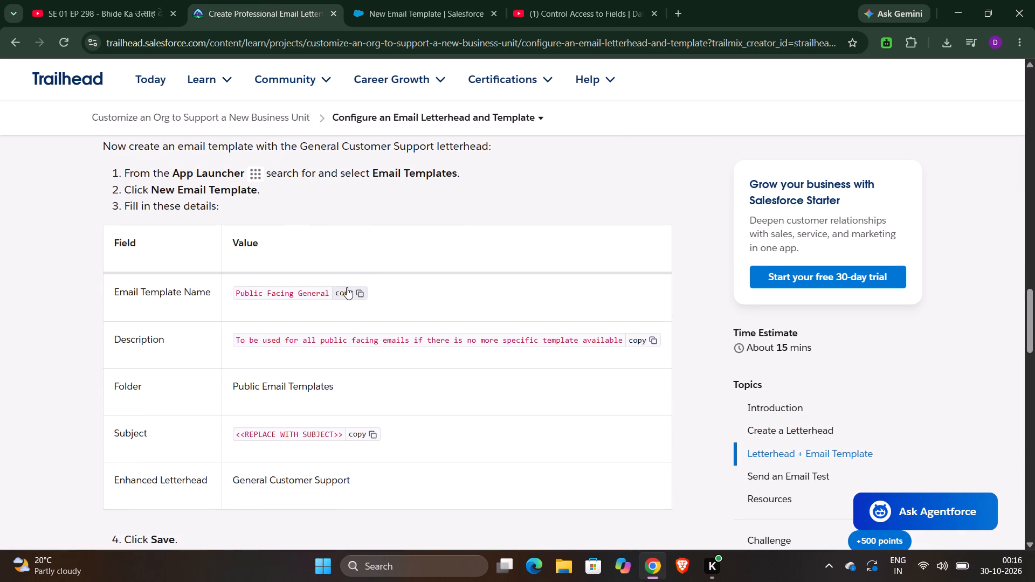
left_click(440, 5)
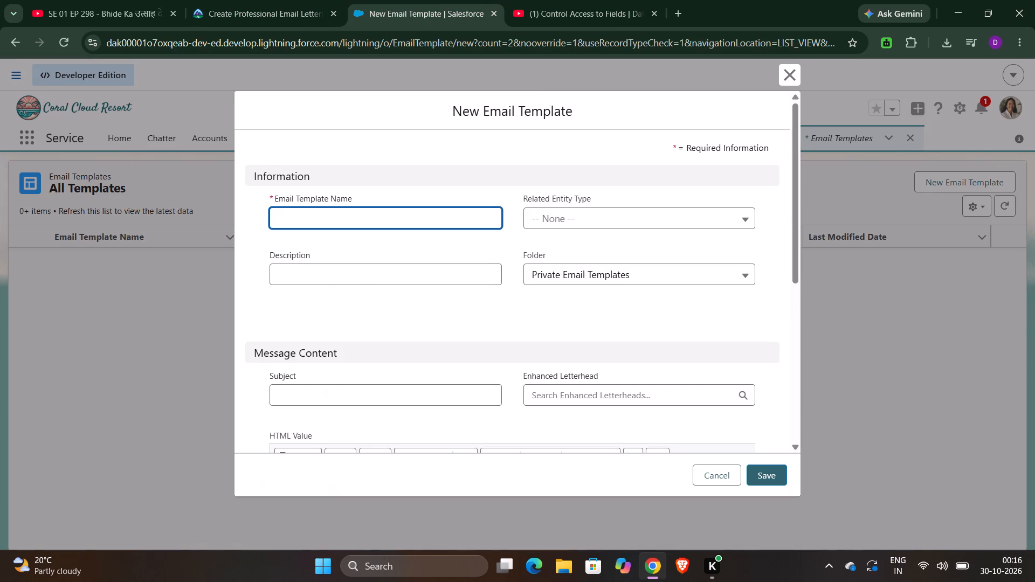
key("ctrl+v")
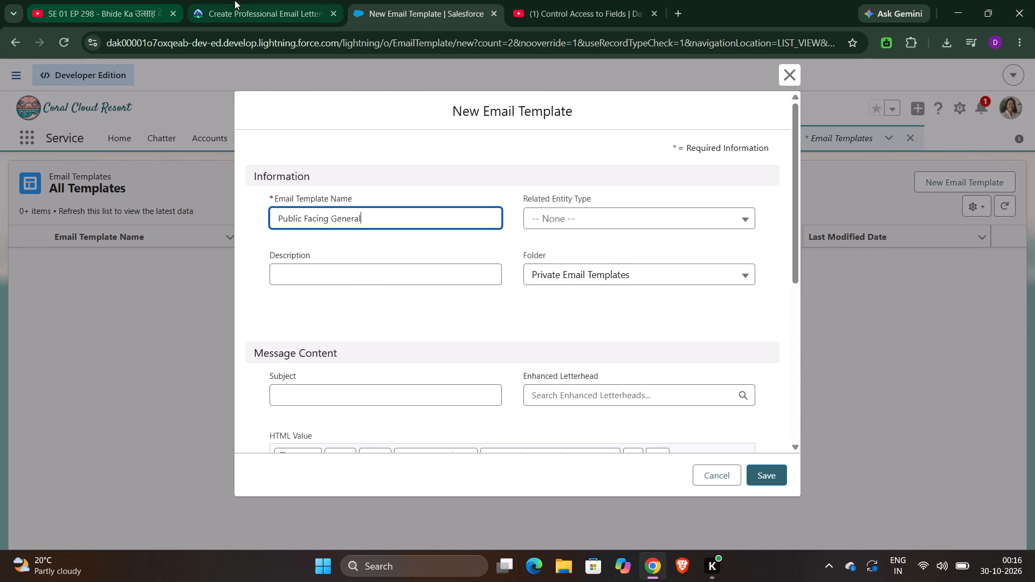
Copy the Trailhead description "To be used for all public facing emails if there is no more specific template available" into the template's description.
left_click(242, 0)
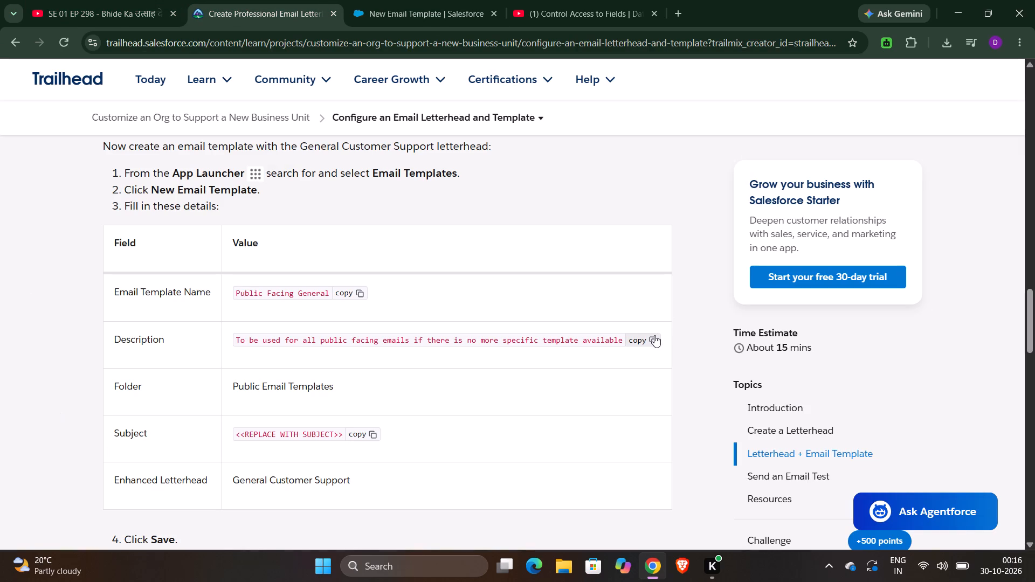
left_click(654, 335)
left_click(378, 10)
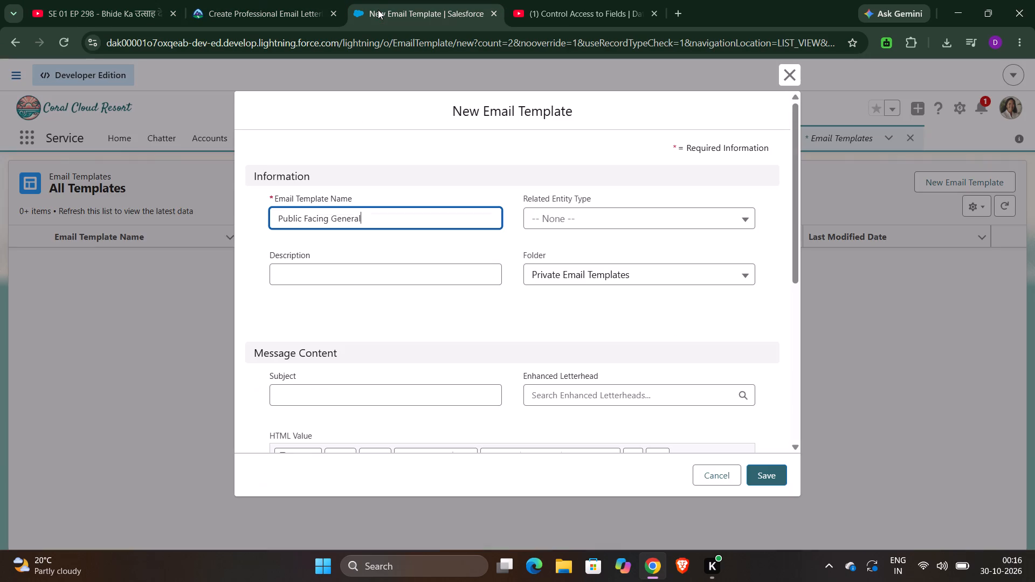
left_click(306, 283)
key("ctrl+v")
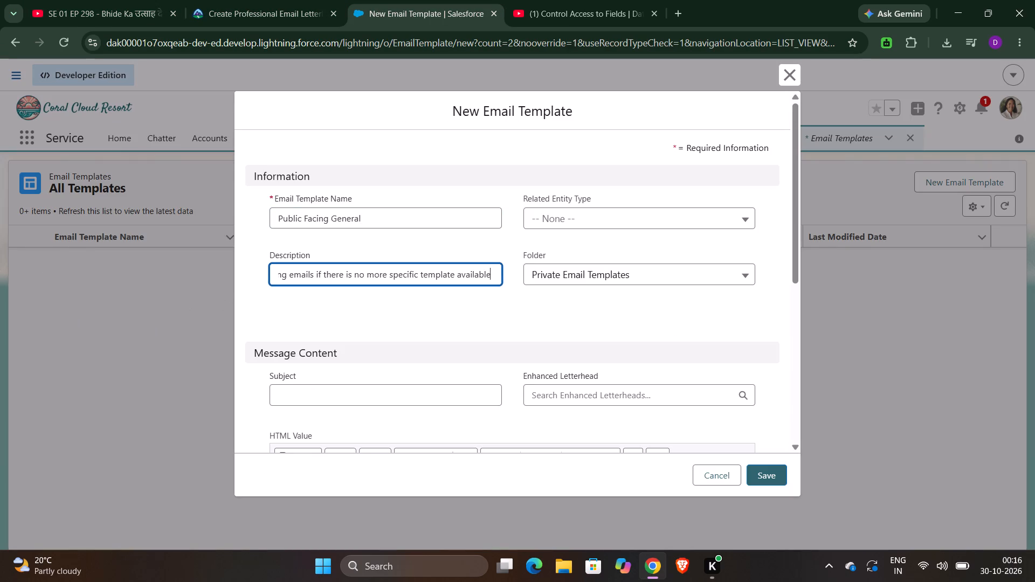
Set the template's folder to Public Email Templates and its subject to <<REPLACE WITH SUBJECT>>, copied from the Trailhead instructions.
left_click(274, 0)
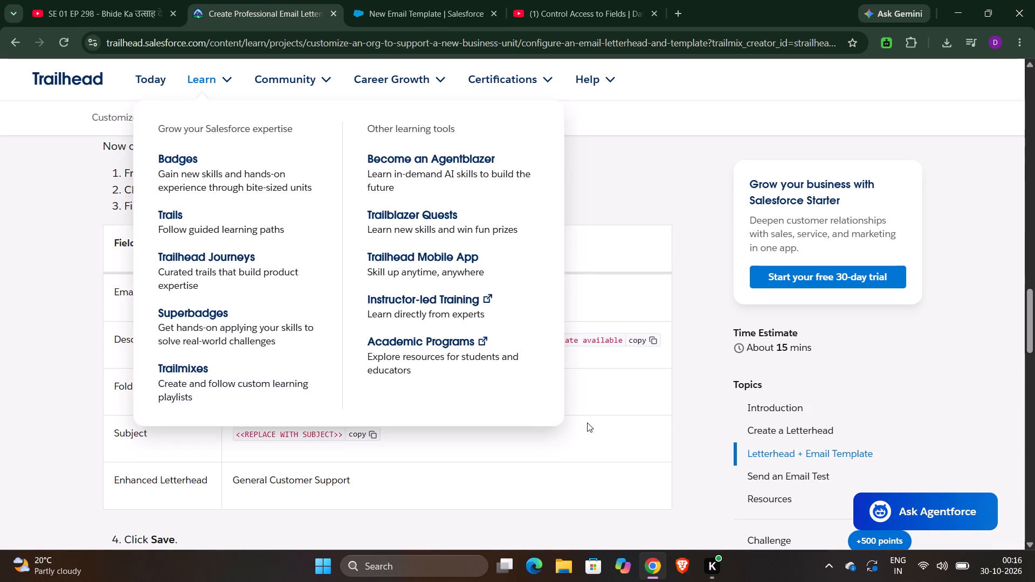
scroll(343, 382, "down", 1)
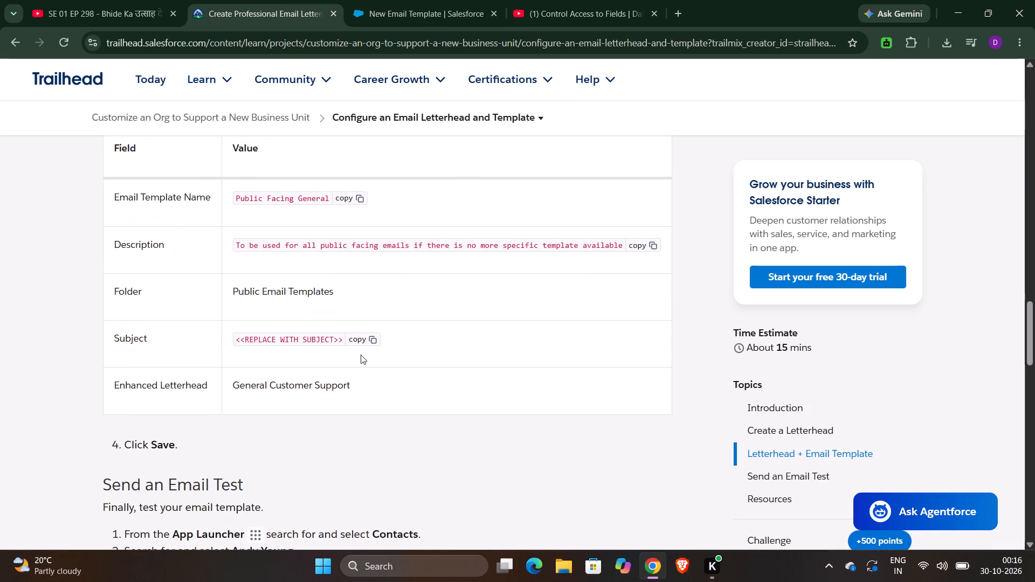
left_click(365, 339)
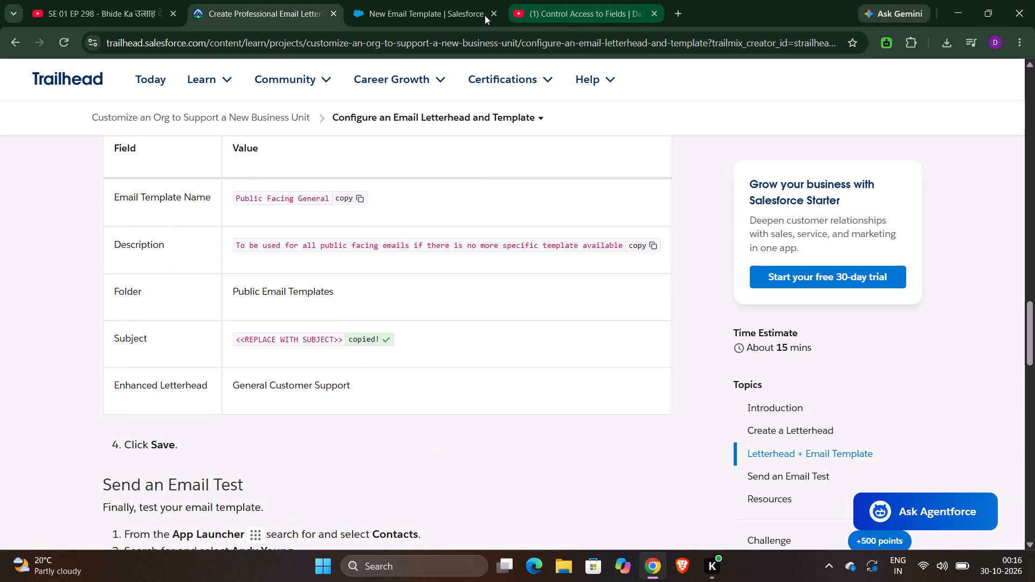
left_click(458, 12)
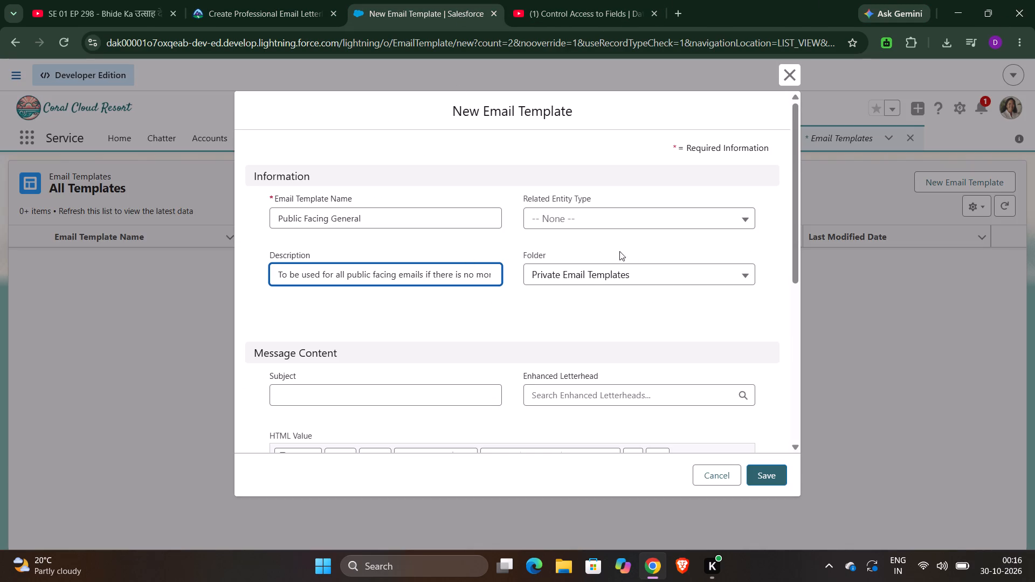
left_click(647, 278)
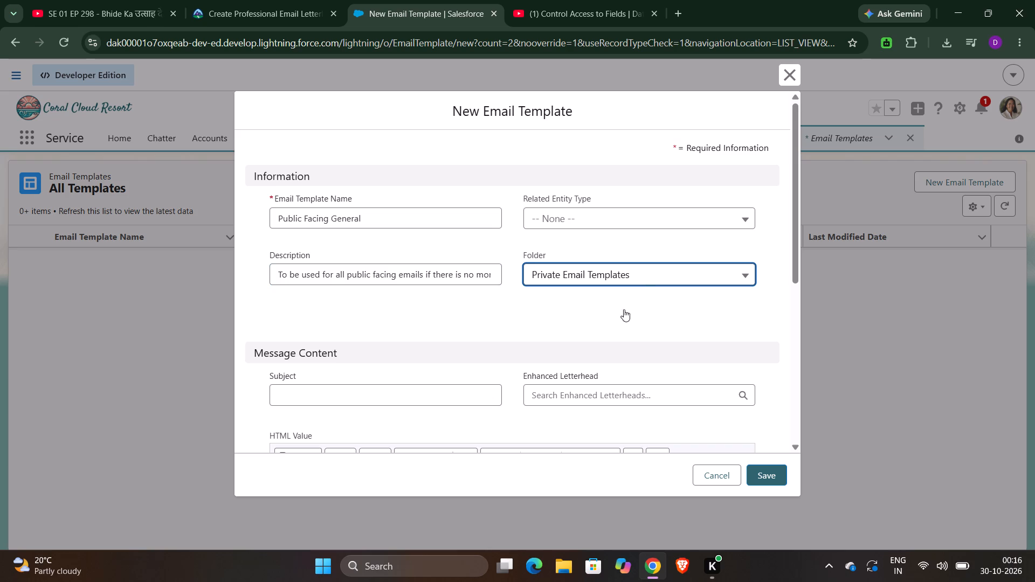
left_click(627, 323)
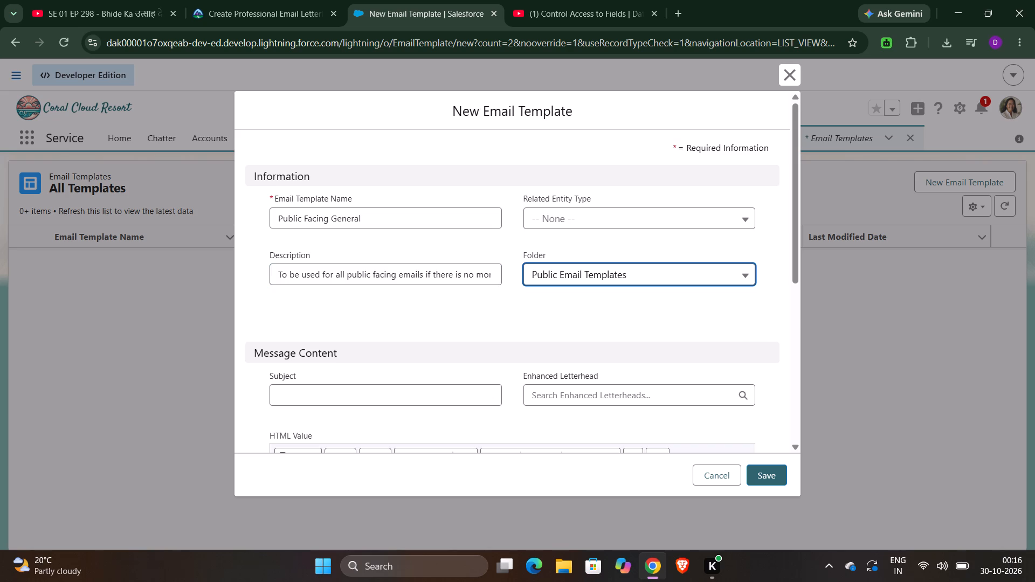
scroll(408, 390, "down", 1)
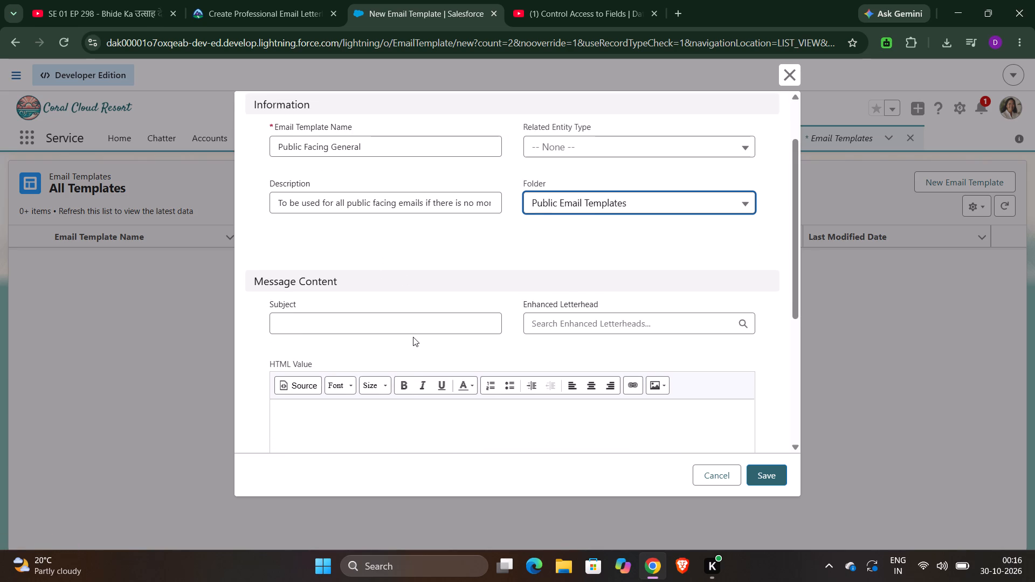
left_click(391, 320)
key("ctrl+v")
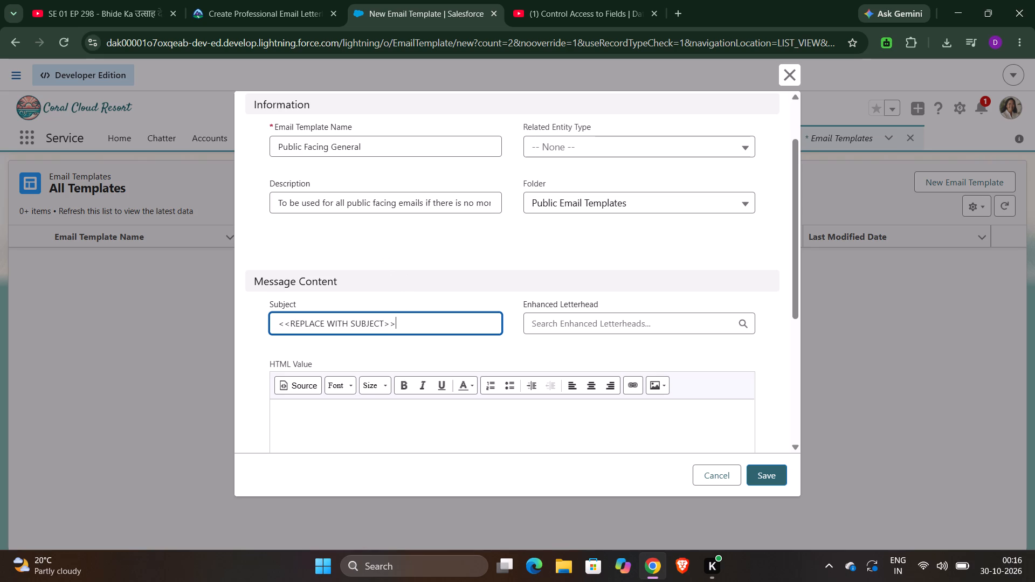
Check the letterhead name in Trailhead, assign the General Customer Support enhanced letterhead to the template, and save the template.
left_click(282, 0)
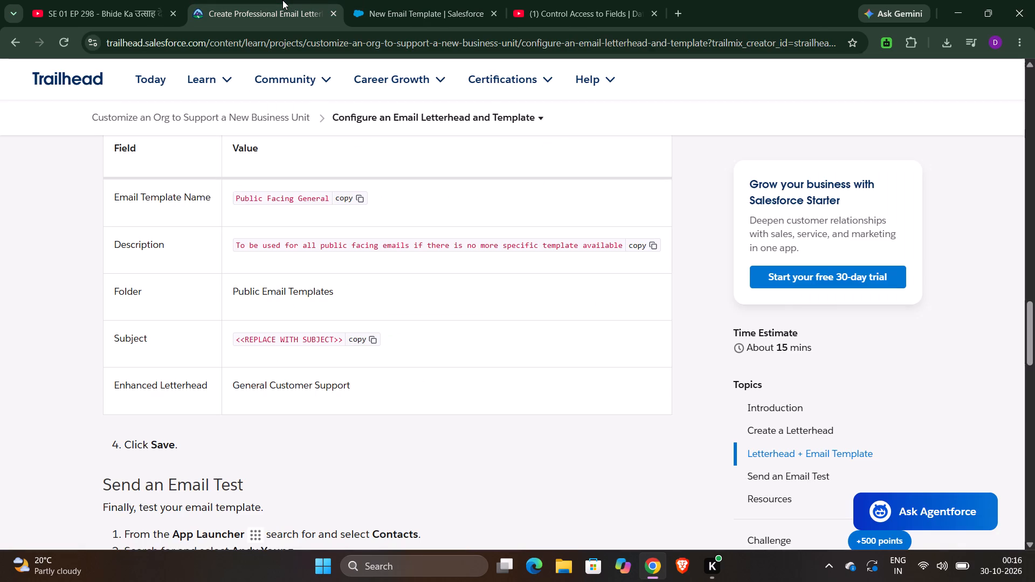
left_click(429, 8)
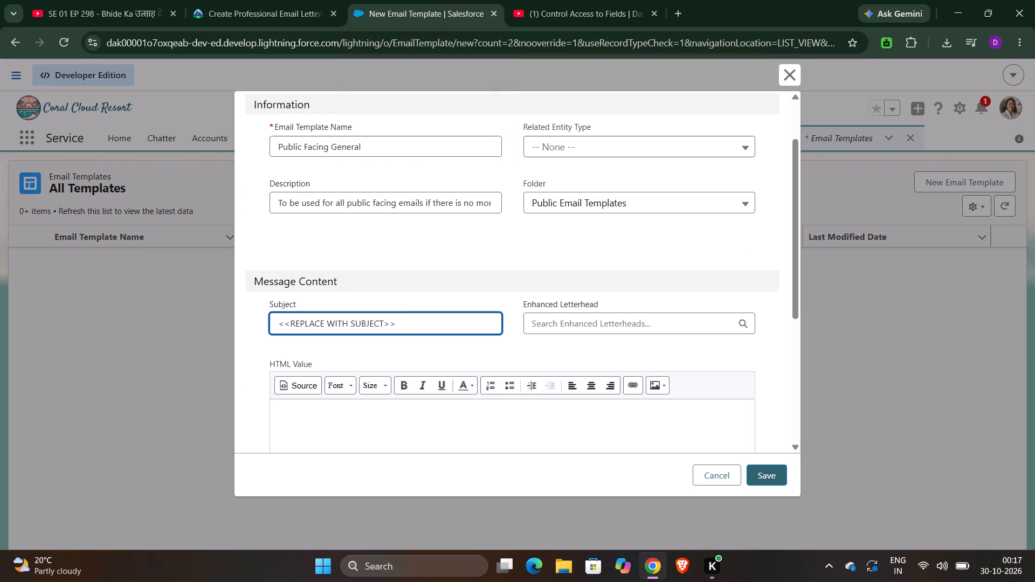
left_click(596, 323)
type("gw")
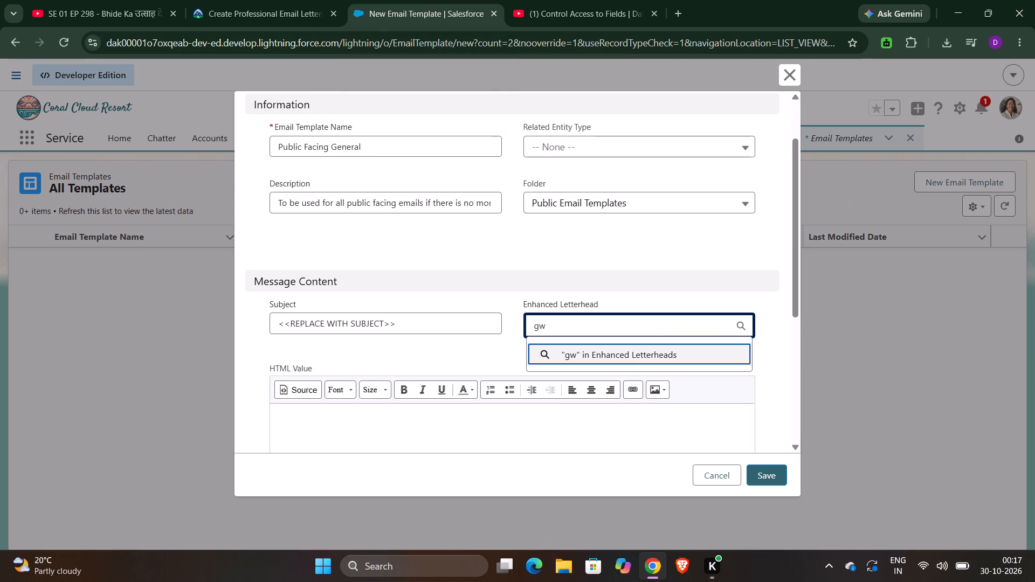
key("BackSpace")
type("ener")
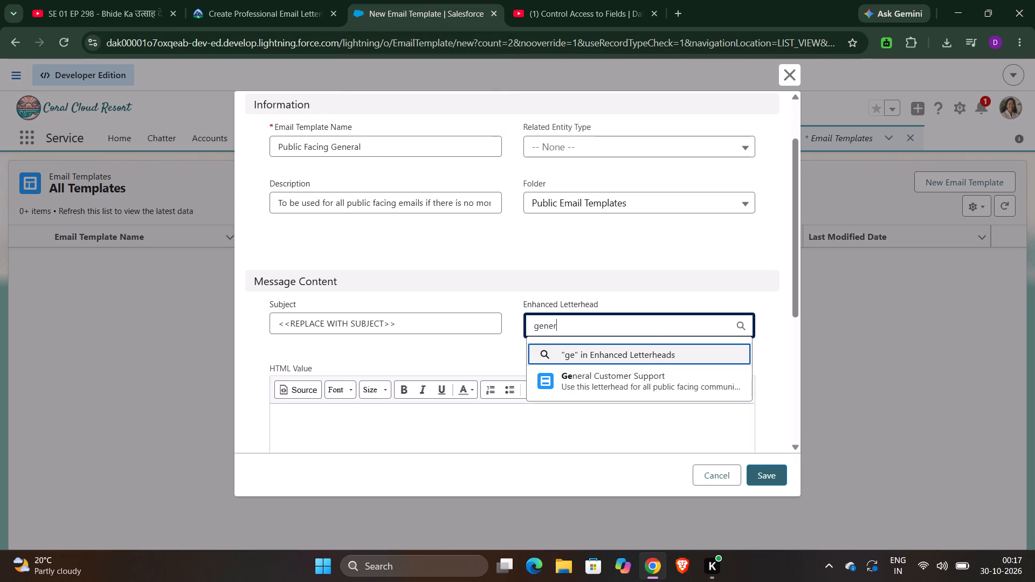
left_click(646, 381)
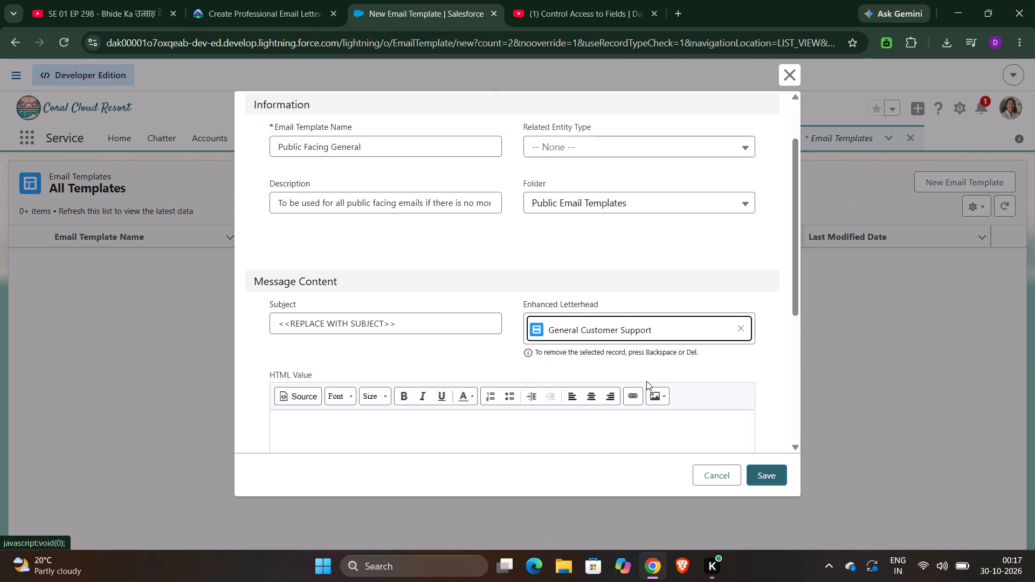
scroll(694, 338, "down", 1)
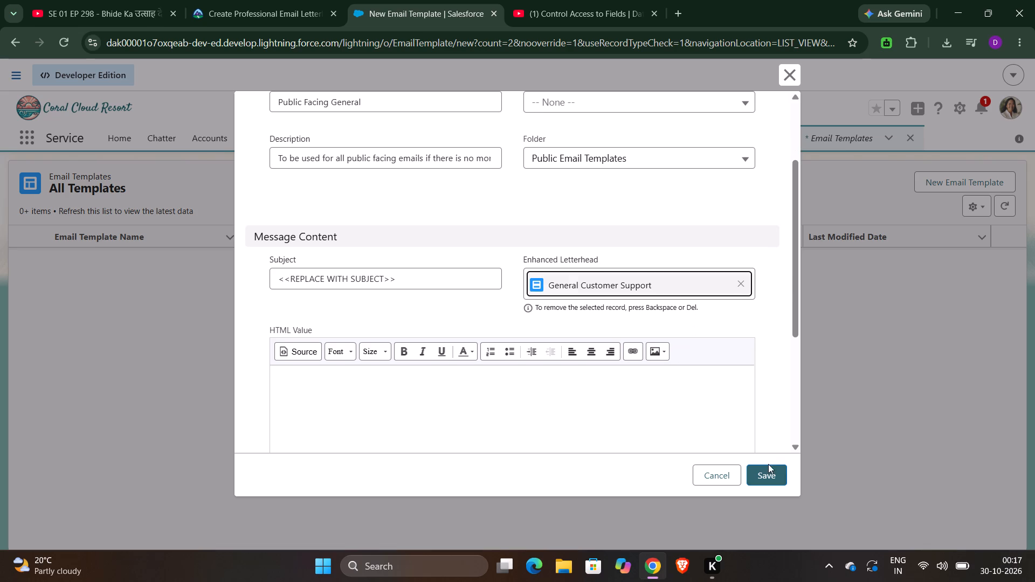
left_click(775, 480)
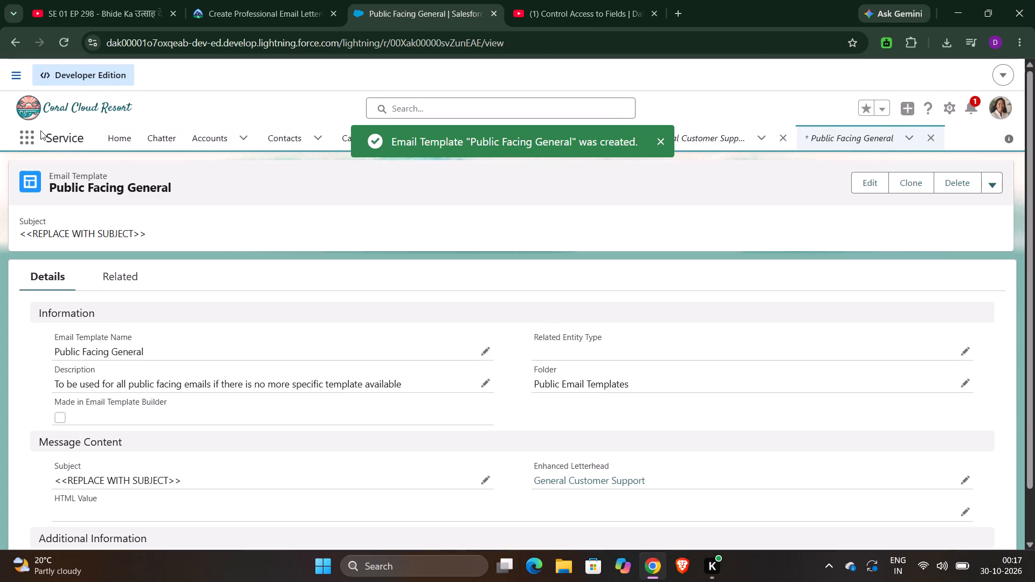
Open the Contacts object from the App Launcher, leave the intelligence view for the list view, and show the All Contacts list.
left_click(27, 144)
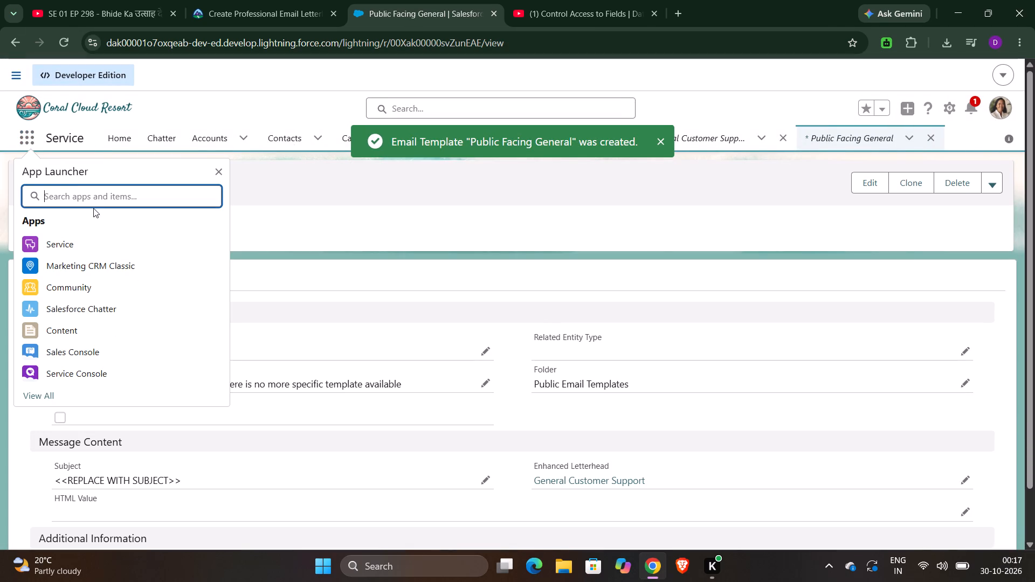
type("contact")
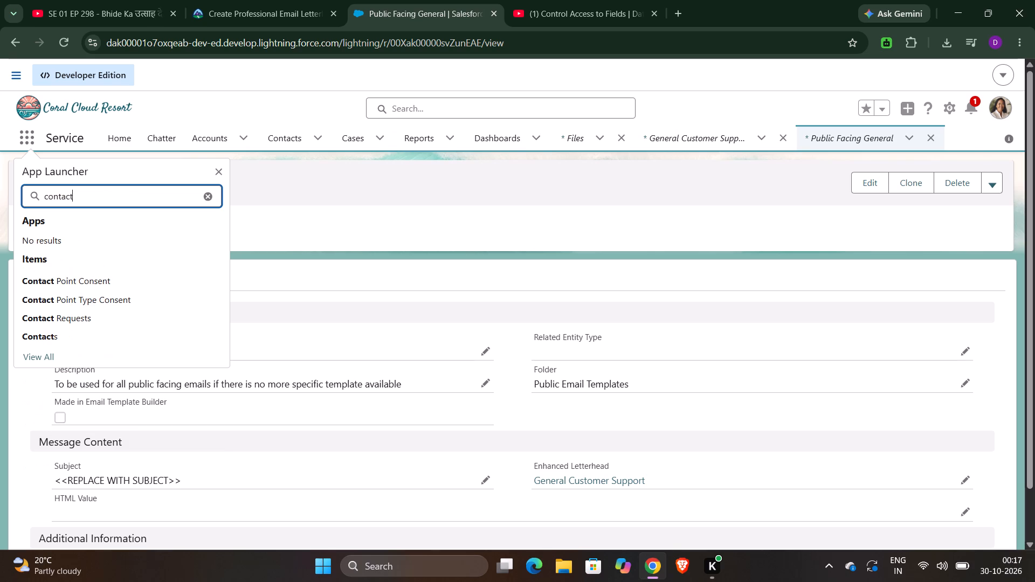
left_click(60, 334)
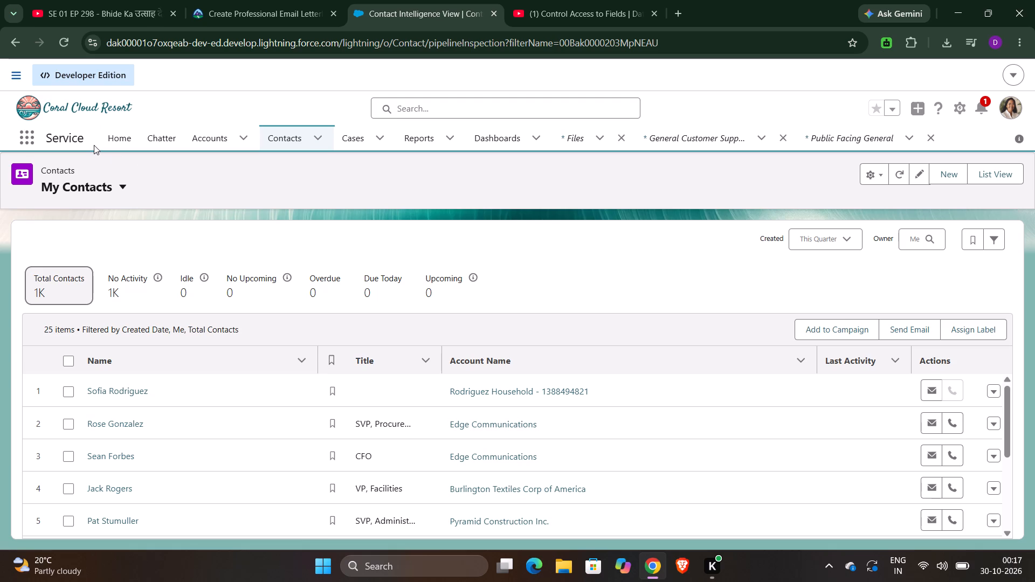
left_click(290, 140)
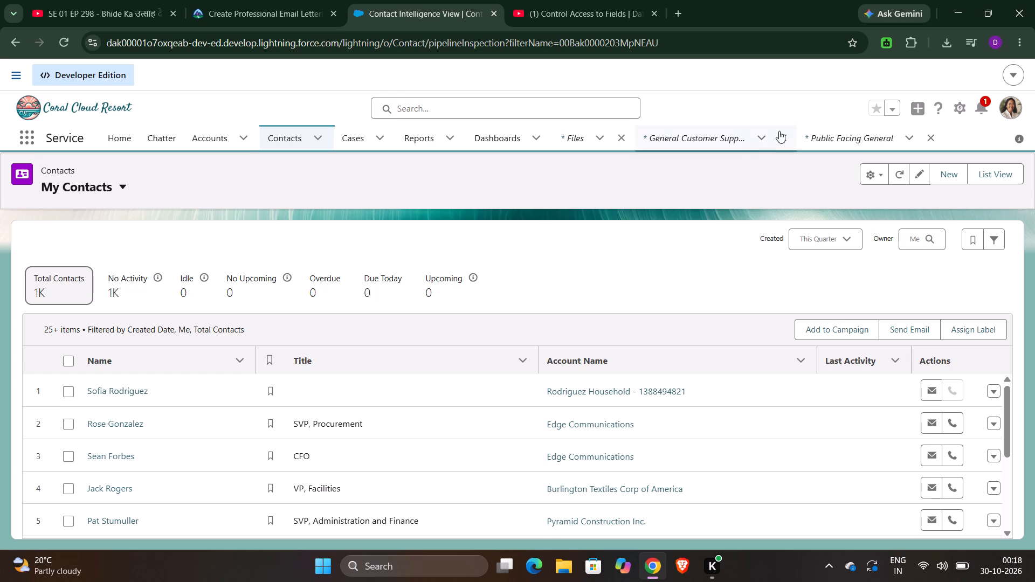
left_click(1000, 167)
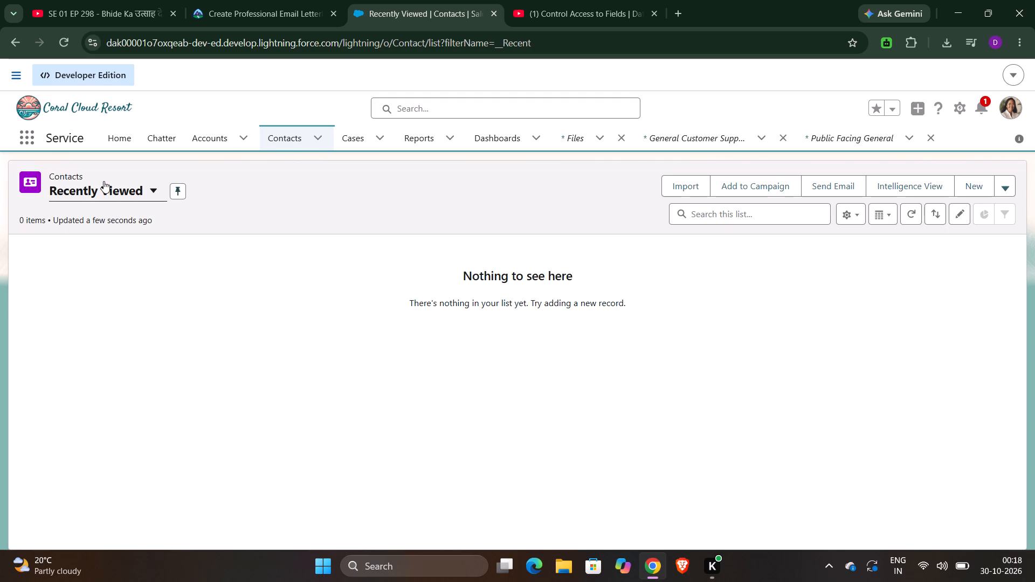
left_click(140, 195)
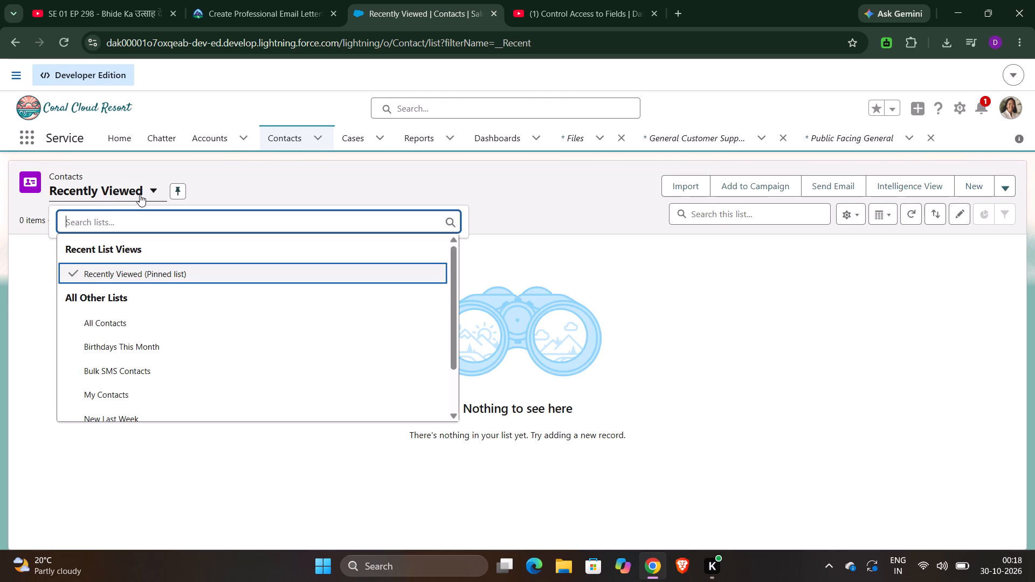
left_click(133, 321)
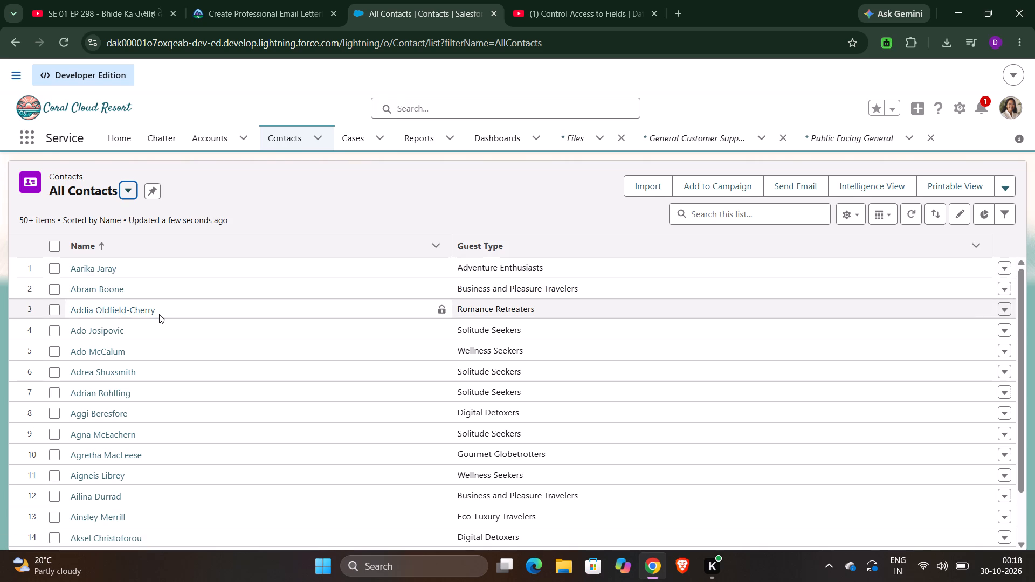
Look through the names in the All Contacts list for the contact needed for the test email.
scroll(134, 347, "down", 4)
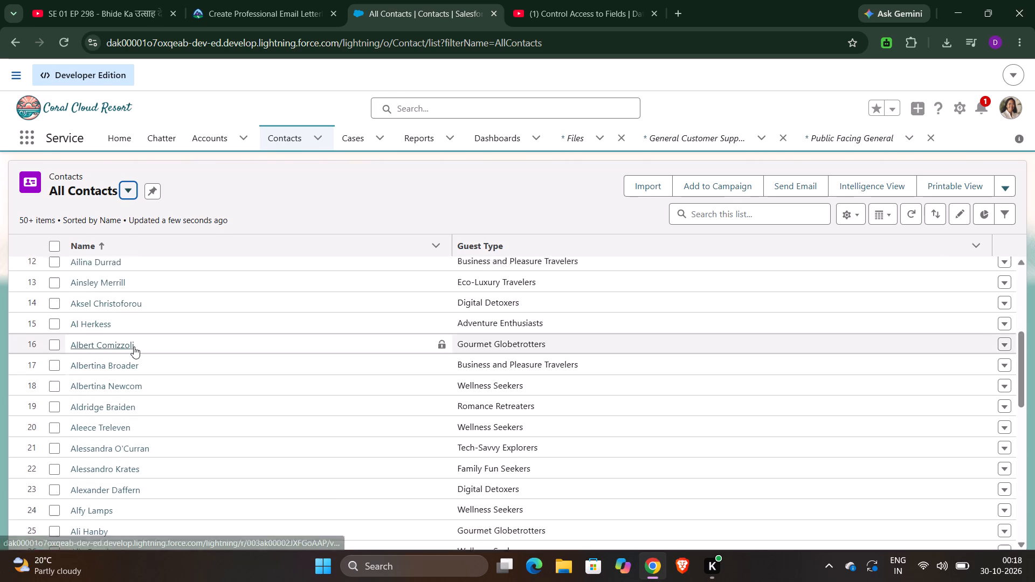
scroll(134, 347, "down", 1)
scroll(121, 429, "down", 1)
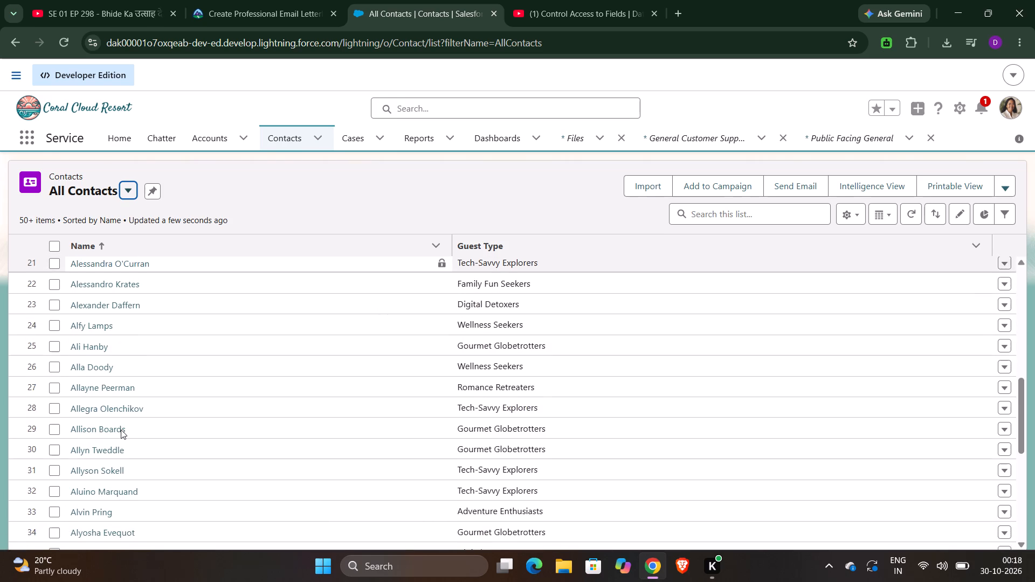
scroll(121, 429, "down", 3)
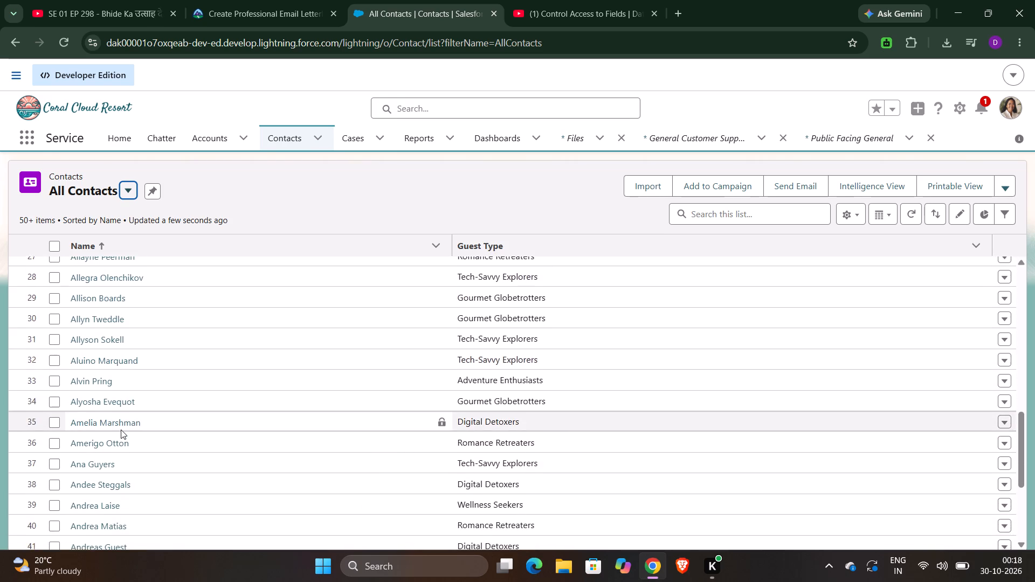
Open Andy's contact record, row 42 in the All Contacts list.
scroll(121, 429, "down", 2)
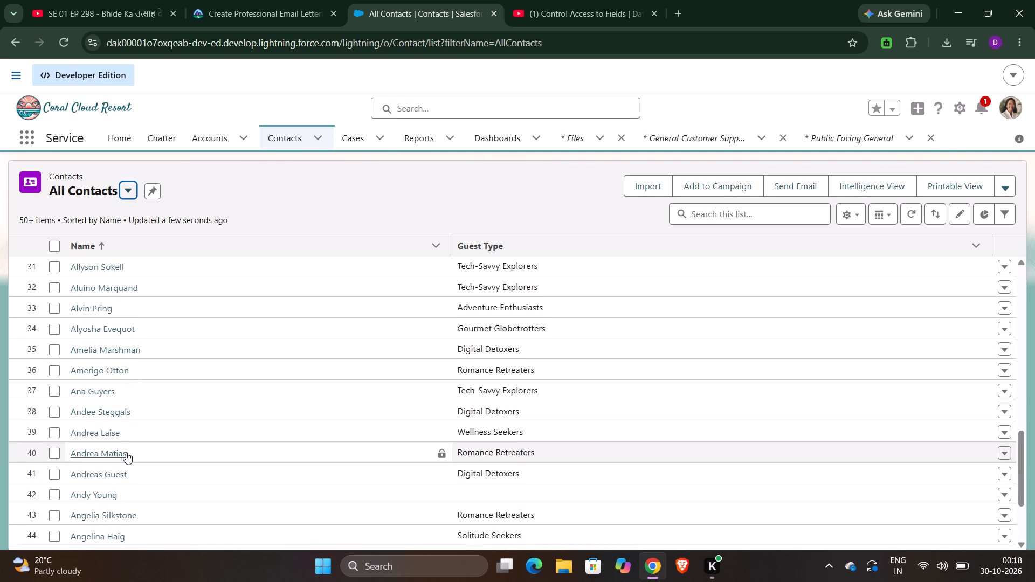
scroll(128, 457, "down", 1)
left_click(105, 470)
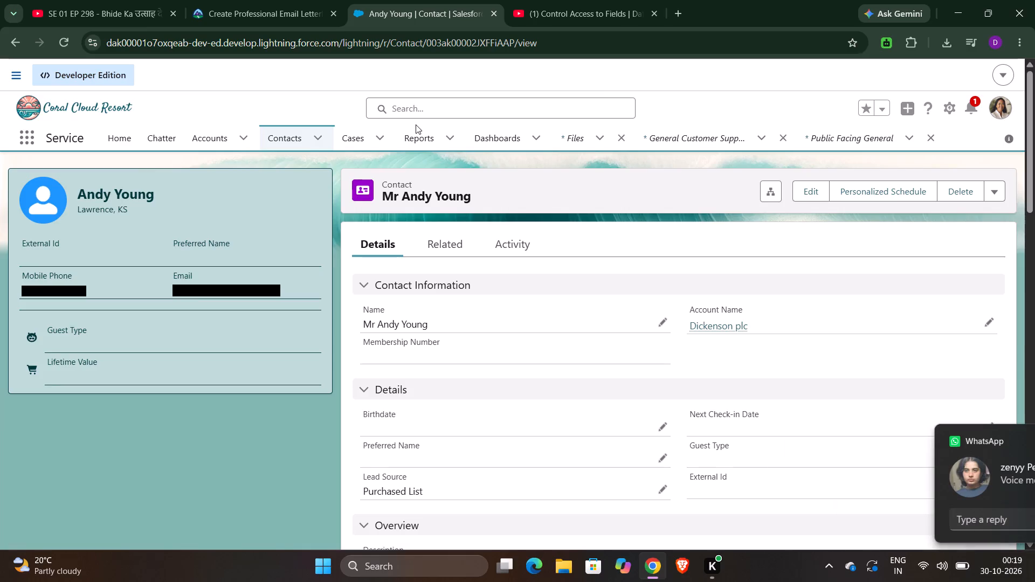
Open the contact's Email field under Contact Information for editing and clear the existing address.
scroll(839, 450, "down", 3)
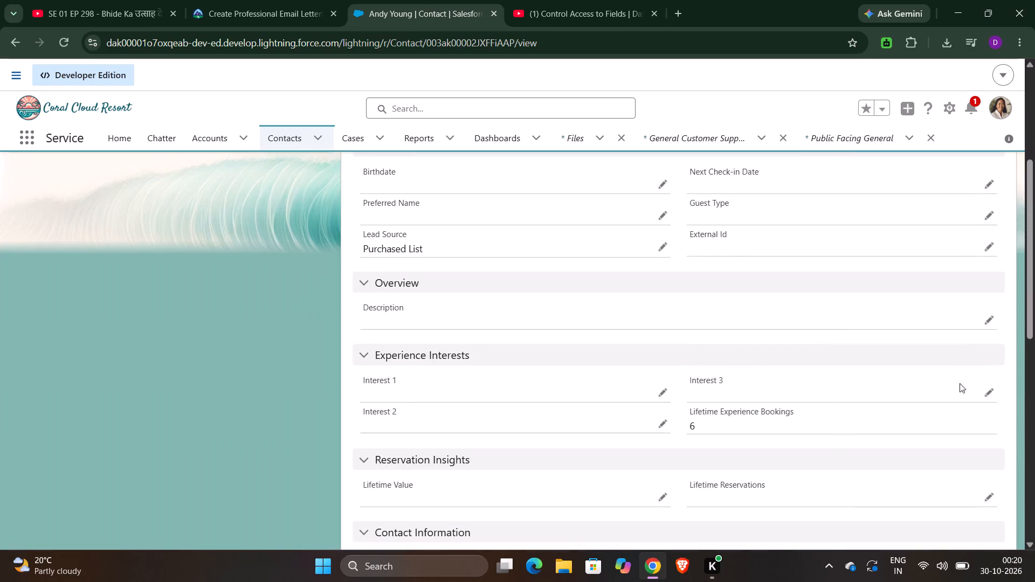
scroll(872, 451, "down", 3)
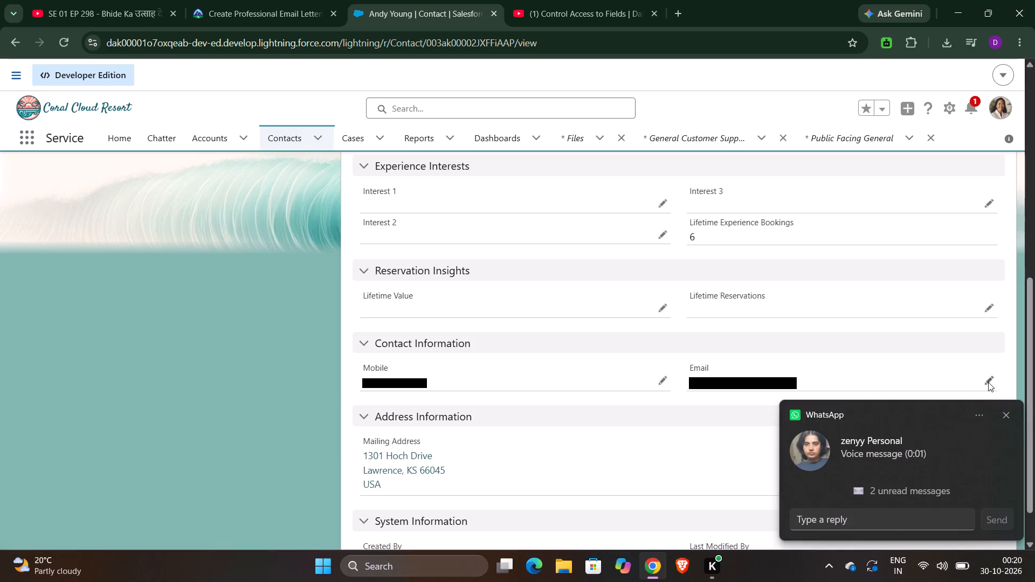
left_click(988, 383)
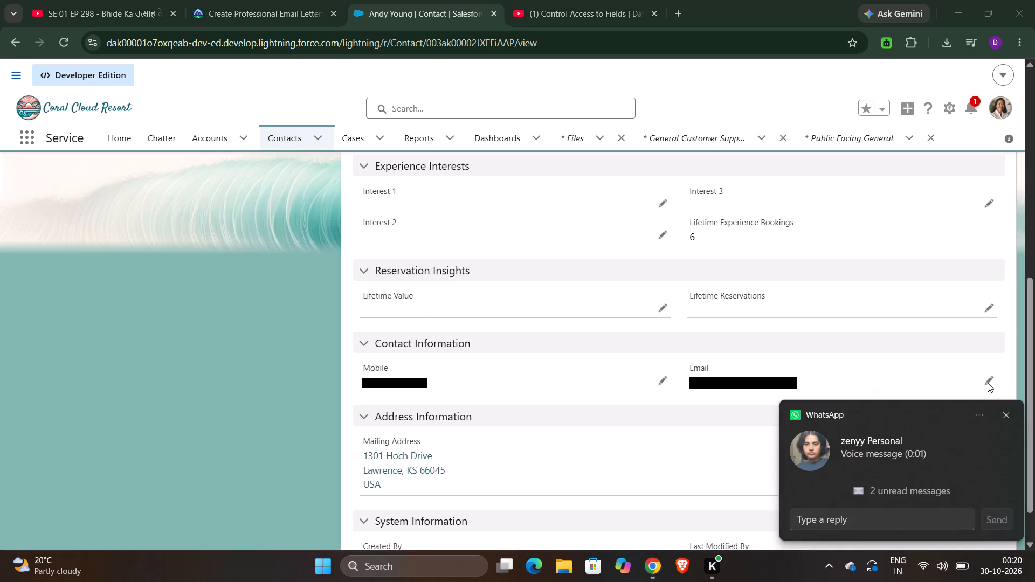
left_click(988, 379)
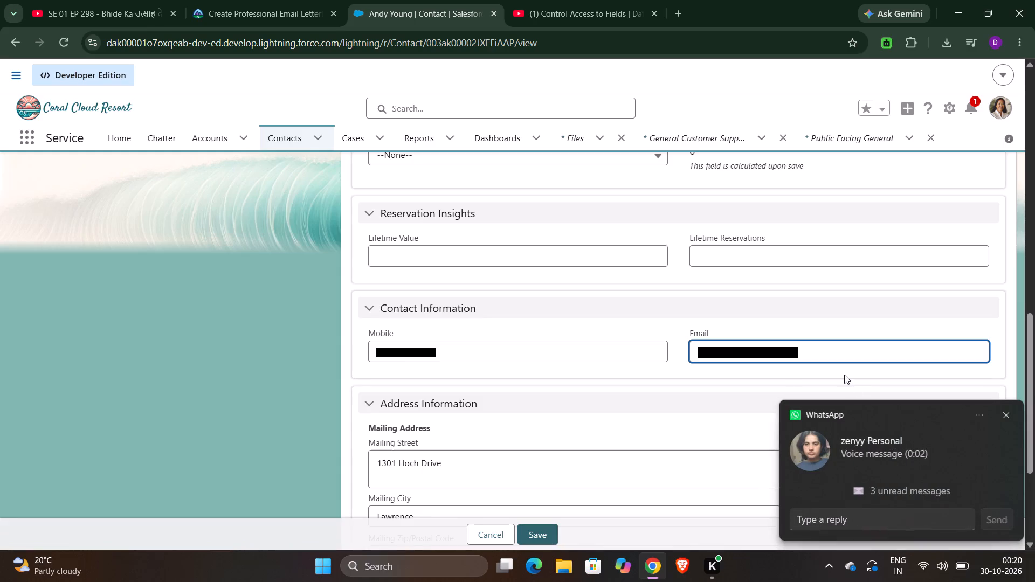
key("BackSpace")
key("BackSpace")
key("BackSpace")
key("BackSpace")
key("BackSpace")
key("BackSpace")
key("BackSpace")
key("BackSpace")
key("BackSpace")
key("BackSpace")
key("BackSpace")
key("BackSpace")
key("BackSpace")
key("BackSpace")
key("BackSpace")
key("BackSpace")
key("BackSpace")
key("BackSpace")
key("BackSpace")
key("BackSpace")
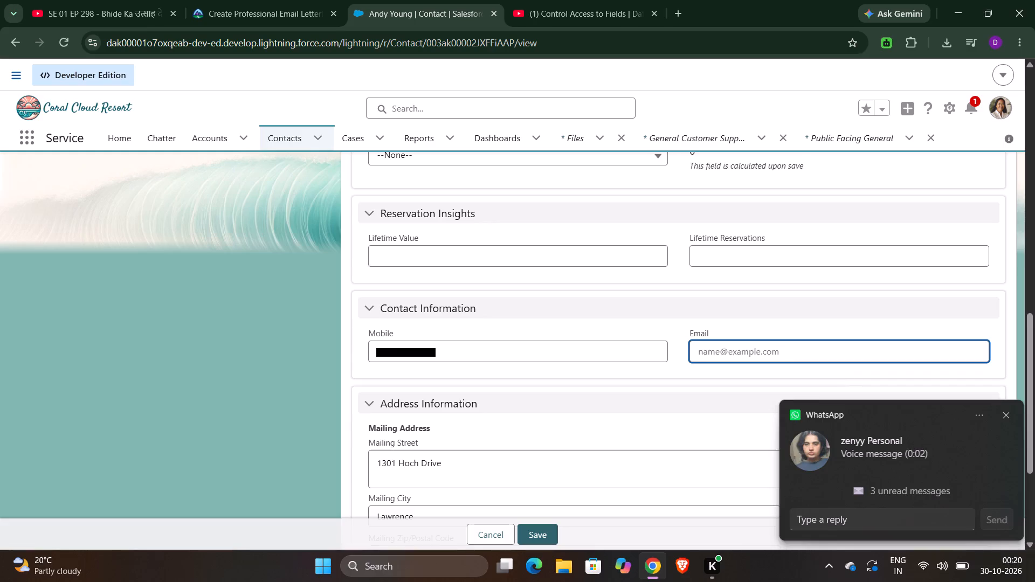